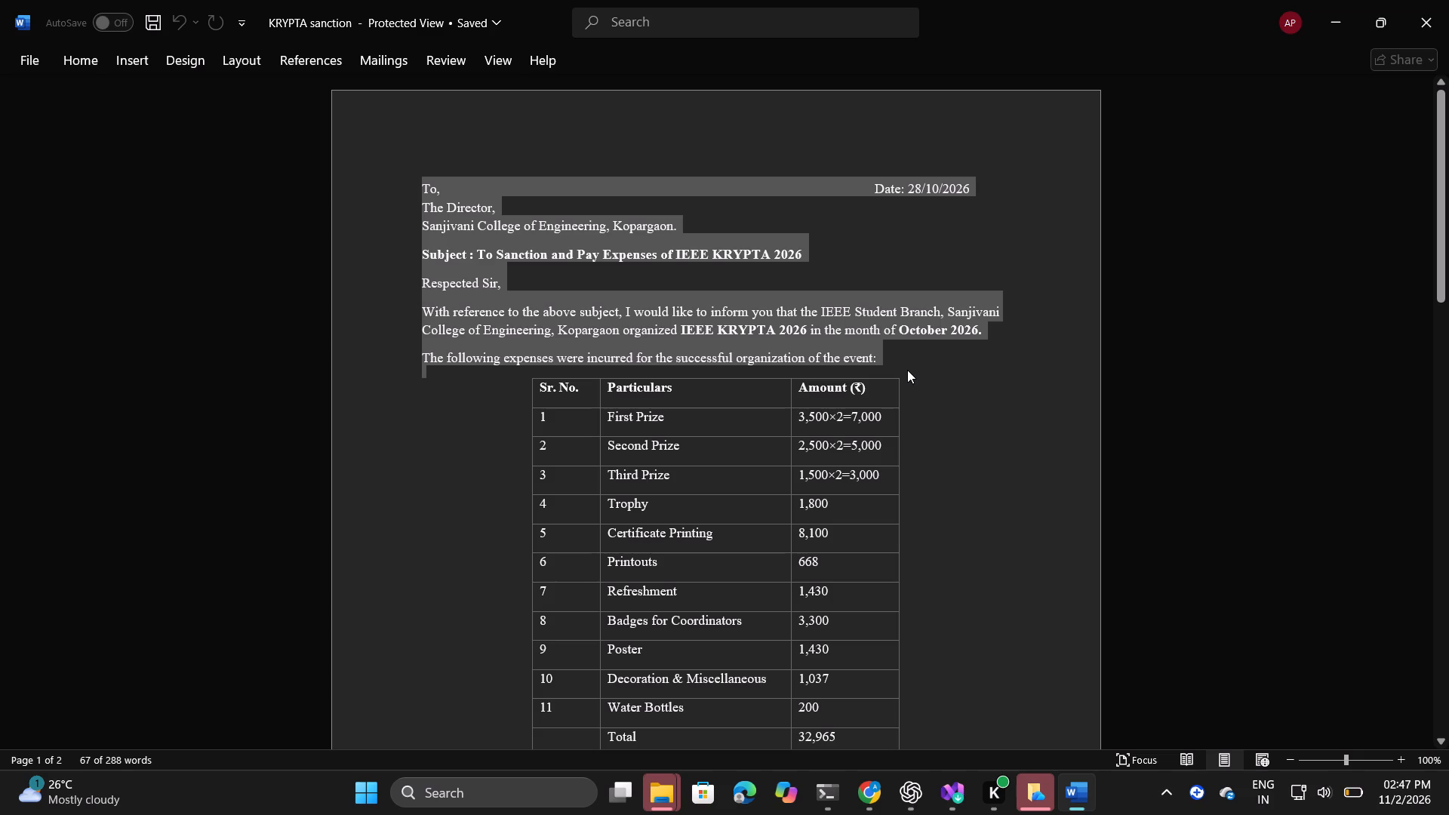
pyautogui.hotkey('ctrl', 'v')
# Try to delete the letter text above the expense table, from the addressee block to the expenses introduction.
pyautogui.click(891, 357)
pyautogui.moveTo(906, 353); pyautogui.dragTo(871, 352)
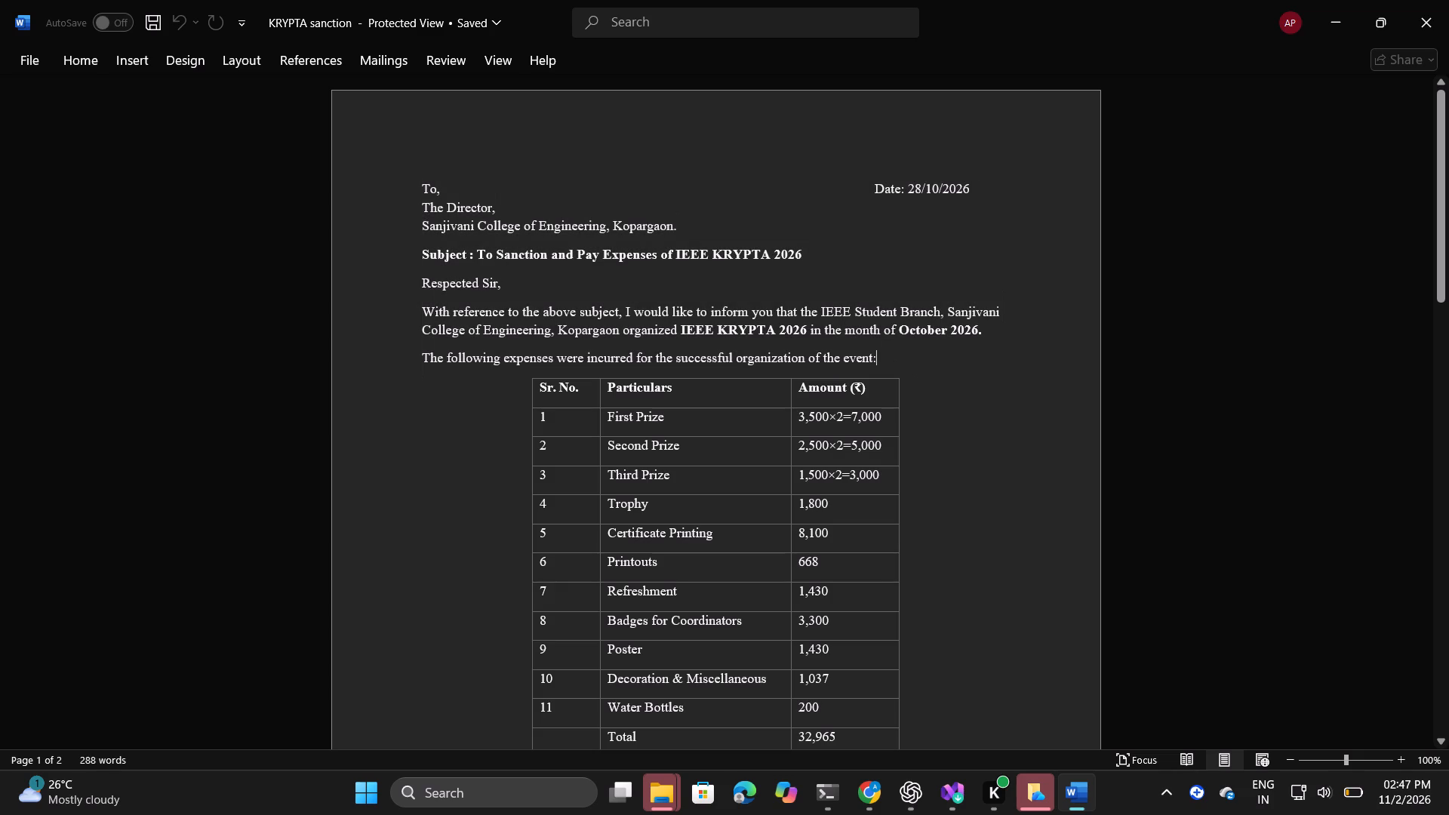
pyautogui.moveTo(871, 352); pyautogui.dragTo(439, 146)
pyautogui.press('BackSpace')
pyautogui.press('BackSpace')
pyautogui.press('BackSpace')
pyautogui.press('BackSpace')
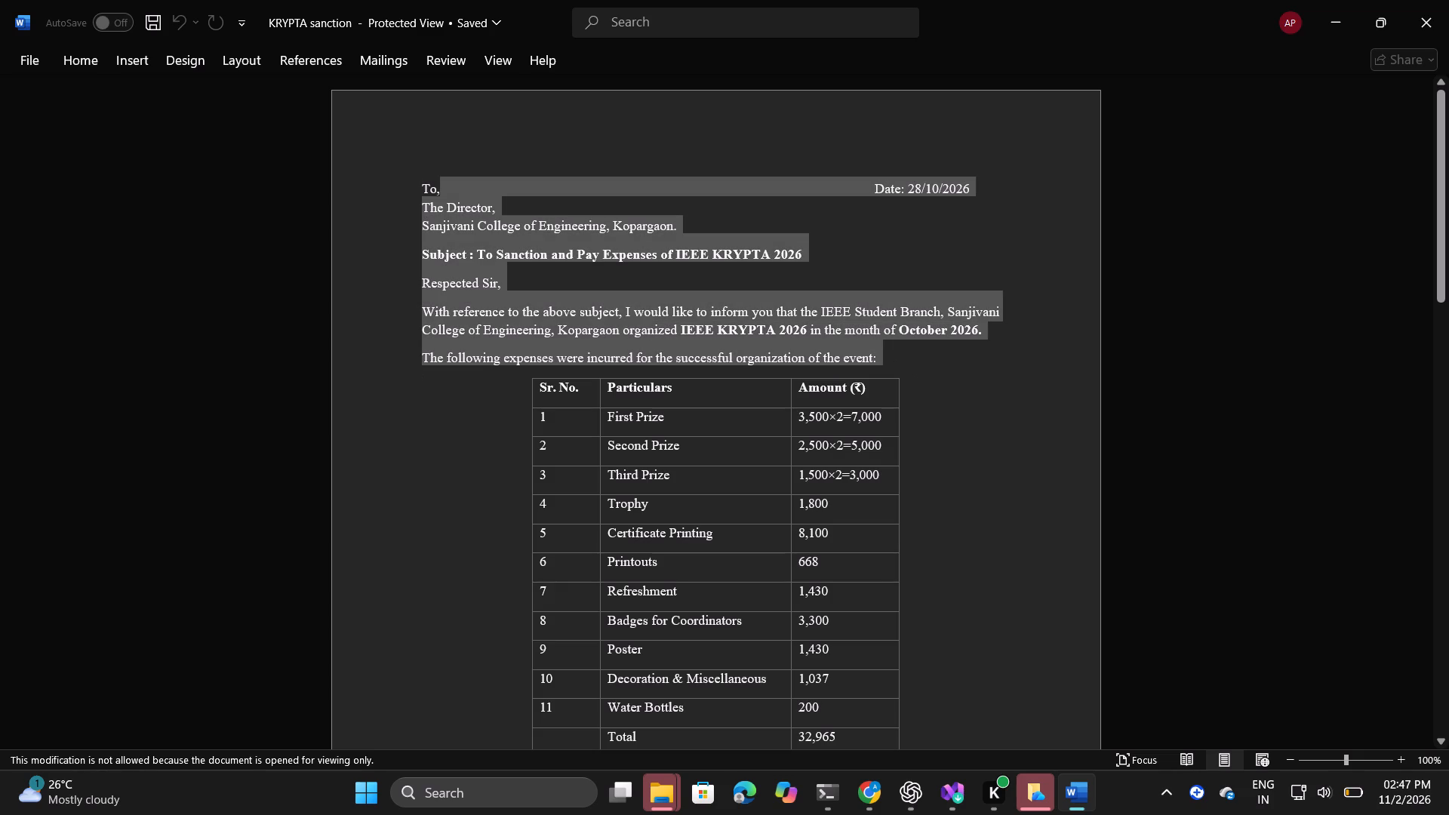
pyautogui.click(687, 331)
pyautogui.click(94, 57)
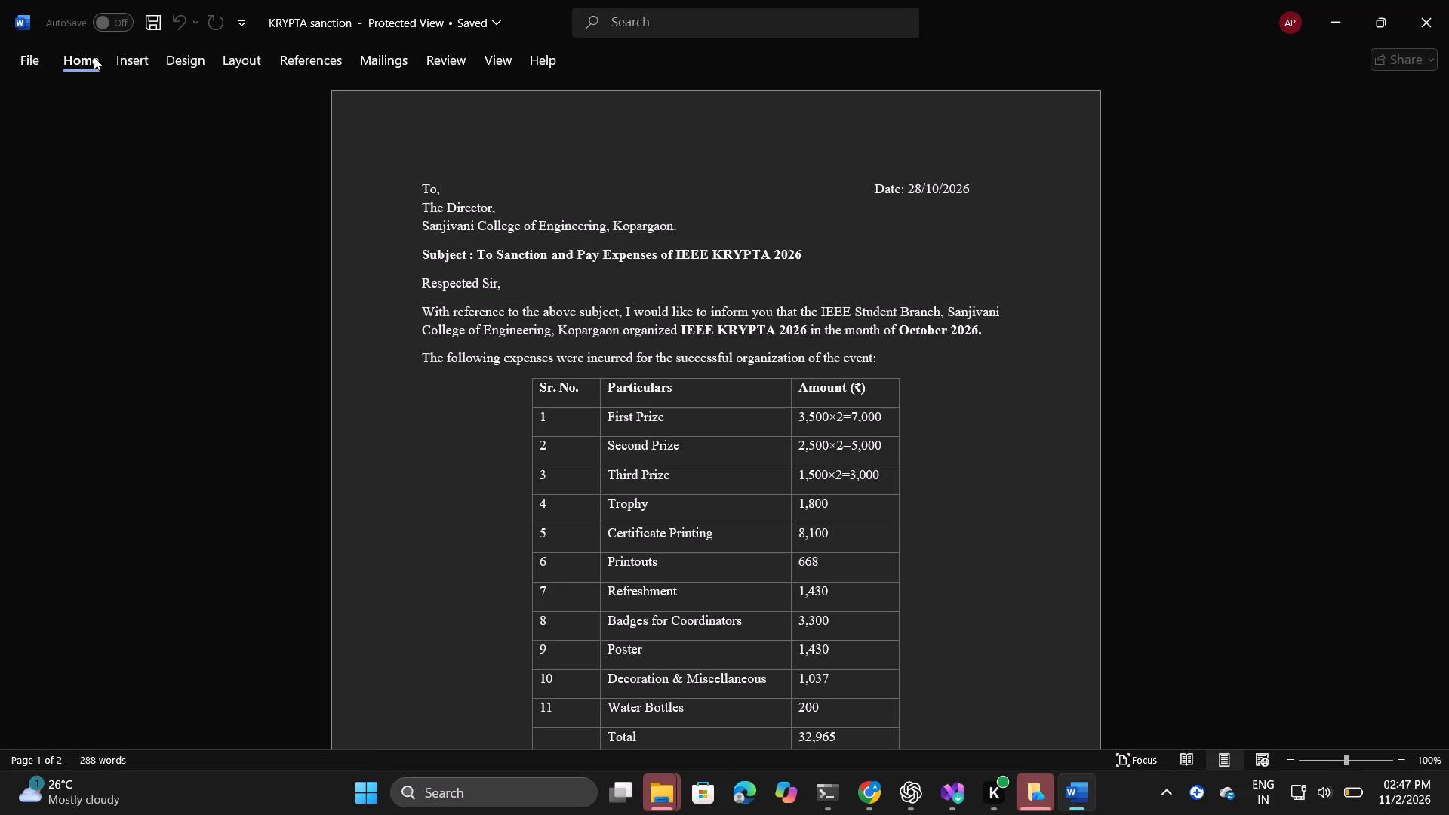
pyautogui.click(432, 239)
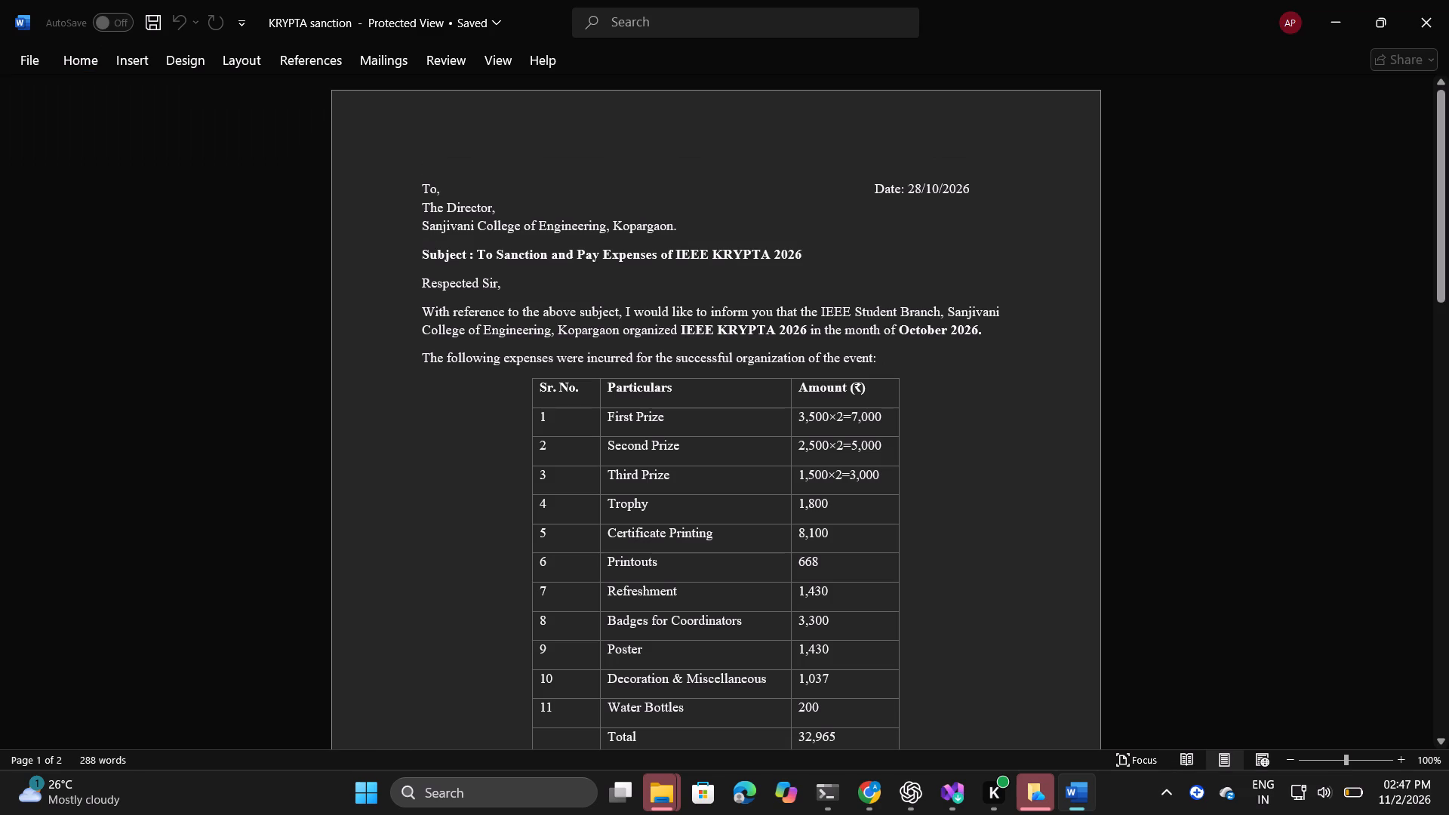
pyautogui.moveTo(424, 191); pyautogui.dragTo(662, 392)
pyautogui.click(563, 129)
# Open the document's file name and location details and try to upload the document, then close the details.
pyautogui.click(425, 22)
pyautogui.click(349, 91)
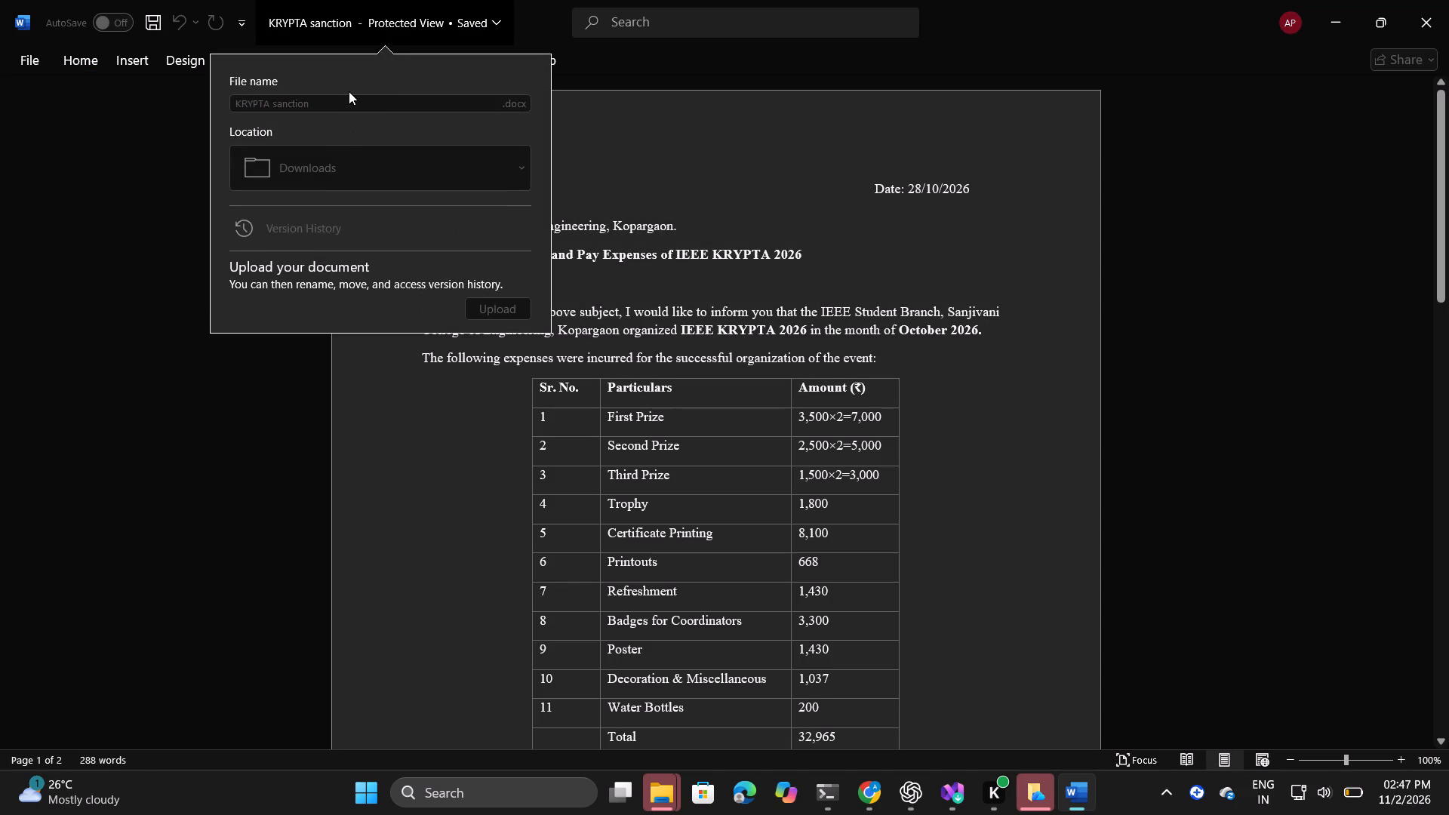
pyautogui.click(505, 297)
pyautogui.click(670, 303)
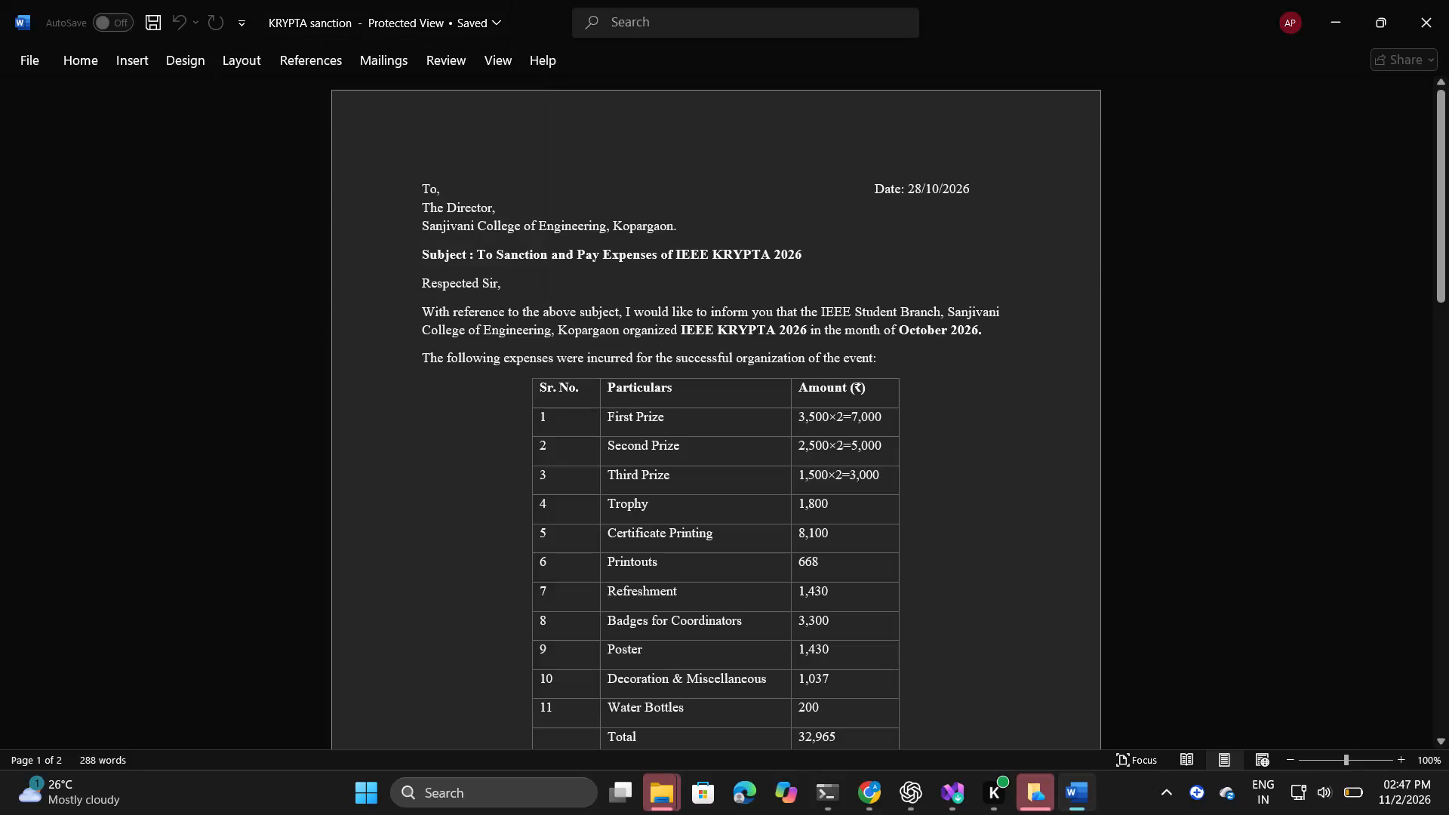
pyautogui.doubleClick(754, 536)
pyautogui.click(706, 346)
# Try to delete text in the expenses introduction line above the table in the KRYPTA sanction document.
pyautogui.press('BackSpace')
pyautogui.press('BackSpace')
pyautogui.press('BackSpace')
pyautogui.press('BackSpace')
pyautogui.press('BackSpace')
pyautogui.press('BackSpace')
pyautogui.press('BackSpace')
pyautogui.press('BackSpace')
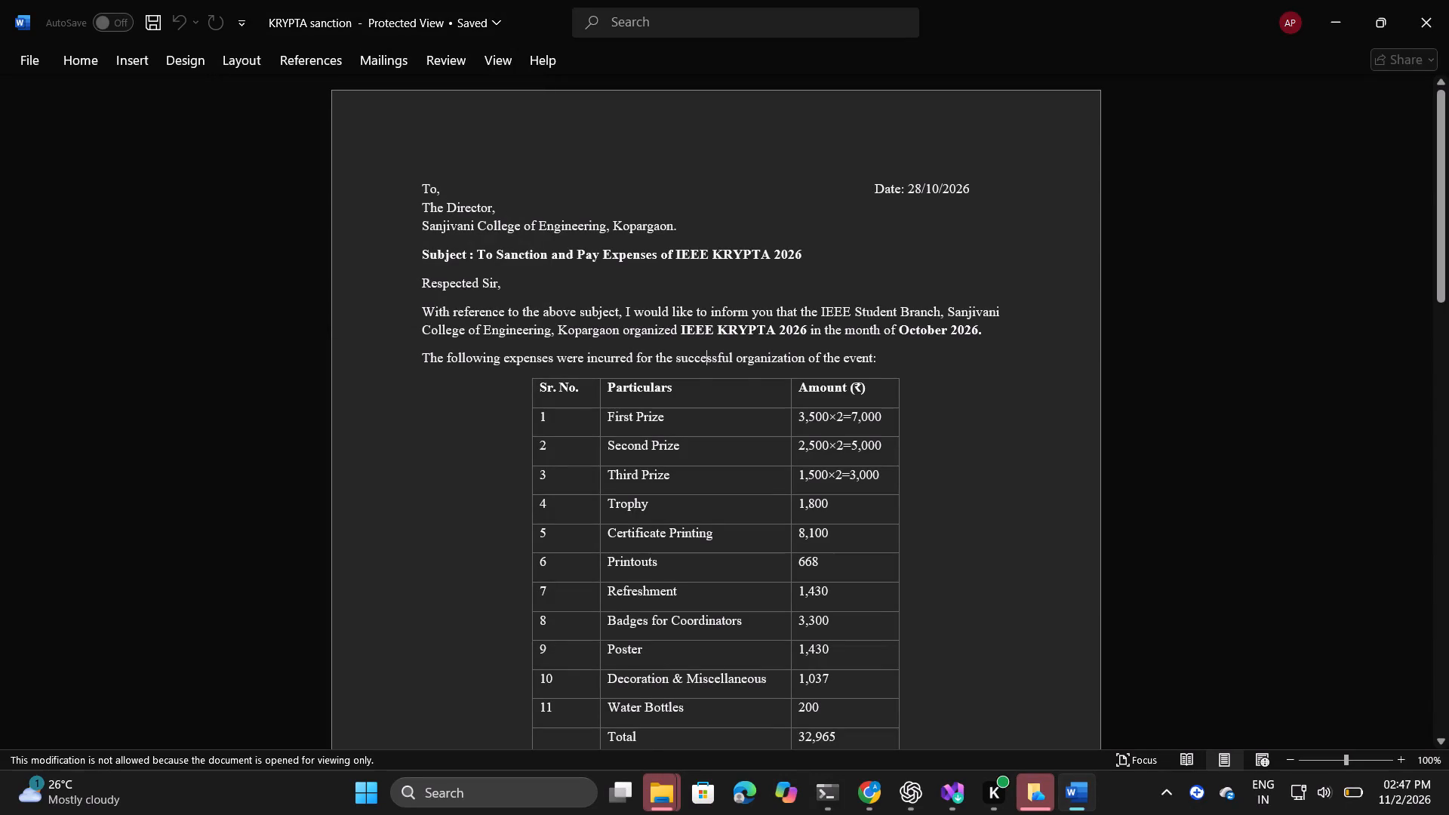
# Look through the list of recent documents available to open, and return to the KRYPTA sanction document.
pyautogui.scroll(-11, 706, 346)
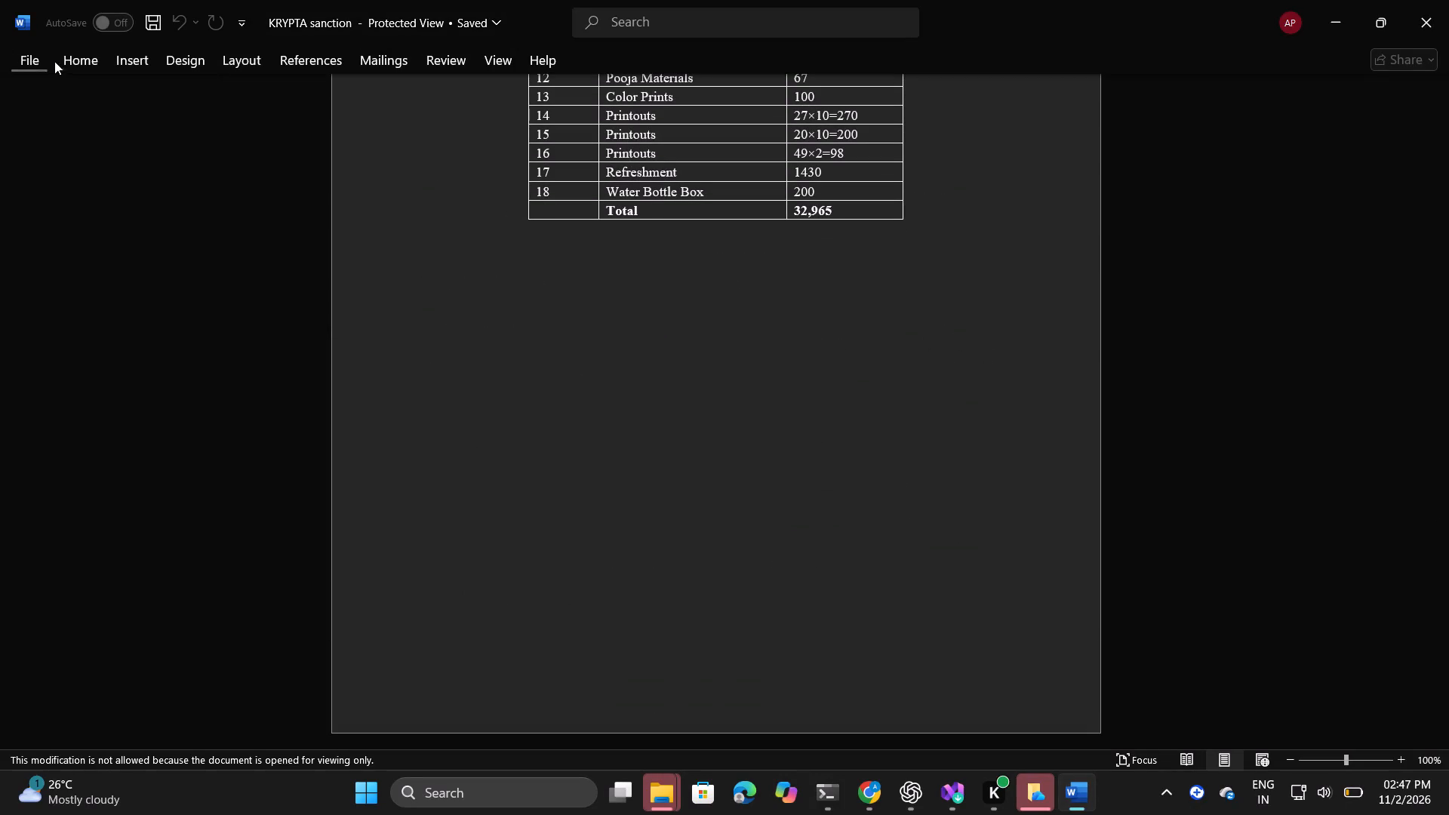
pyautogui.click(31, 53)
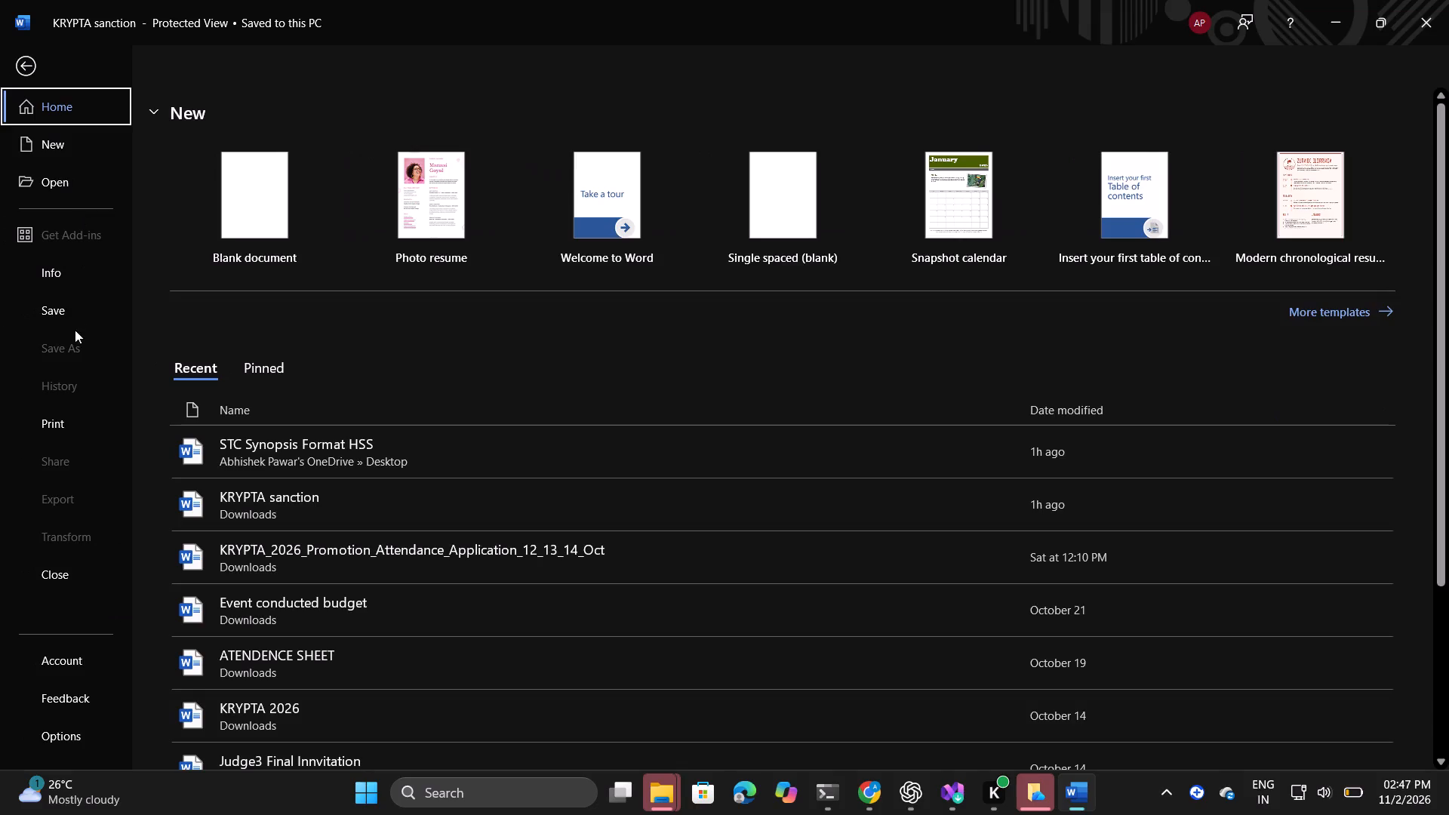
pyautogui.click(72, 192)
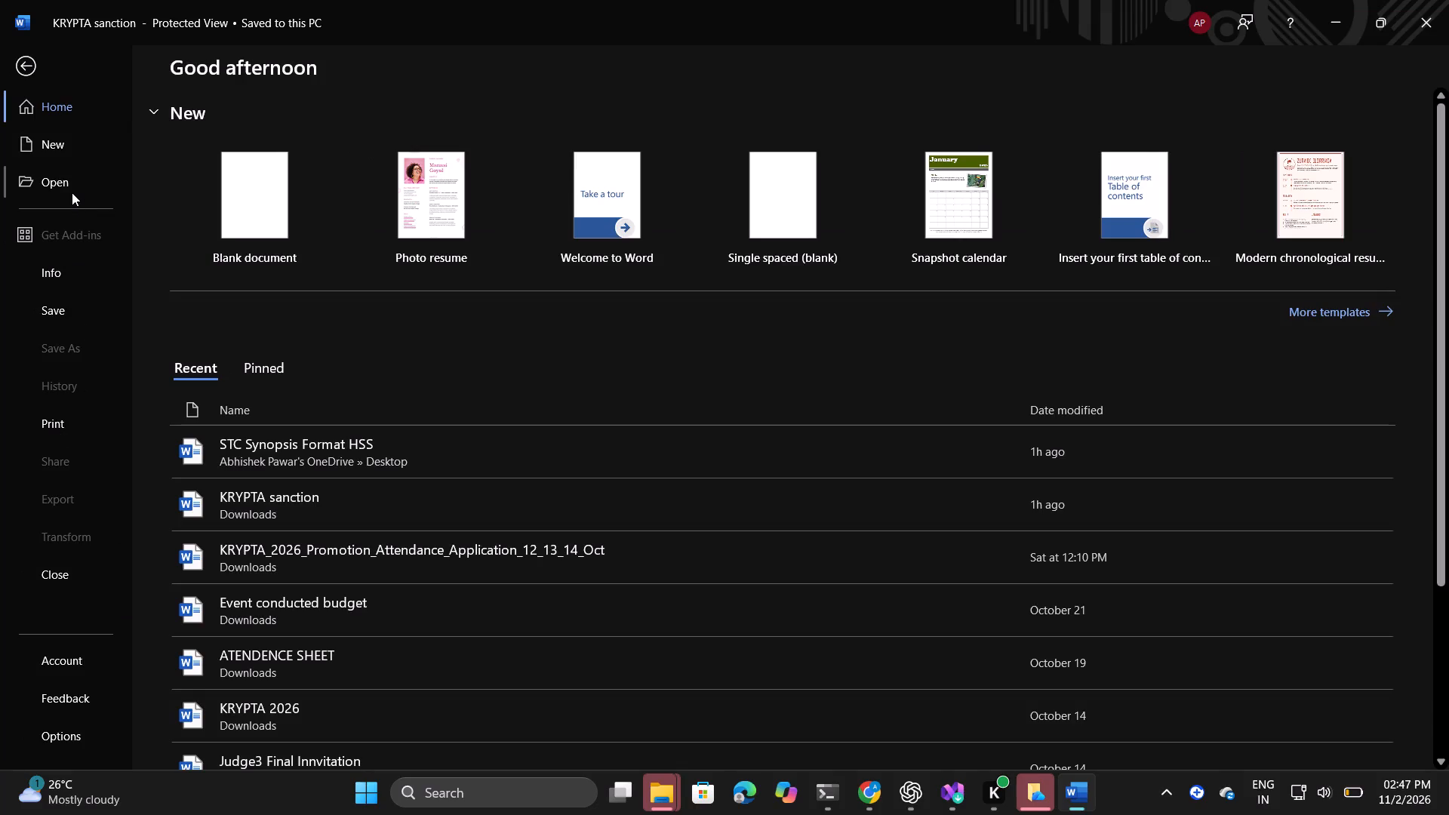
pyautogui.scroll(-4, 577, 335)
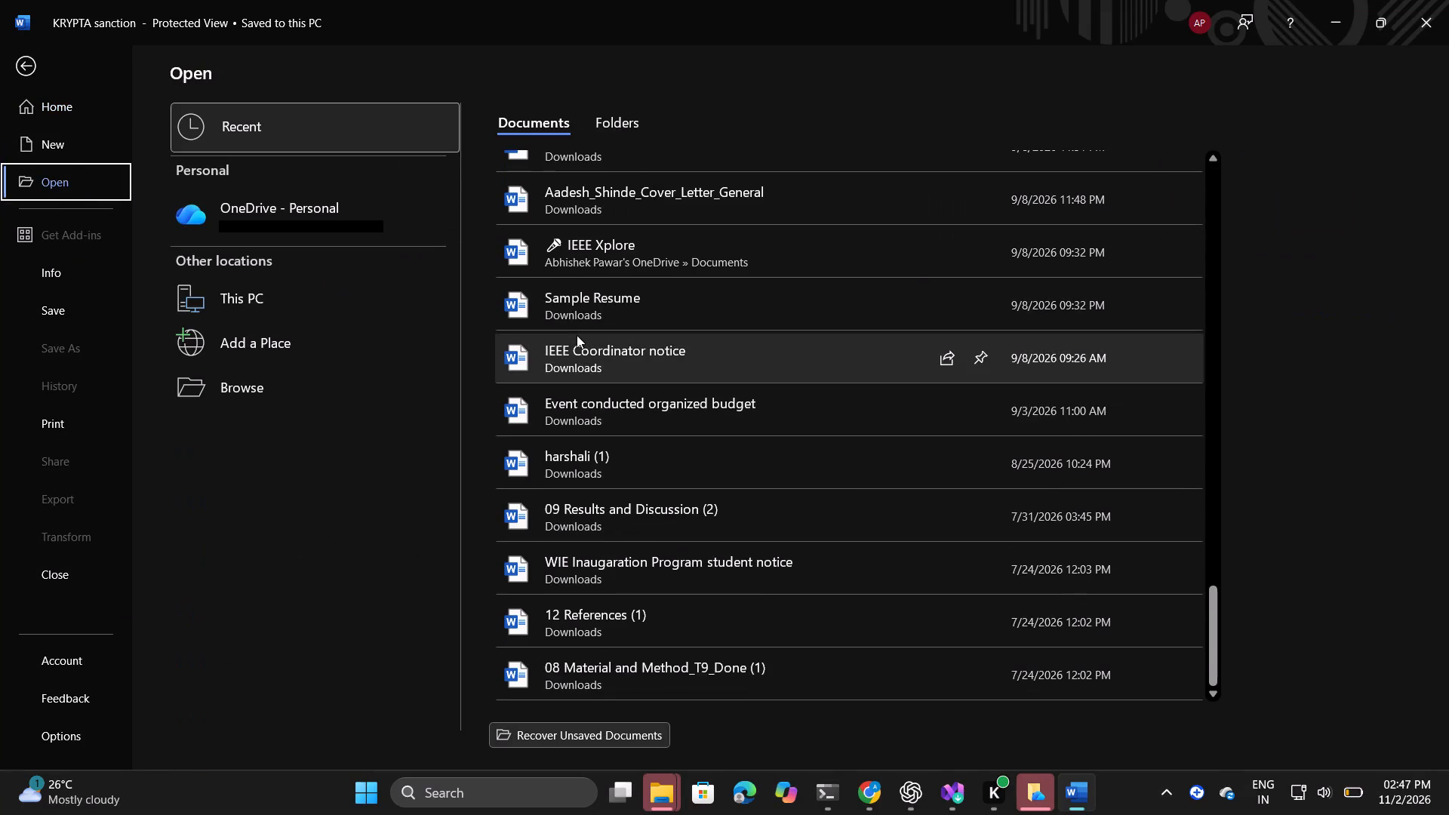
pyautogui.scroll(-3, 577, 335)
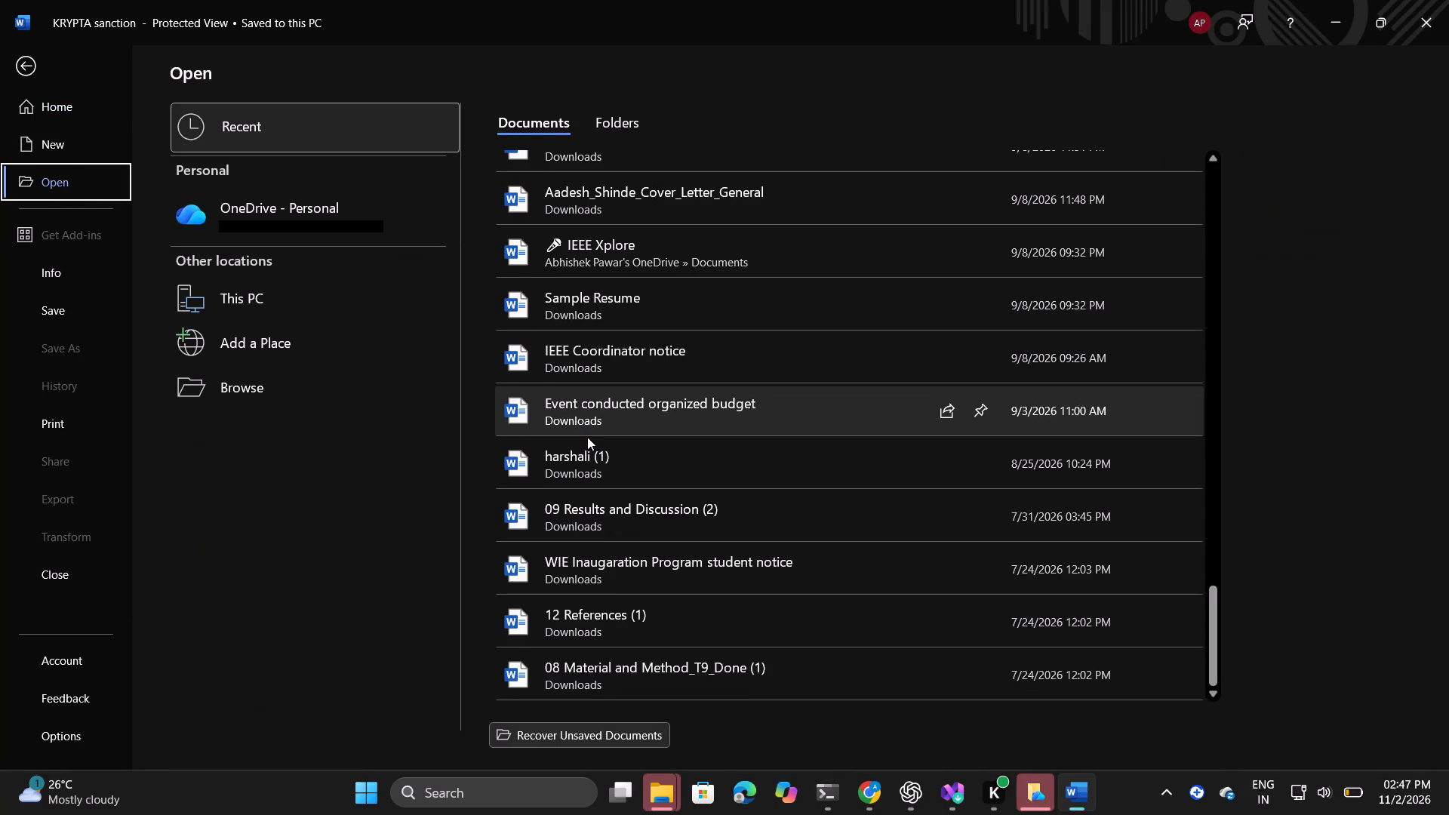
pyautogui.scroll(1, 587, 437)
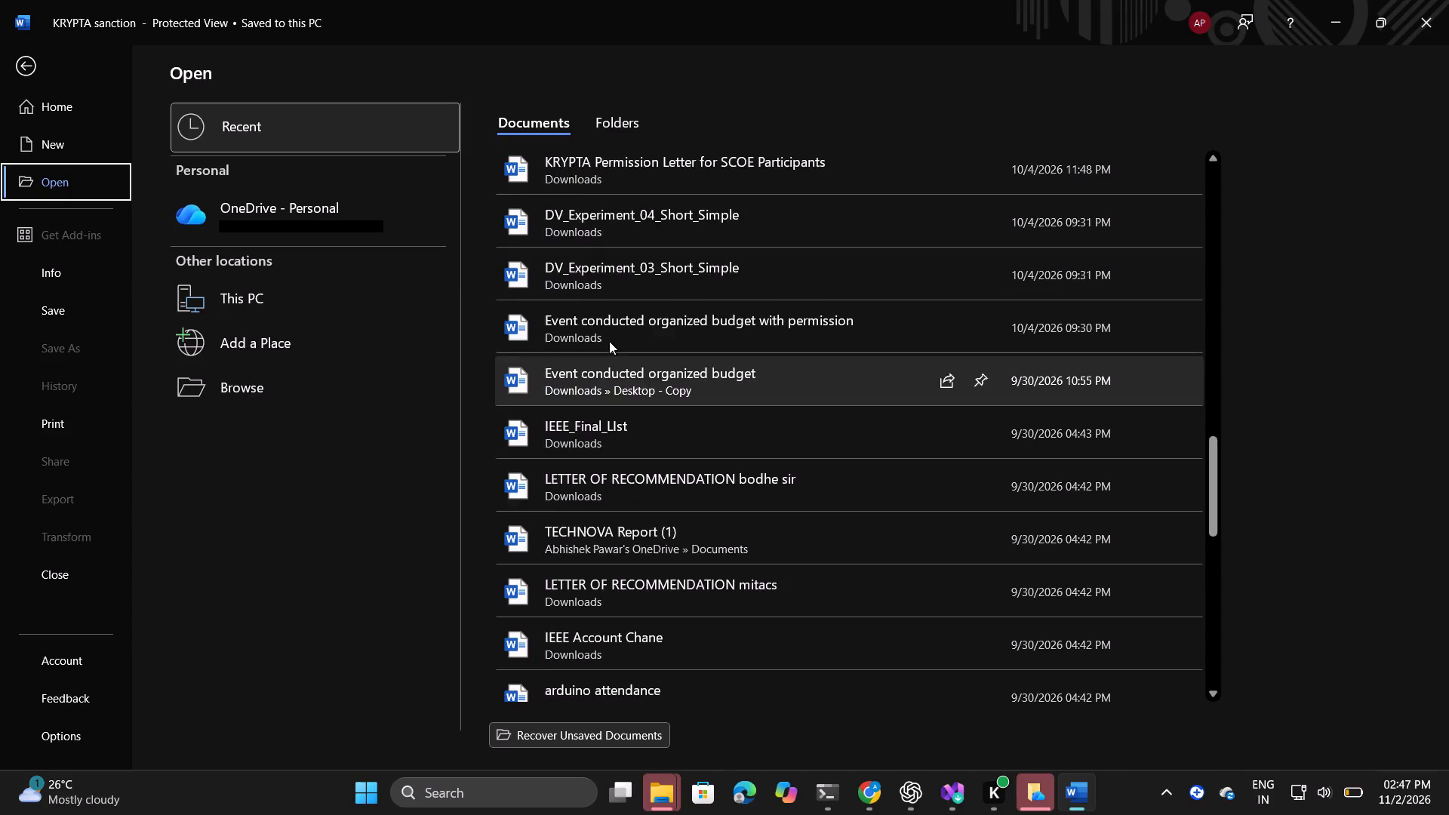
pyautogui.scroll(2, 611, 310)
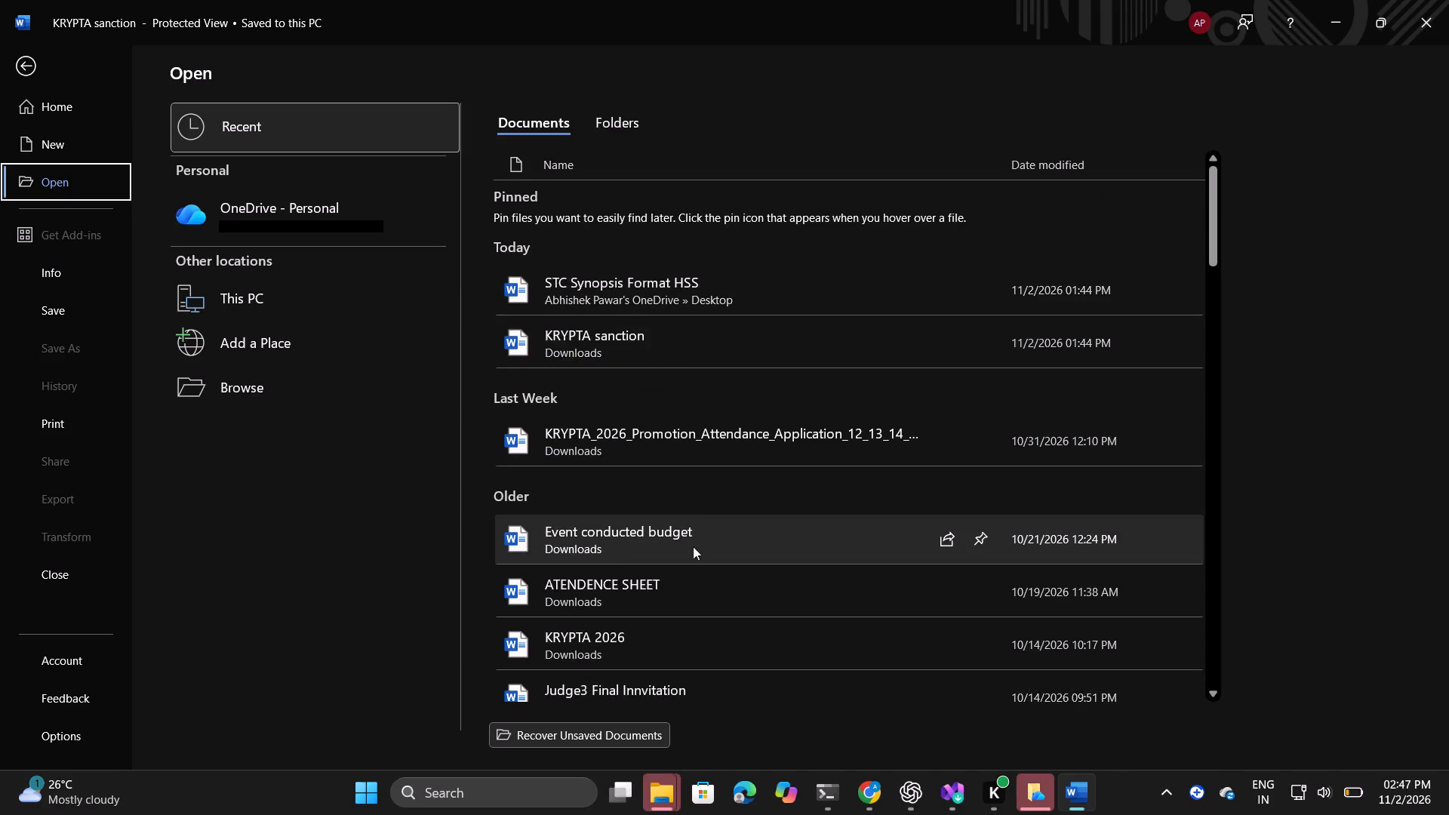
pyautogui.scroll(-1, 672, 638)
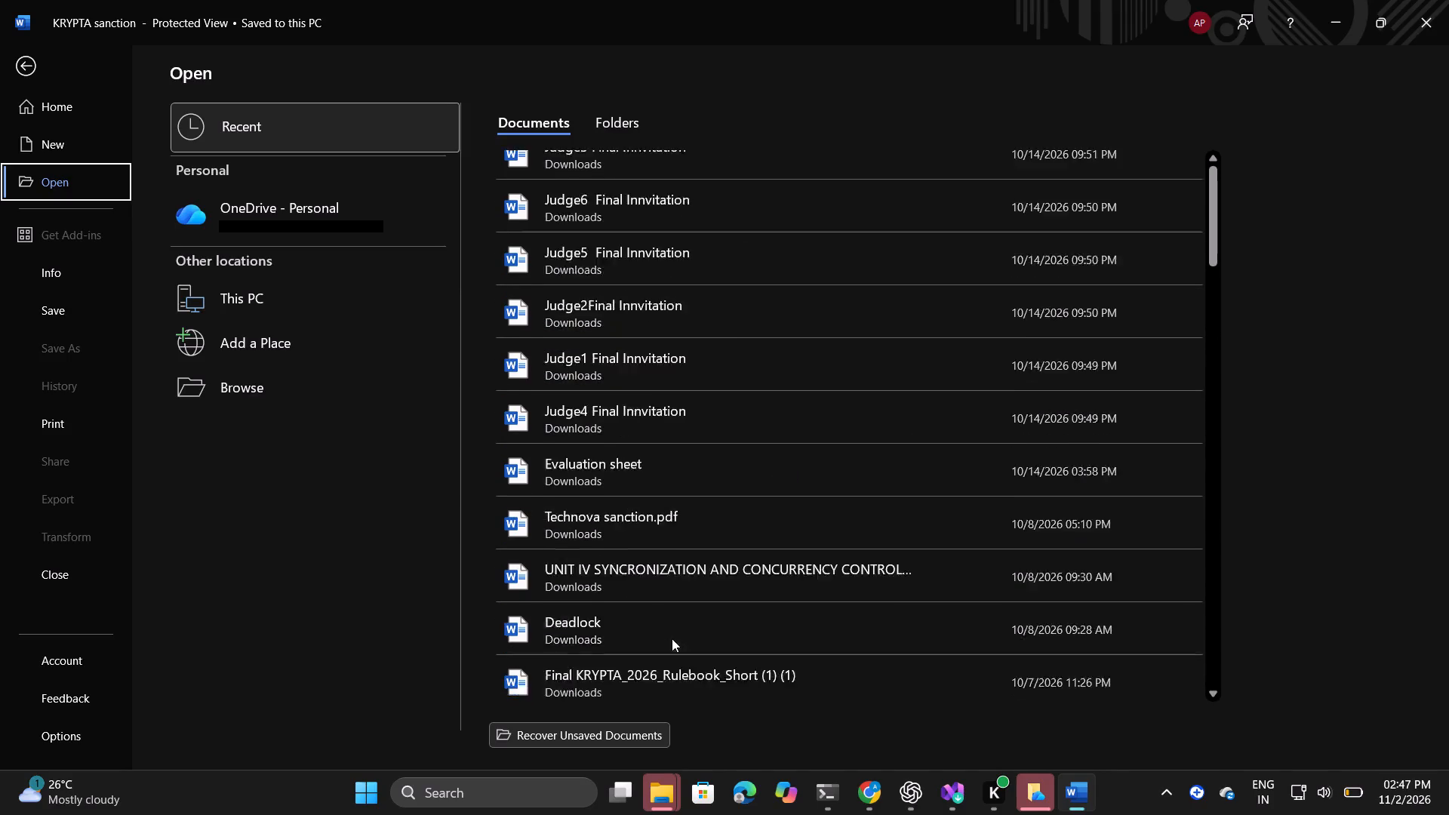
pyautogui.scroll(-1, 672, 638)
pyautogui.scroll(1, 663, 384)
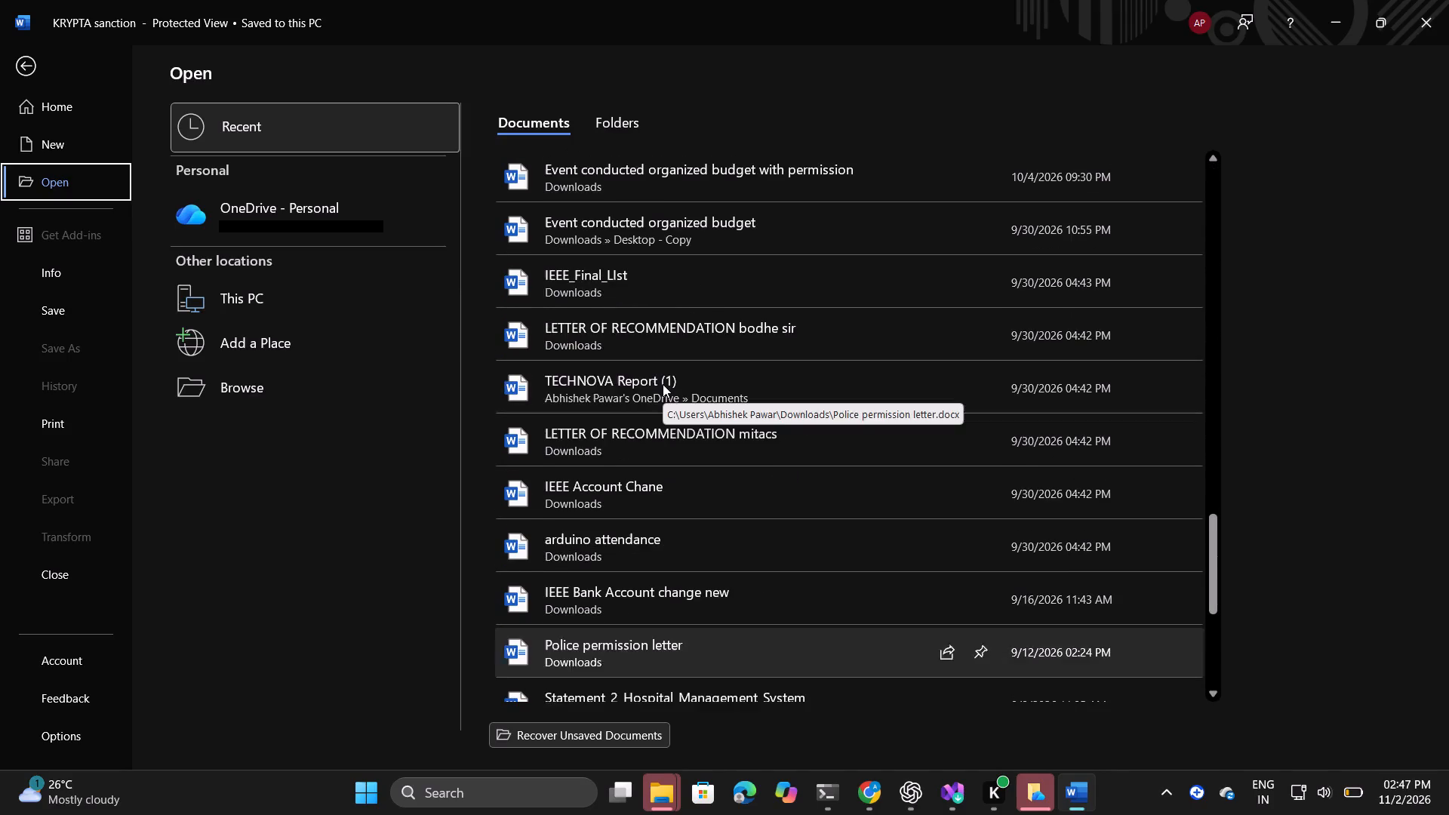
pyautogui.scroll(6, 663, 384)
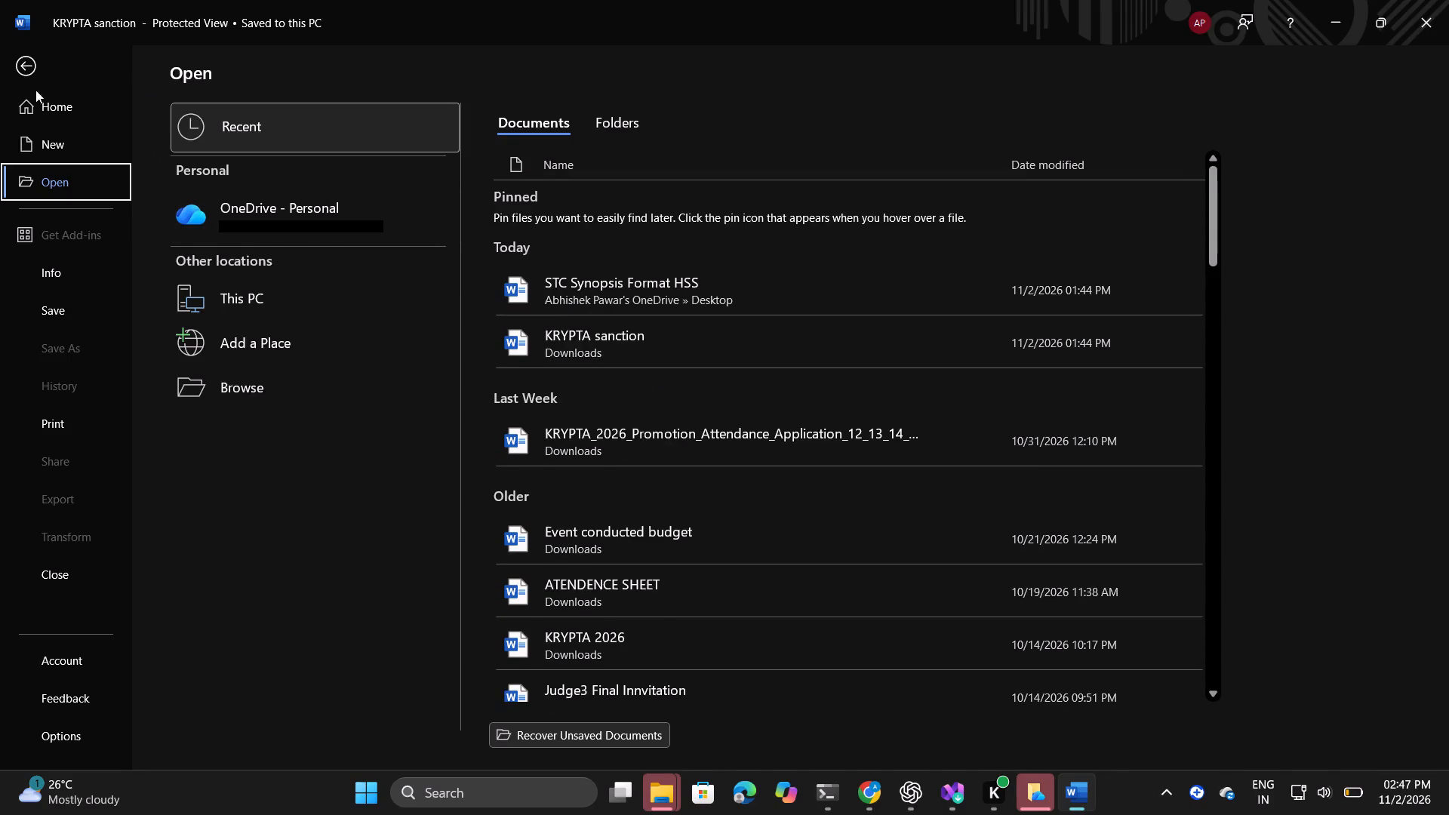
pyautogui.click(23, 78)
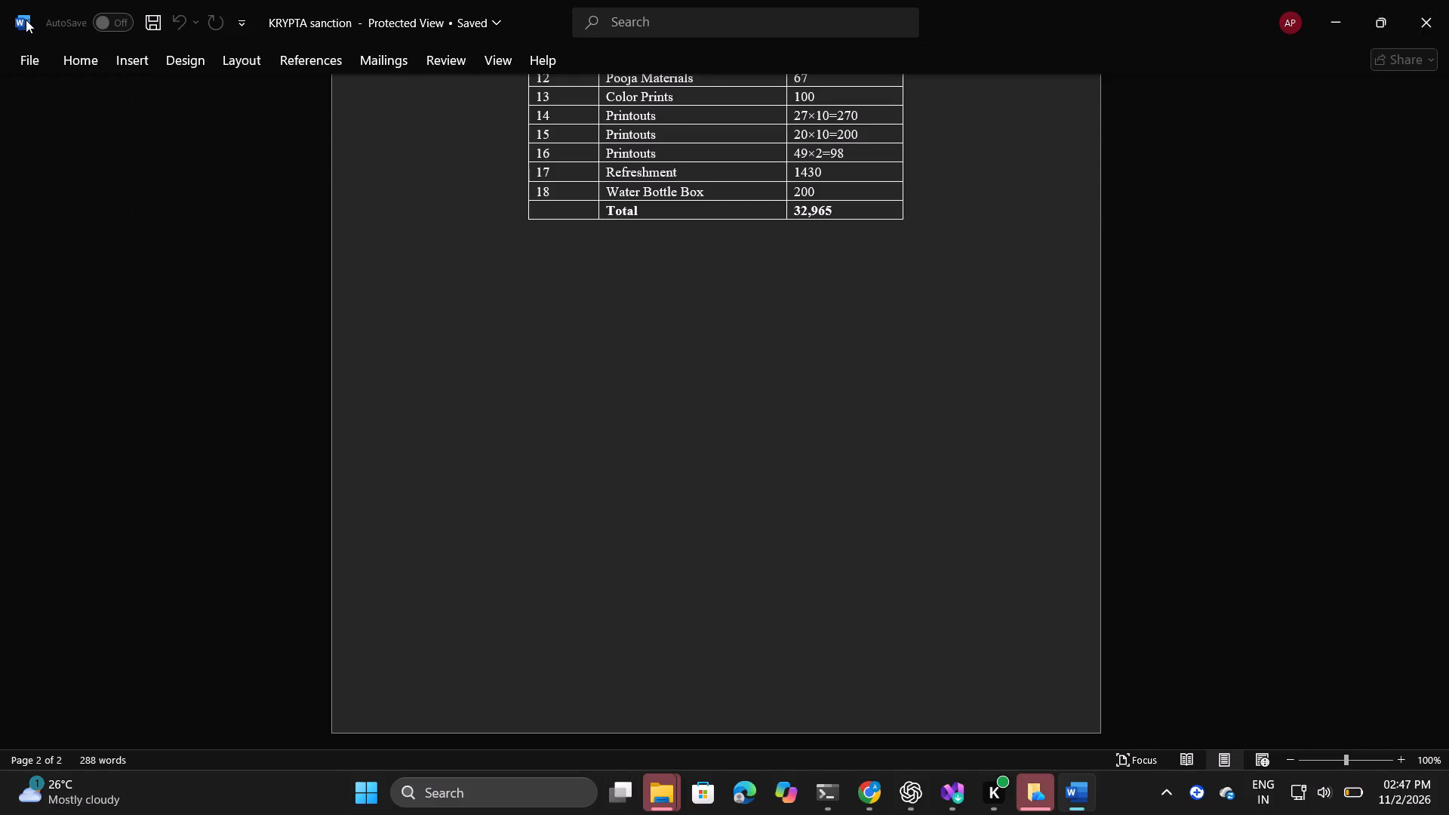
# Create a blank document and paste the copied request letter into it.
pyautogui.click(26, 53)
pyautogui.click(268, 228)
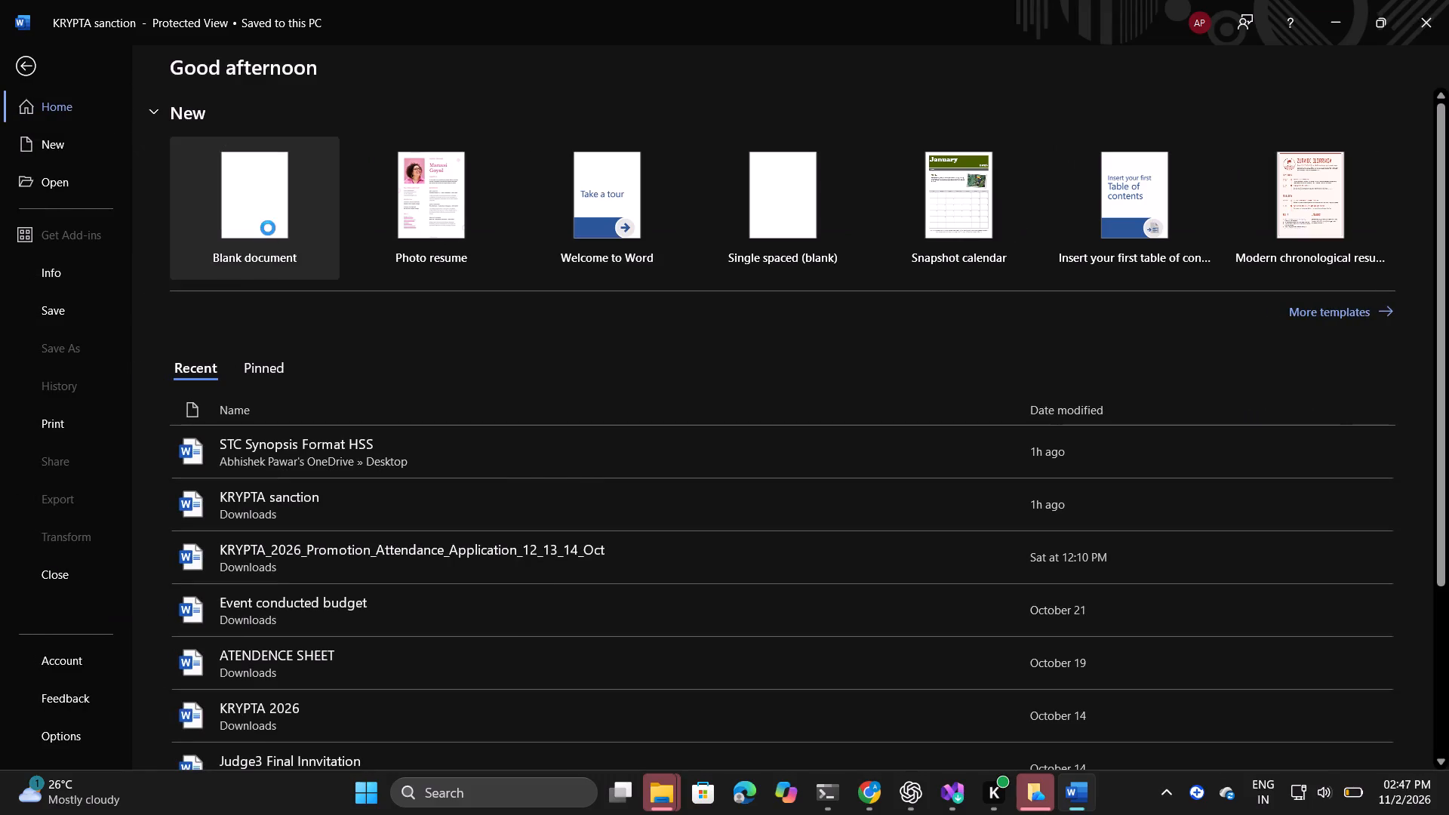
pyautogui.hotkey('ctrl', 'v')
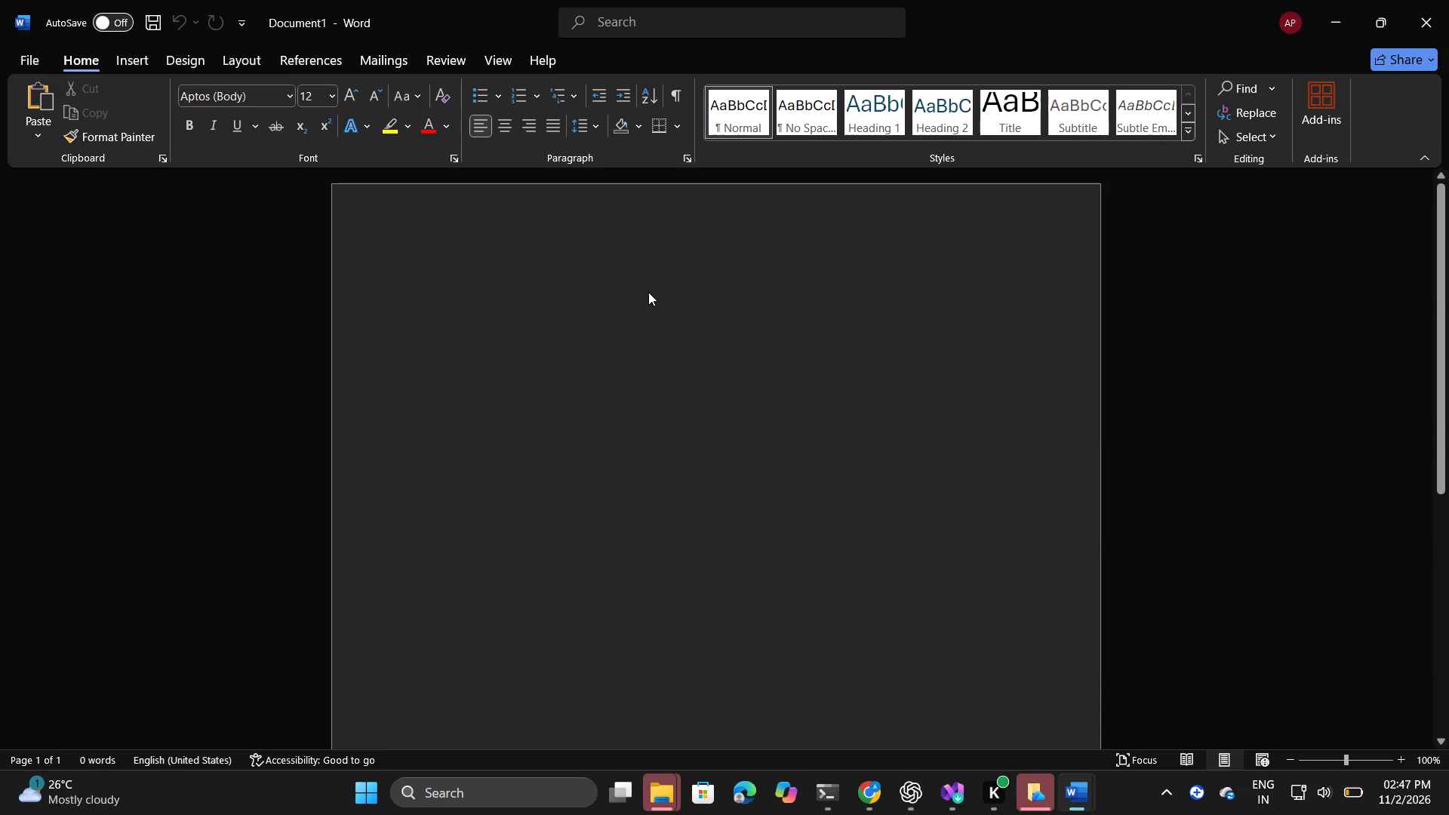
# Cut the "Date: 28/10/2026" line from below the addressee block.
pyautogui.scroll(1, 648, 292)
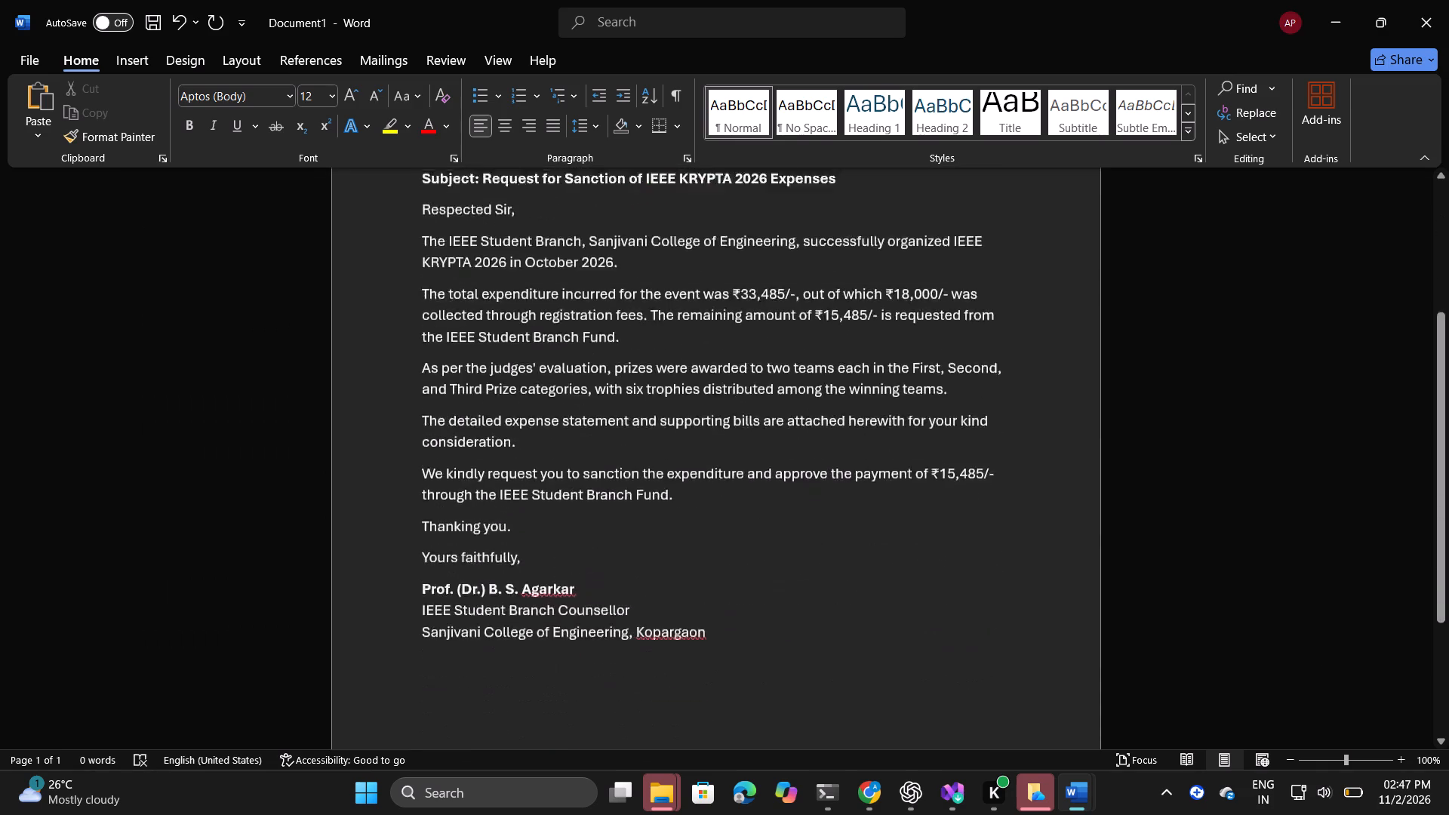
pyautogui.scroll(1, 648, 292)
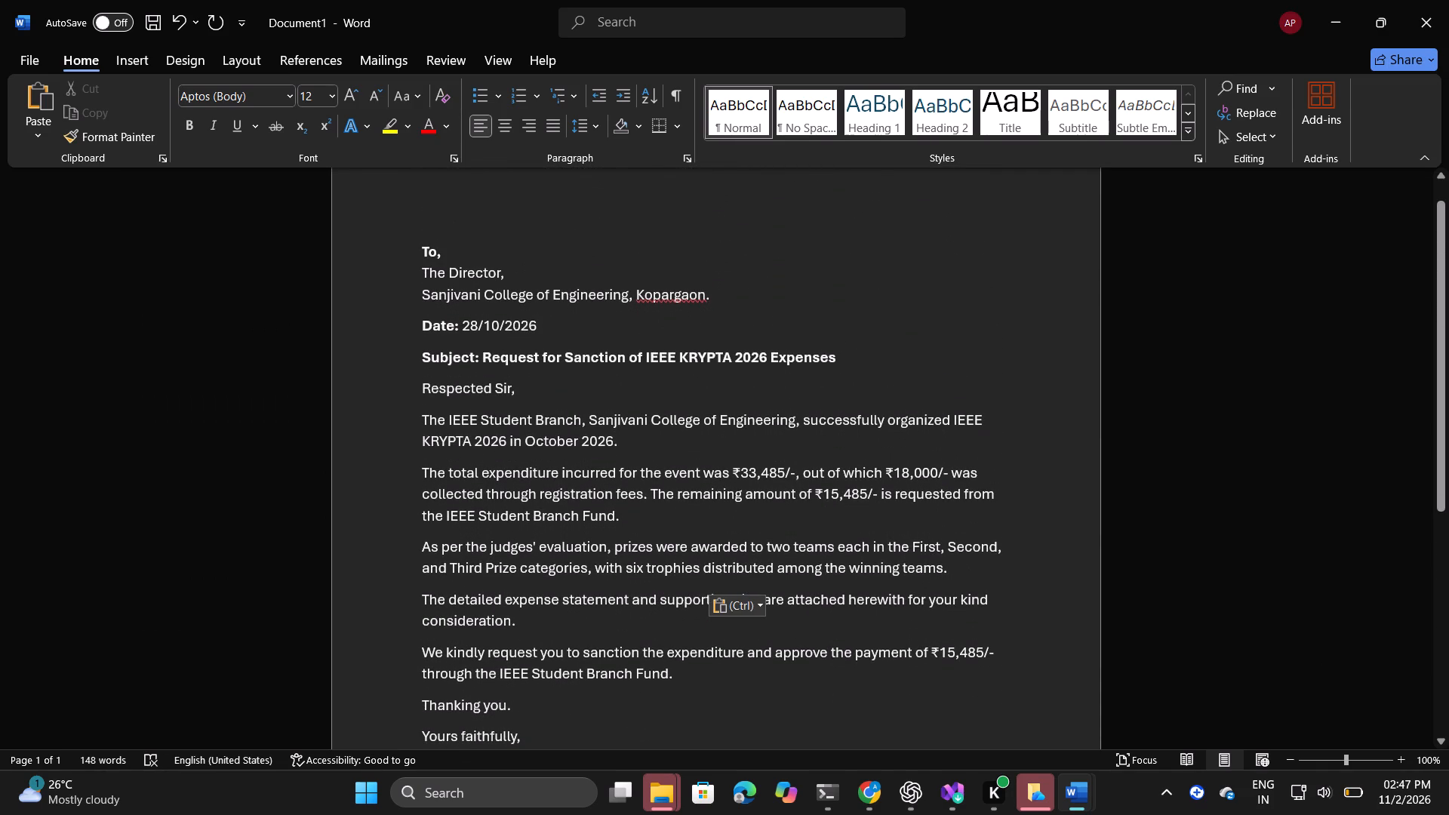
pyautogui.moveTo(420, 245); pyautogui.dragTo(577, 302)
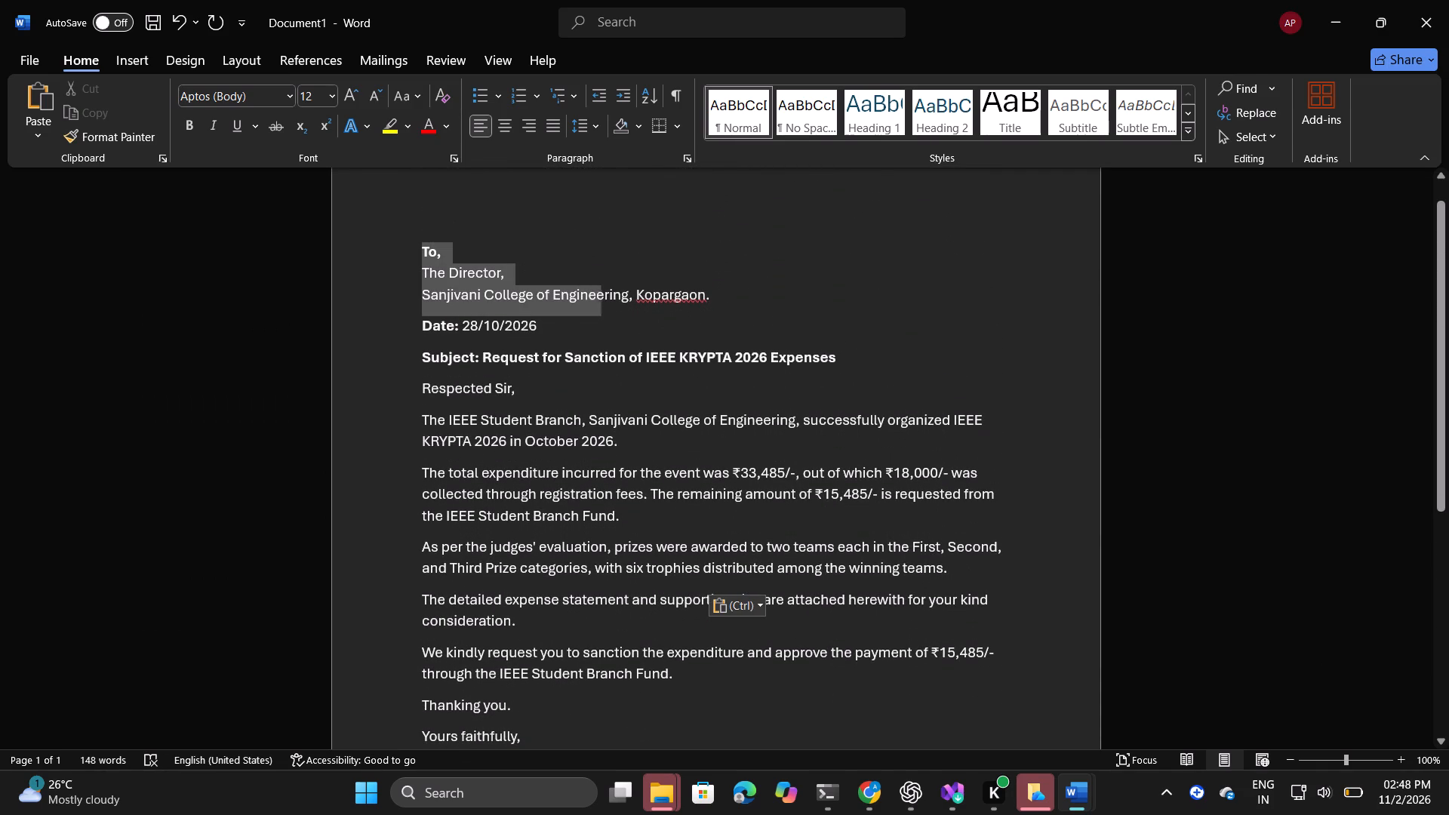
pyautogui.moveTo(577, 302); pyautogui.dragTo(689, 302)
pyautogui.click(689, 302)
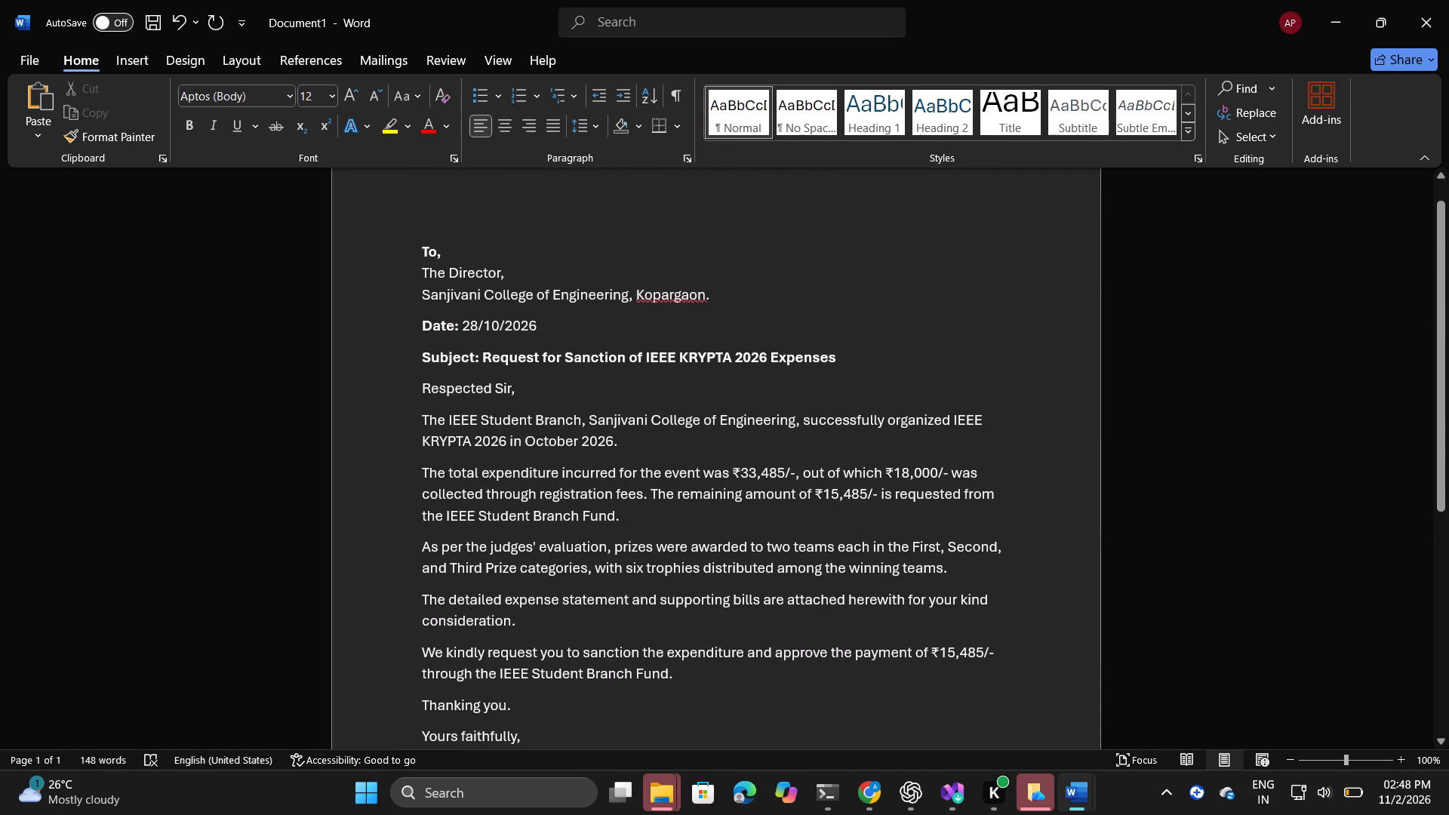
pyautogui.moveTo(554, 331); pyautogui.dragTo(420, 324)
pyautogui.hotkey('ctrl', 'x')
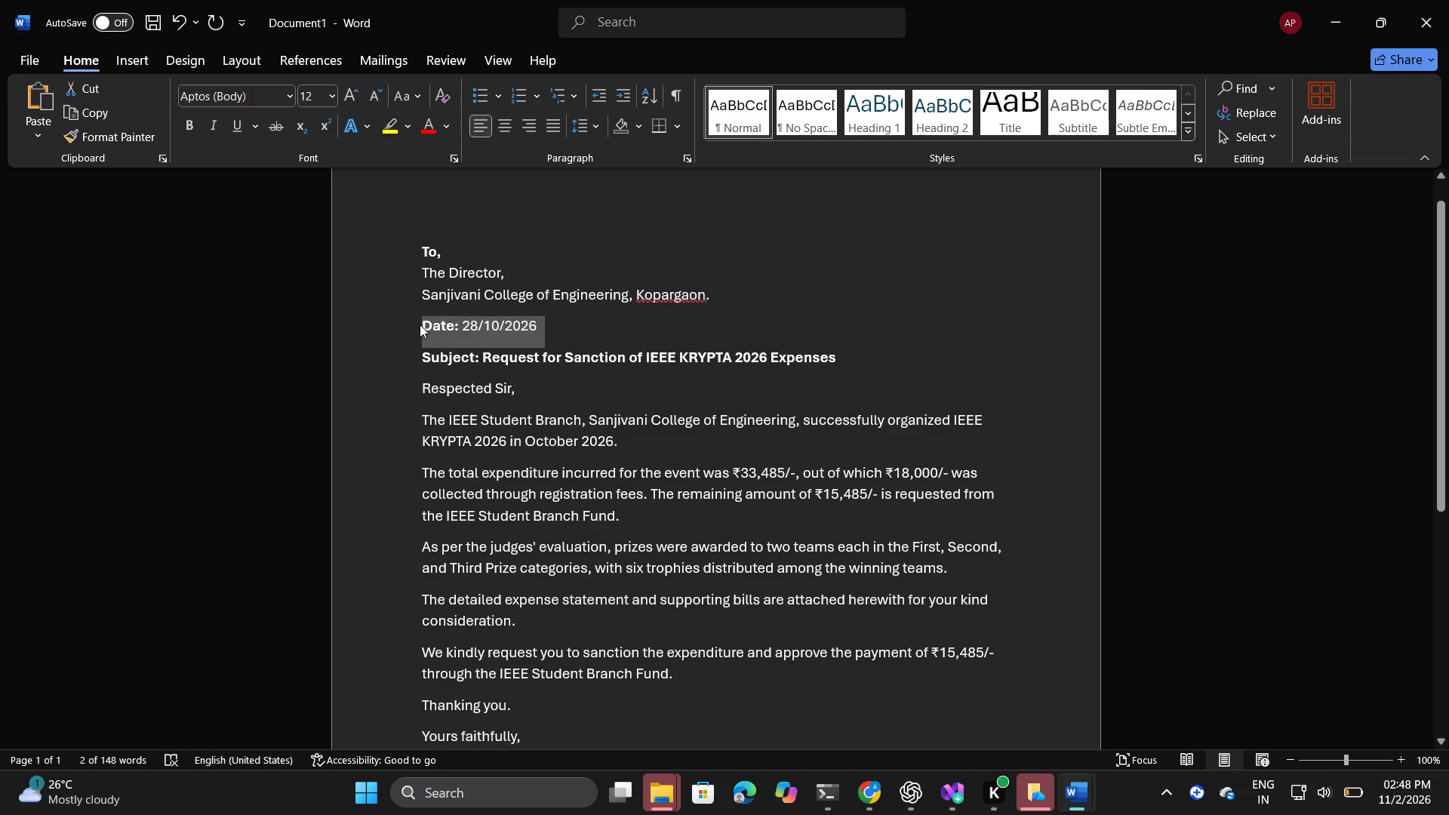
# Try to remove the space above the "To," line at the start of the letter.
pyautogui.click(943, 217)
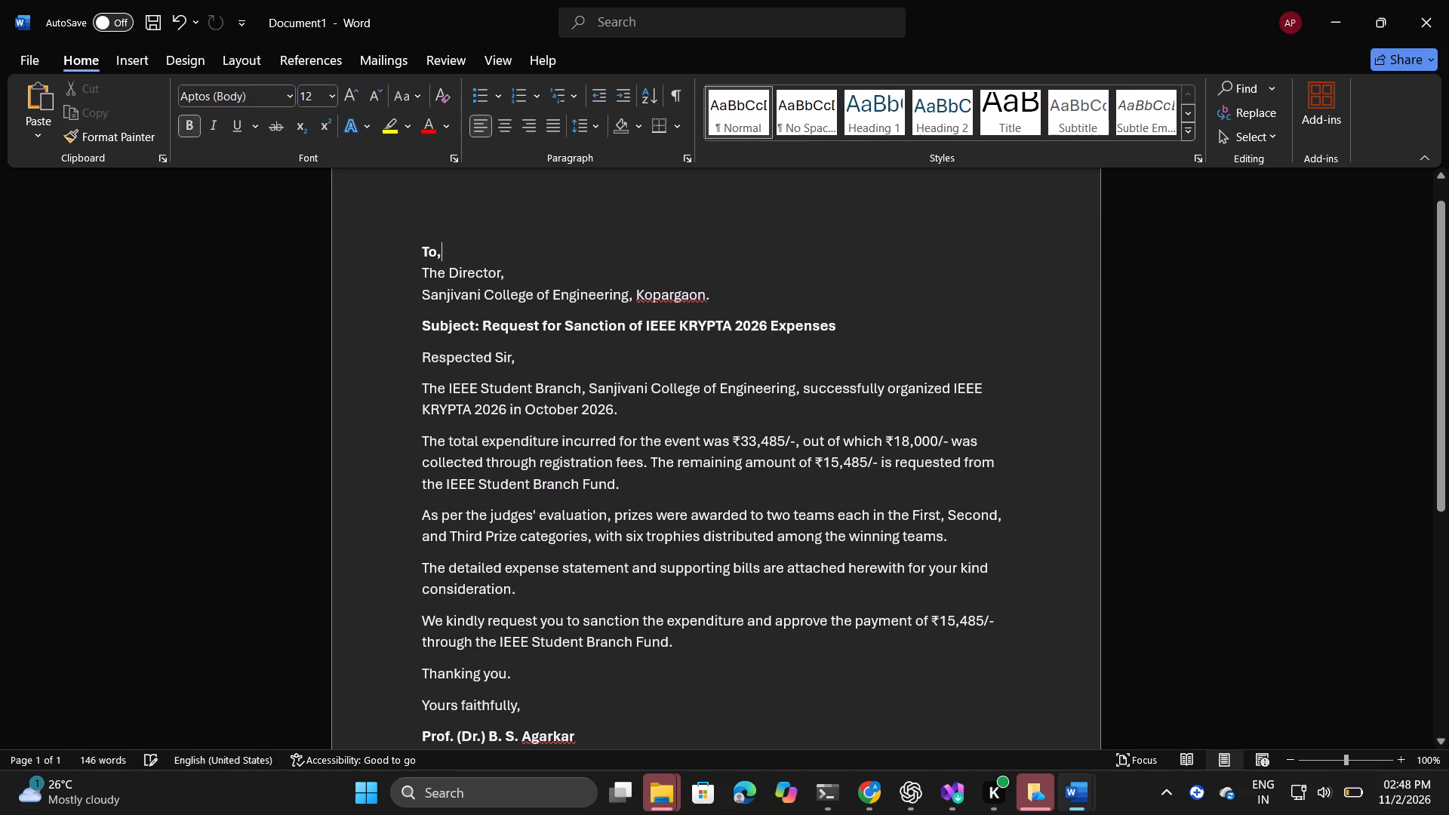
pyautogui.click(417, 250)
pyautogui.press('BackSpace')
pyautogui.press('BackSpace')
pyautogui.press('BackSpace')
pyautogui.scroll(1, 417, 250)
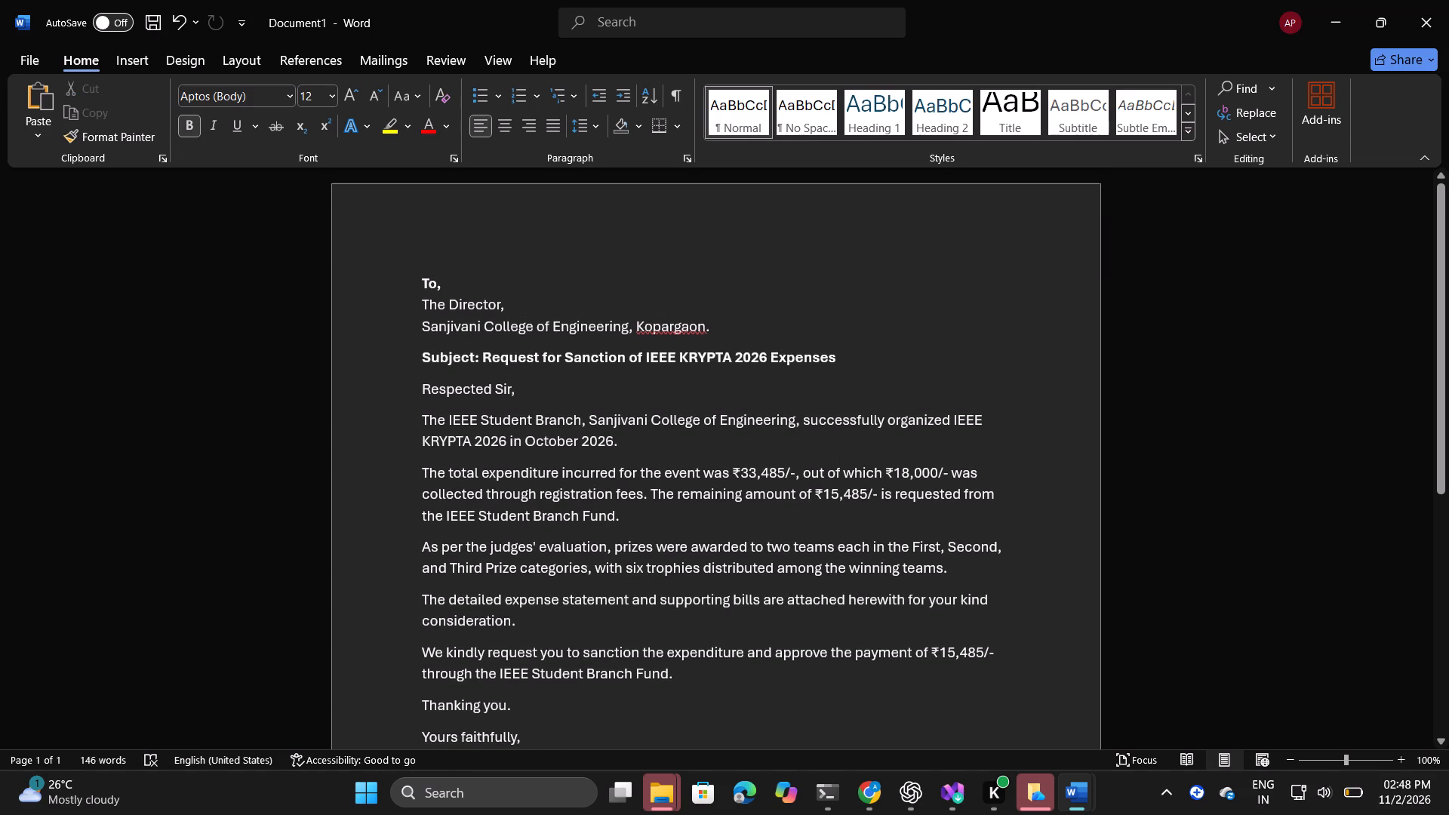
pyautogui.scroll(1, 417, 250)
# Paste the cut date on the "To," line, tabbed across toward the right margin, without an extra line break below it.
pyautogui.click(882, 277)
pyautogui.press('Tab')
pyautogui.press('Tab')
pyautogui.press('Tab')
pyautogui.press('Tab')
pyautogui.press('Tab')
pyautogui.press('Tab')
pyautogui.press('Tab')
pyautogui.press('Tab')
pyautogui.press('Tab')
pyautogui.press('Tab')
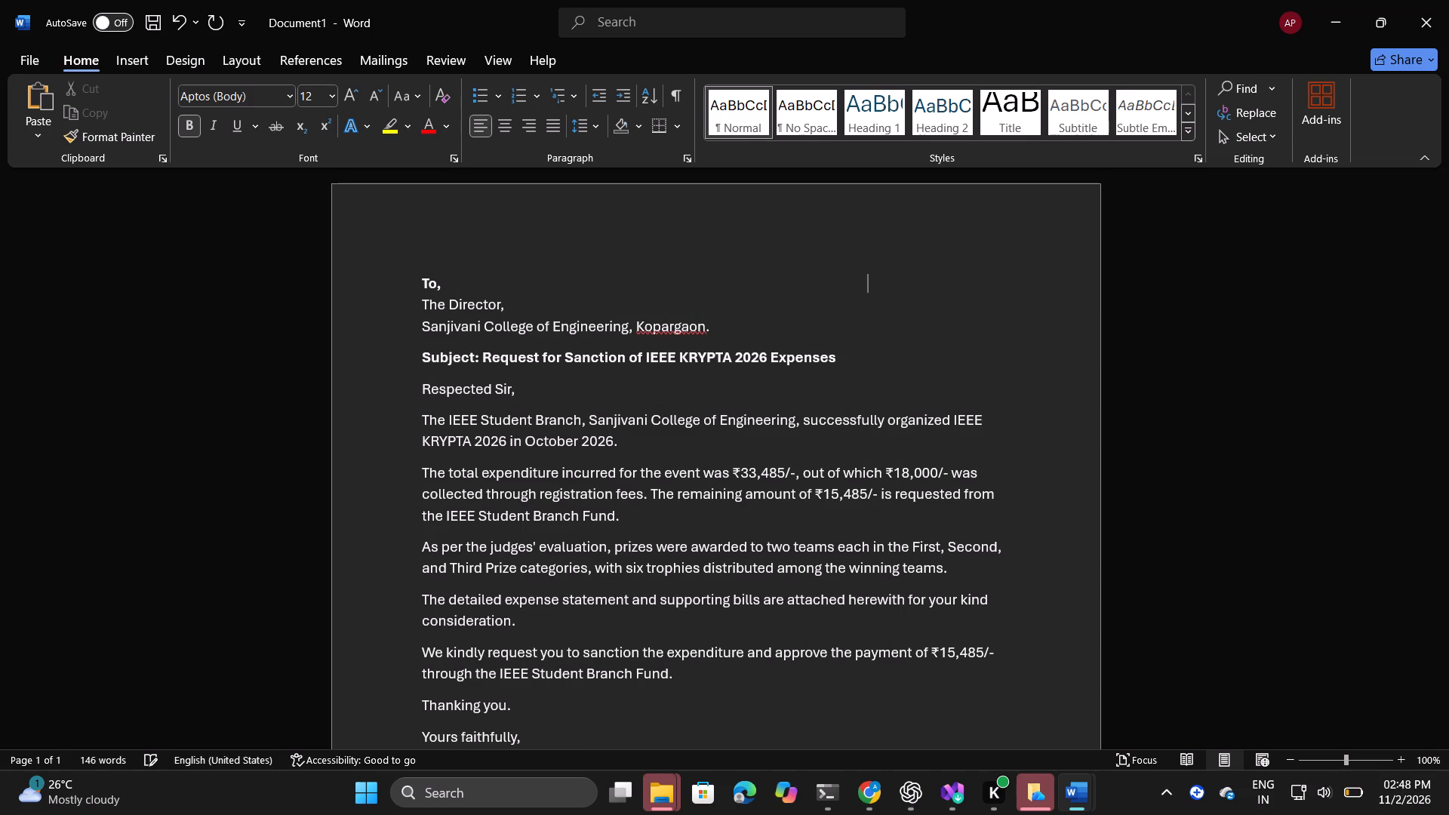
pyautogui.hotkey('ctrl', 'v')
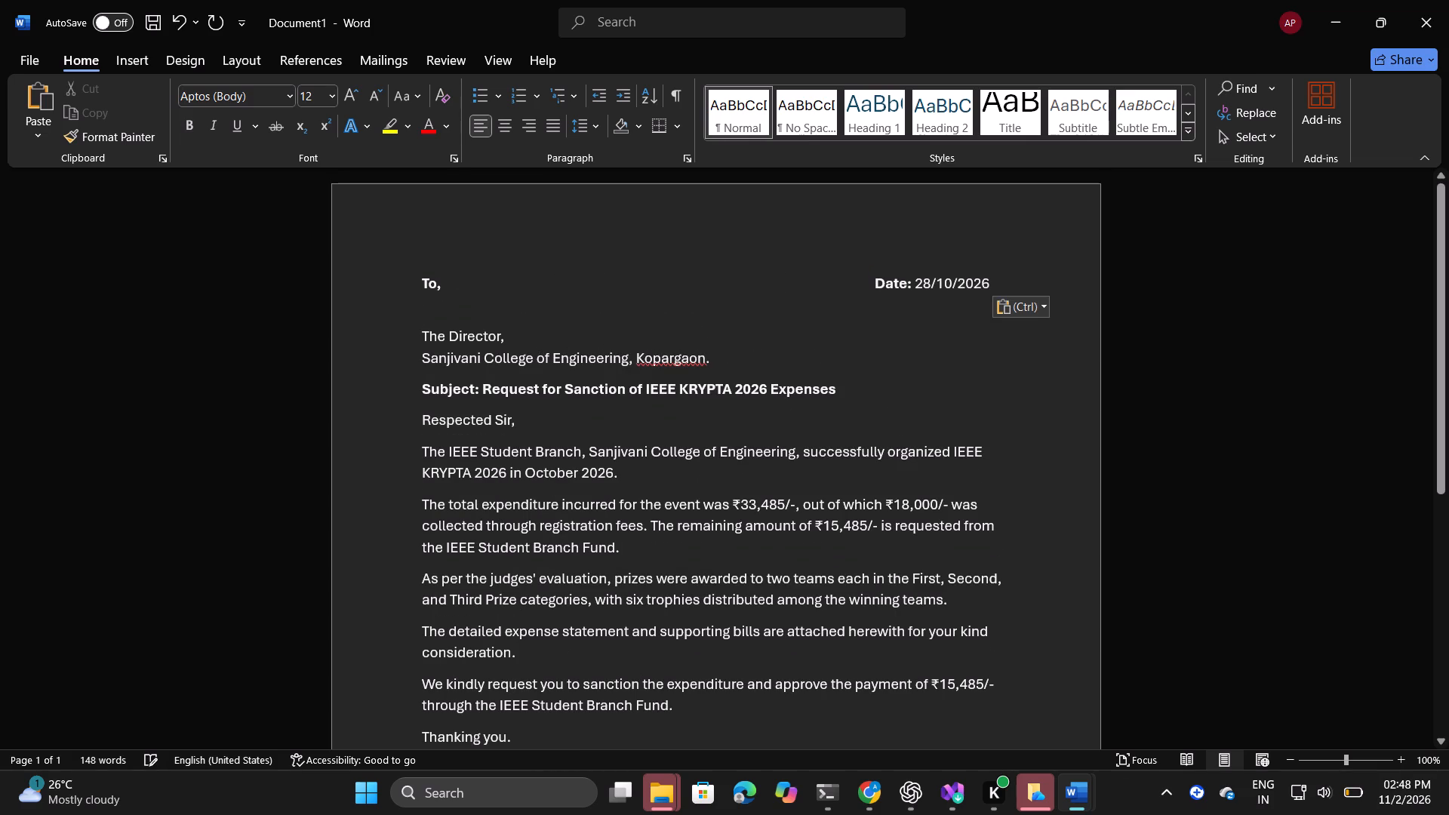
pyautogui.hotkey('ctrl', 'z')
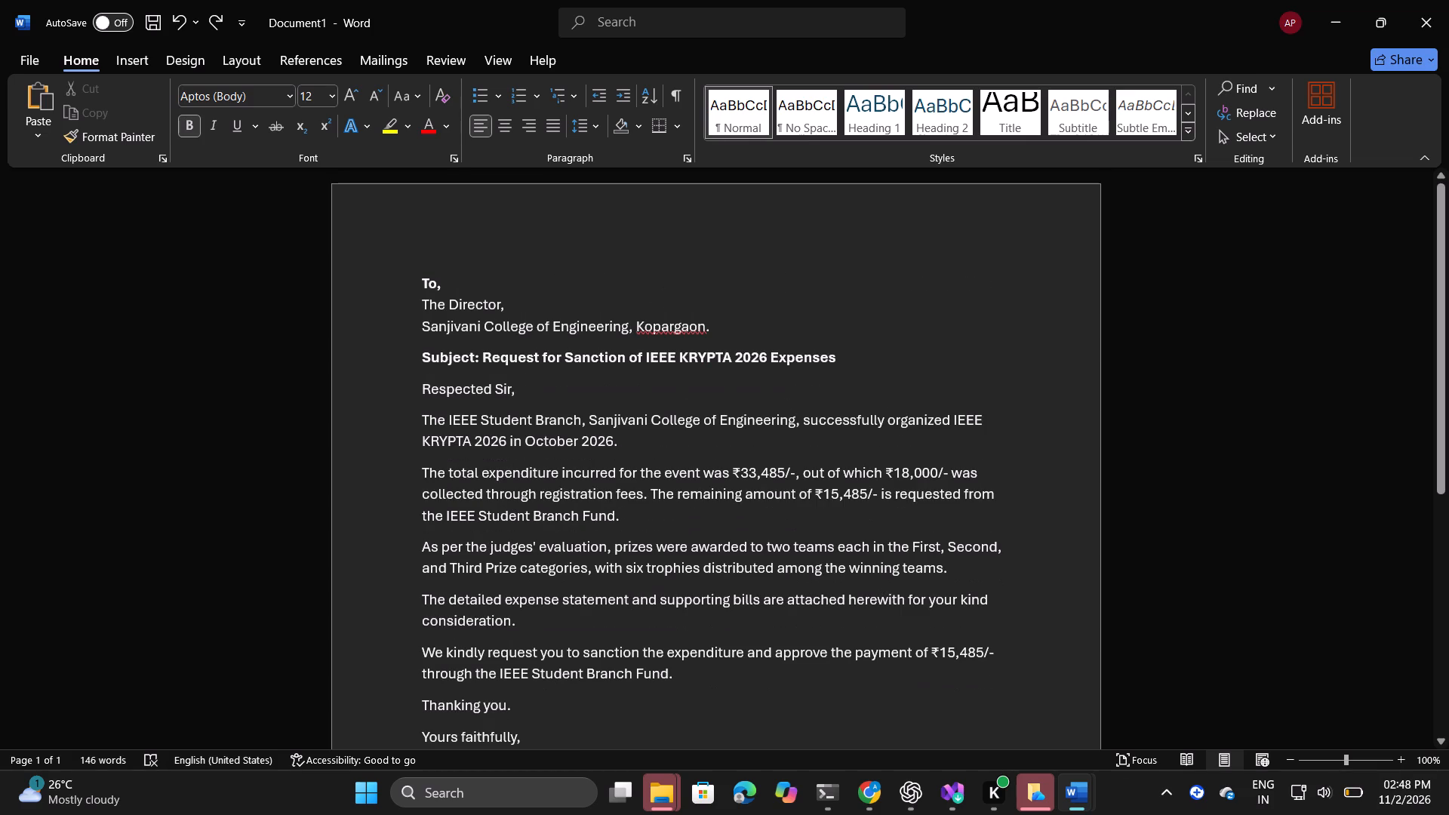
pyautogui.press('BackSpace')
pyautogui.hotkey('ctrl', 'v')
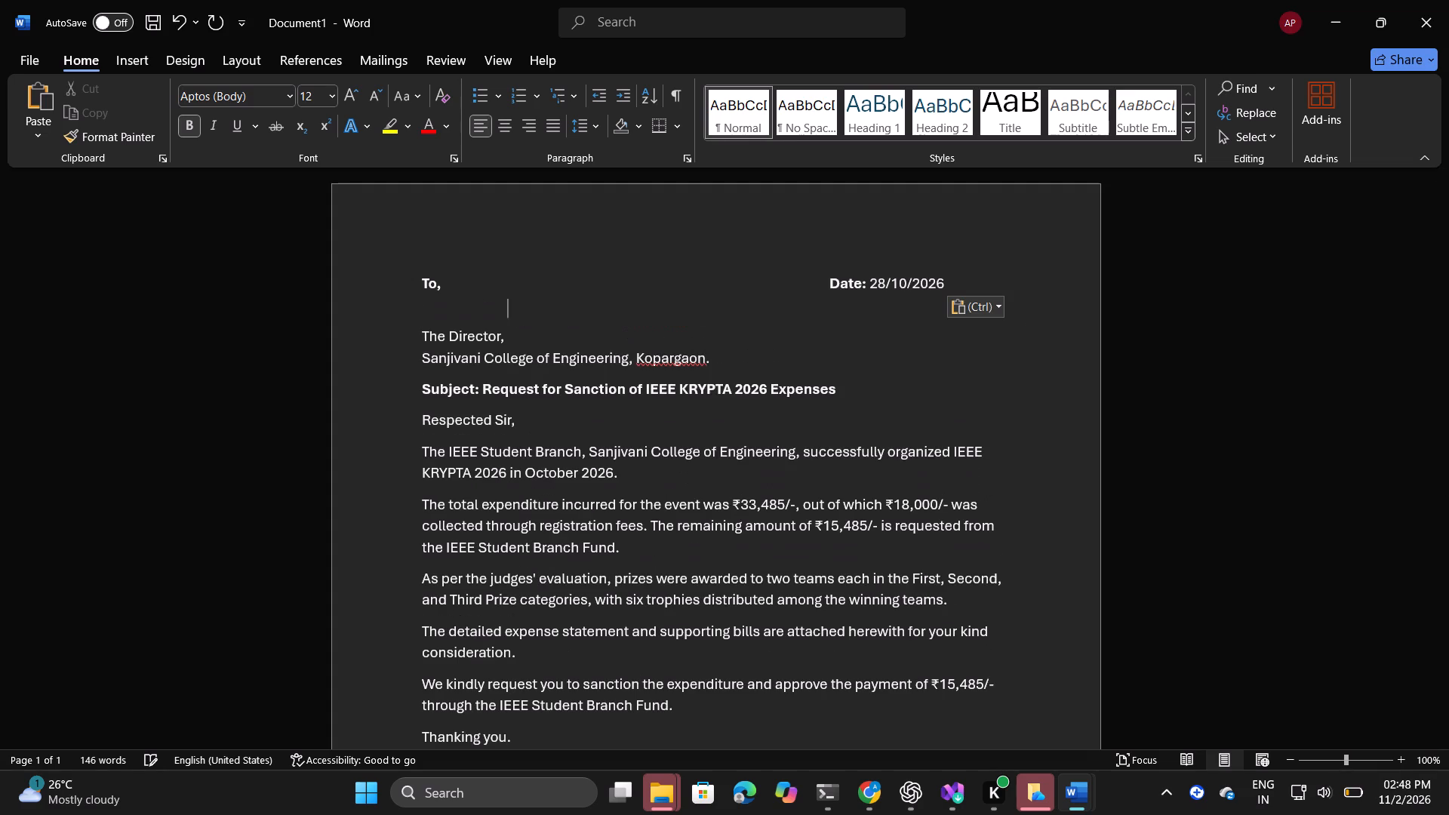
pyautogui.press('BackSpace')
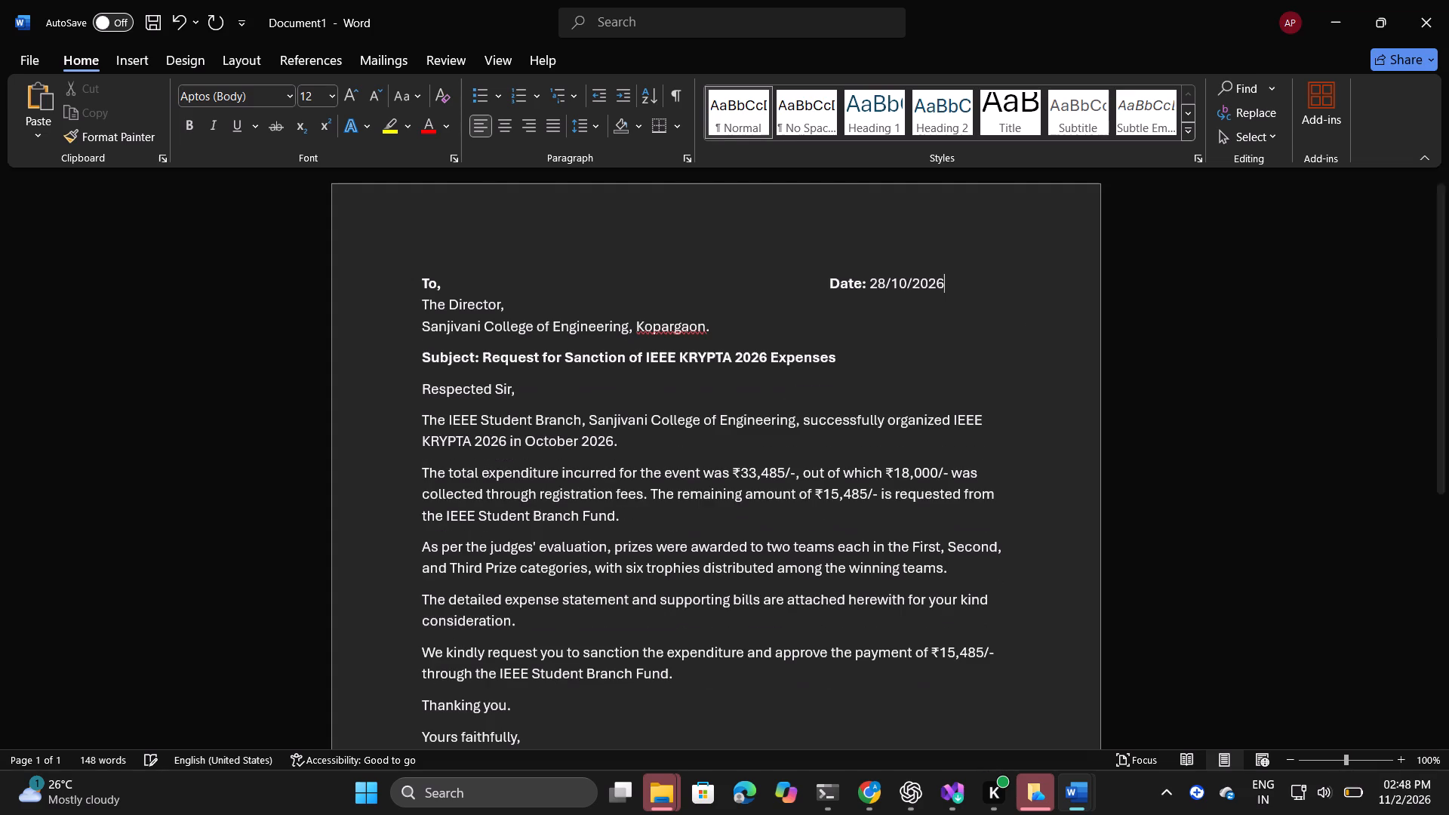
# Shift the date one tab stop further toward the right margin on the "To," line.
pyautogui.click(732, 277)
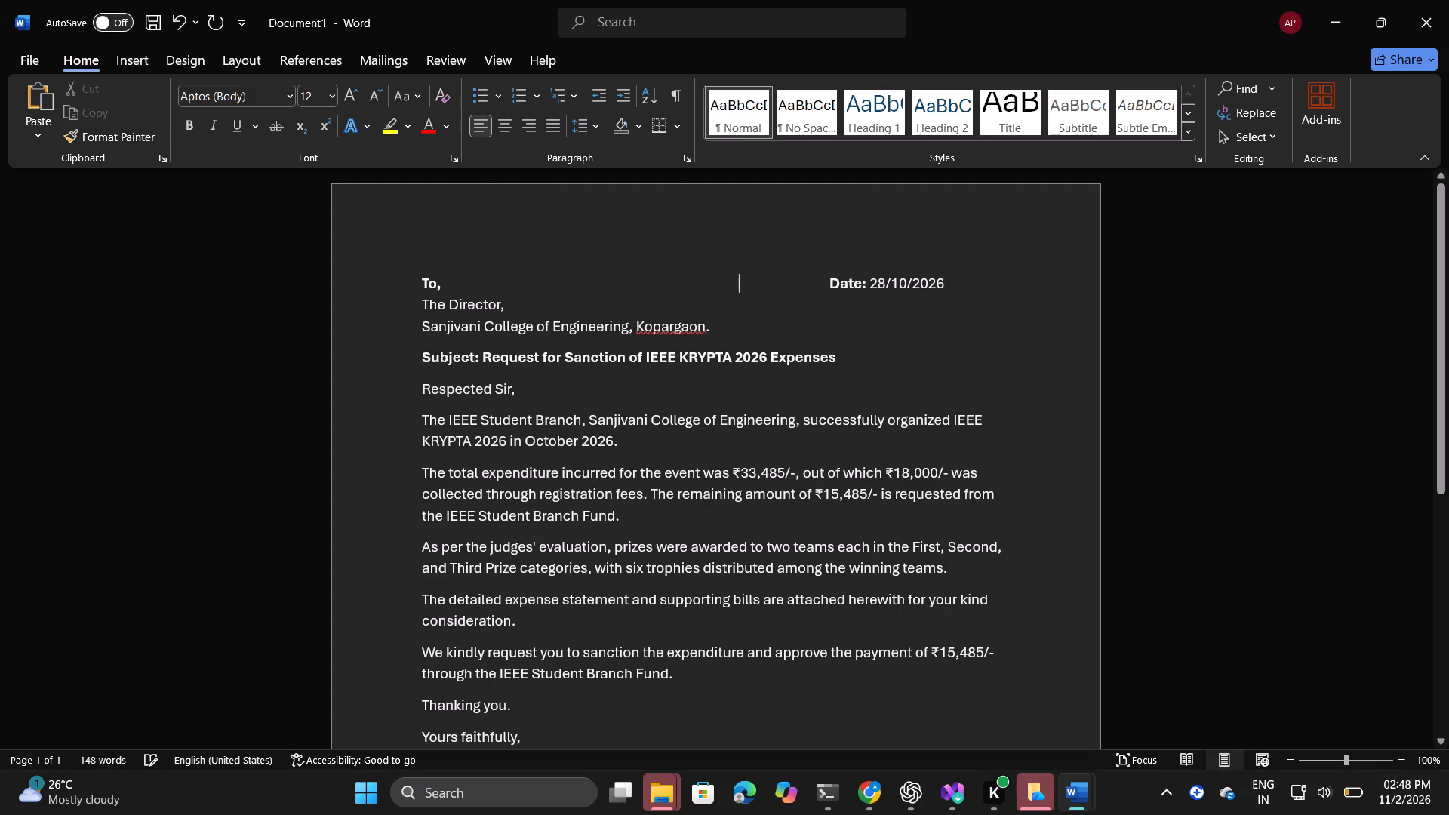
pyautogui.press('Tab')
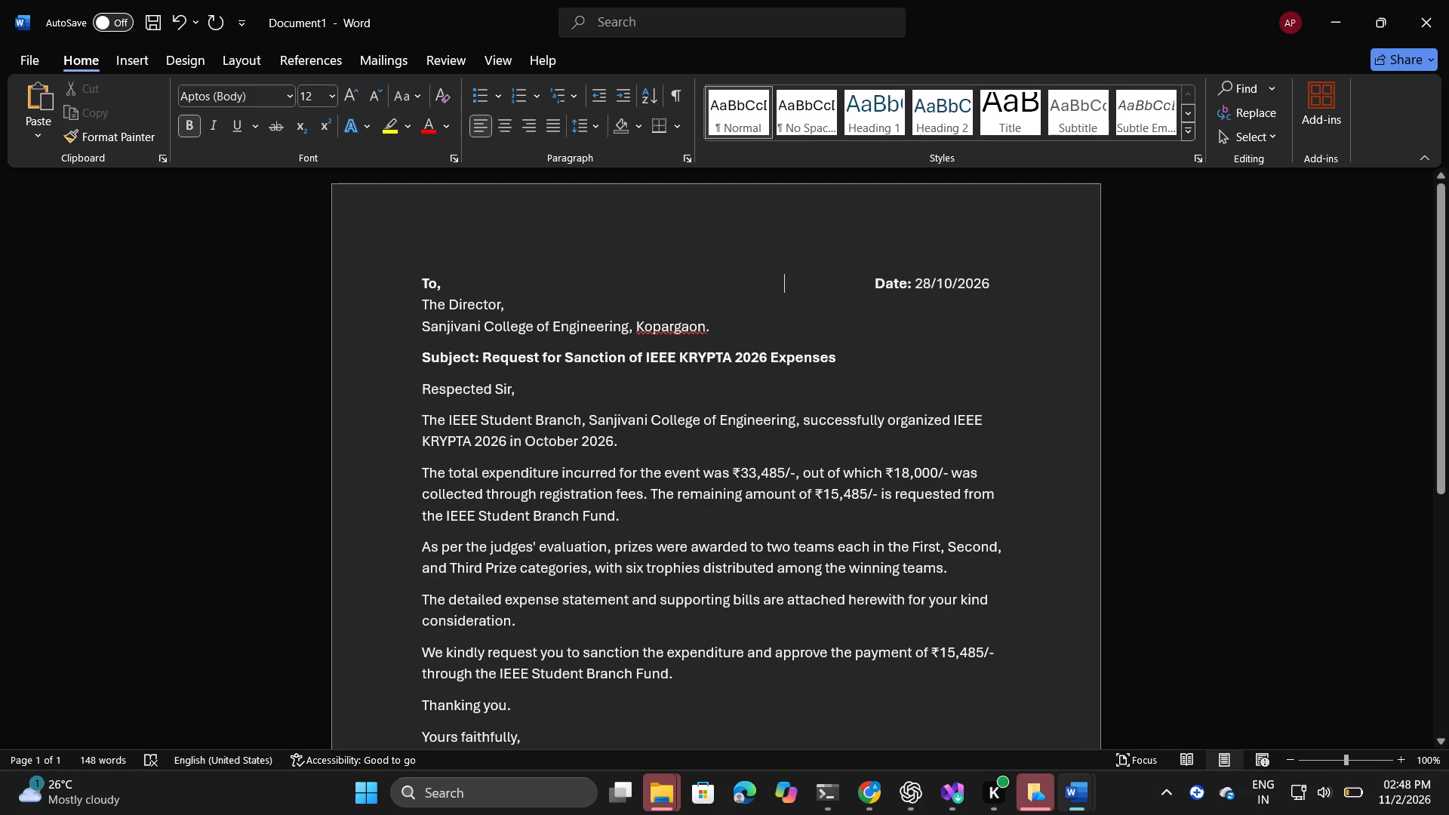
# Make the first body paragraph bold from "IEEE Student Branch" through "October 2026.".
pyautogui.scroll(-1, 428, 317)
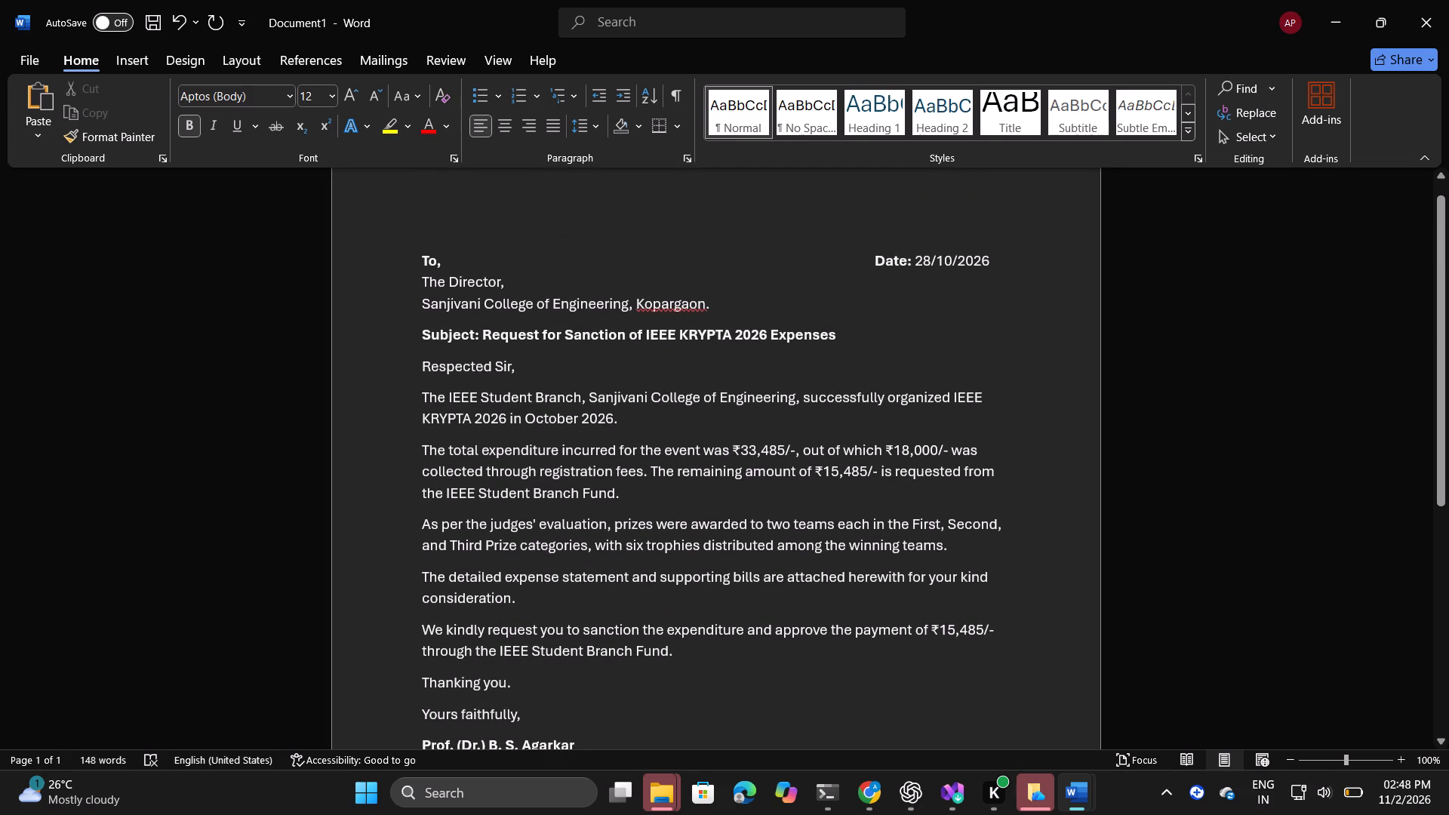
pyautogui.click(468, 391)
pyautogui.moveTo(451, 394); pyautogui.dragTo(629, 412)
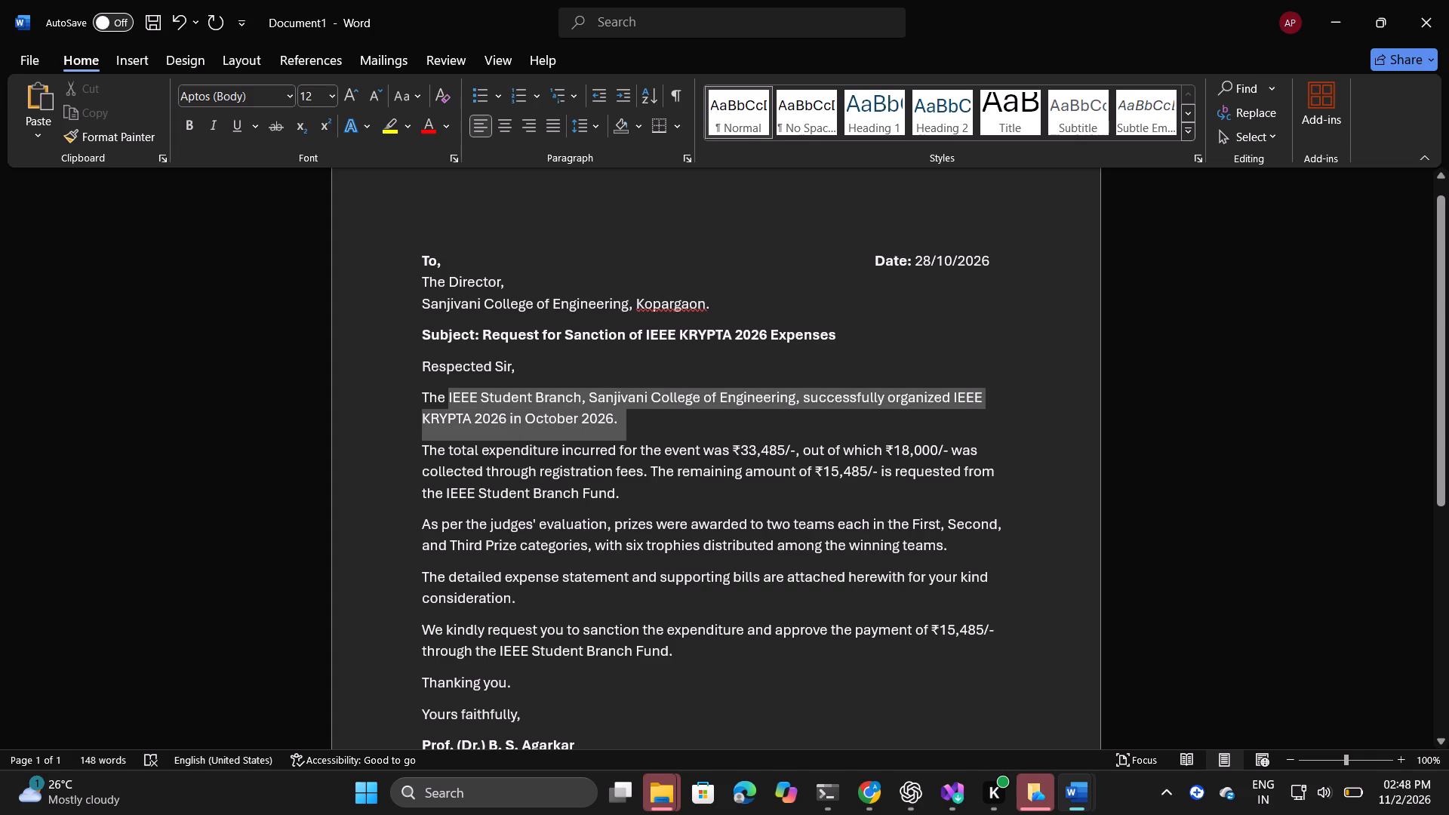
pyautogui.moveTo(629, 412); pyautogui.dragTo(629, 417)
pyautogui.hotkey('ctrl', 'b')
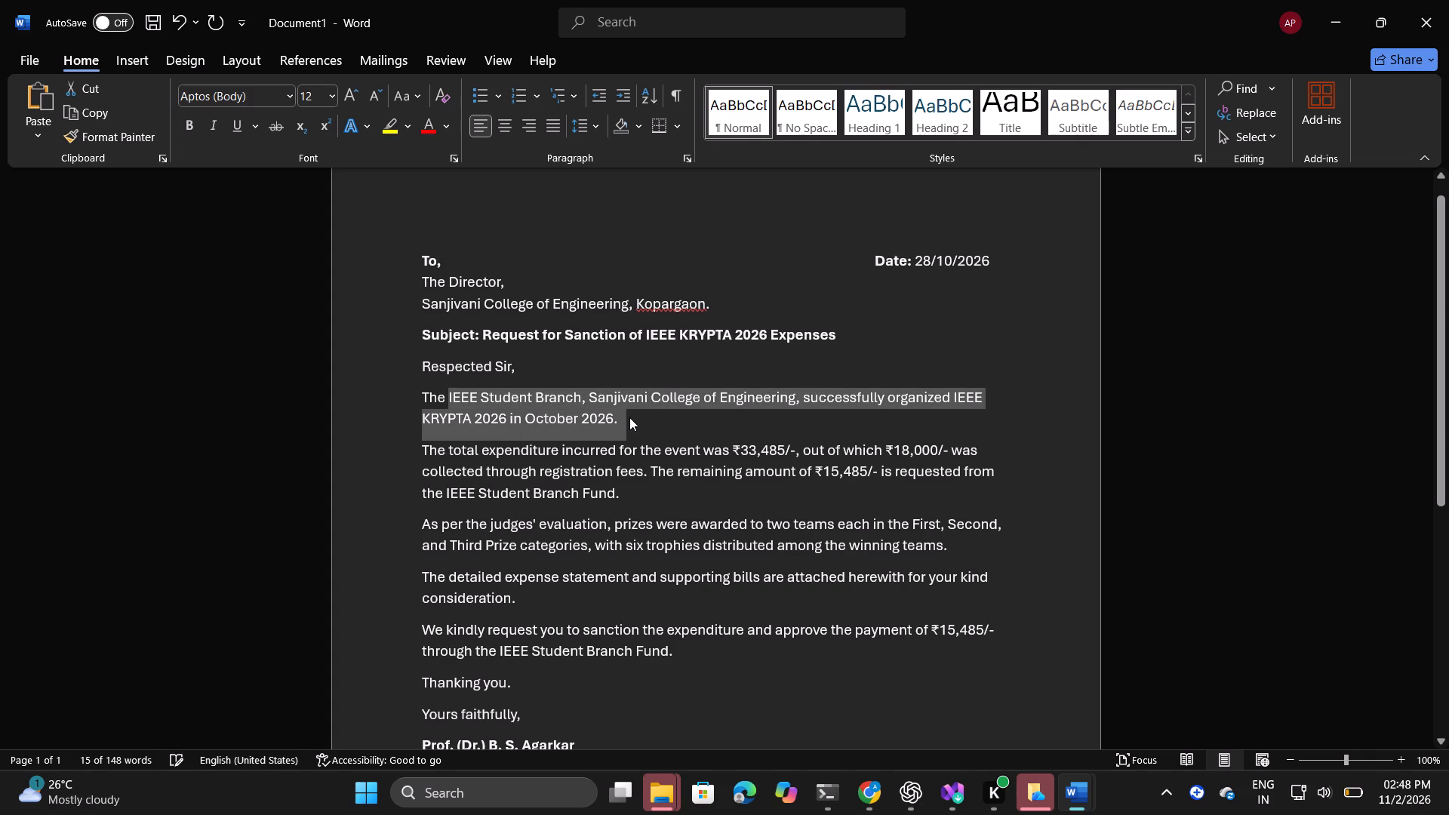
# Make the amounts ₹33,485/- and ₹18,000/- bold in the total expenditure paragraph.
pyautogui.click(731, 450)
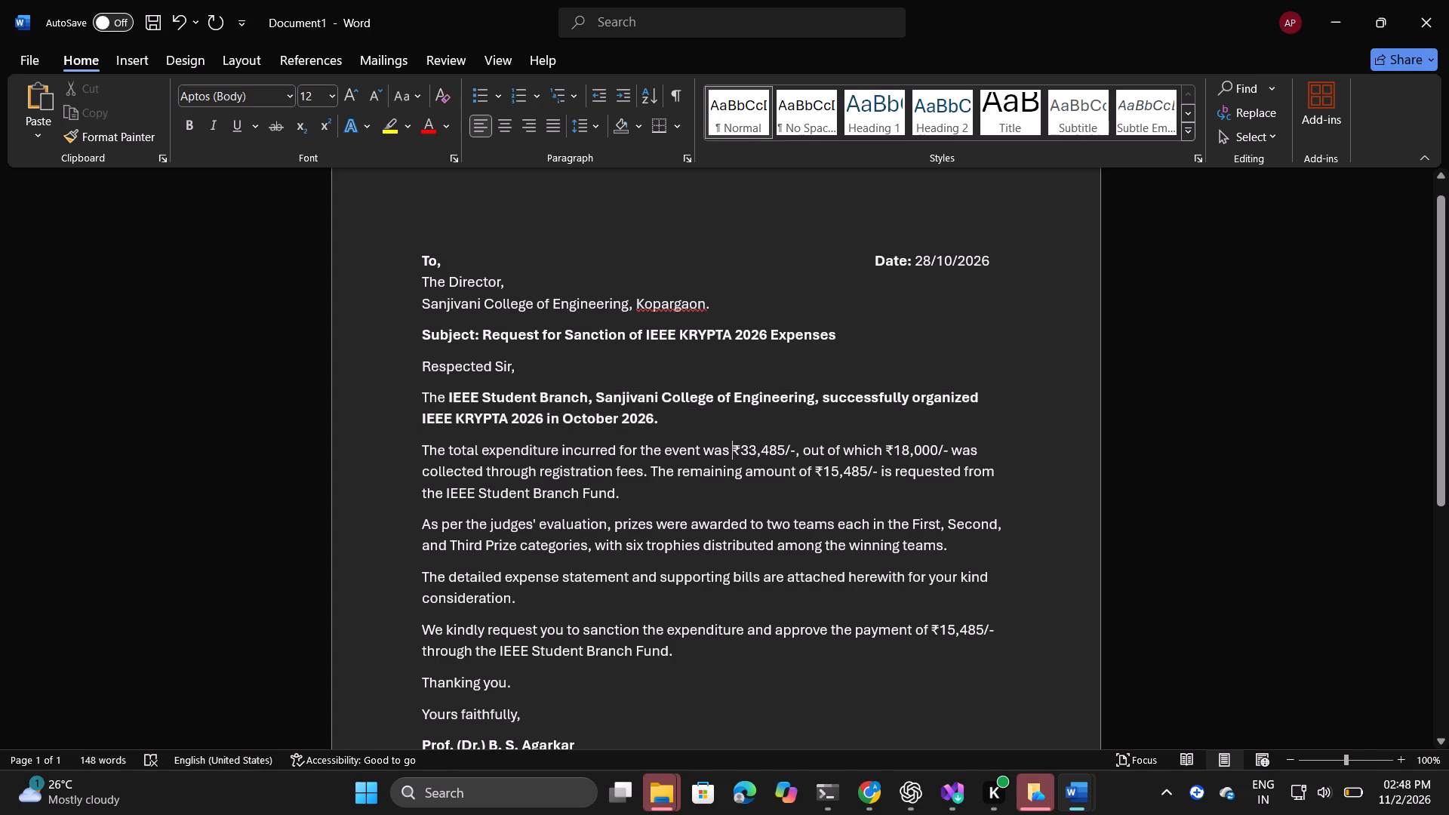
pyautogui.click(740, 448)
pyautogui.moveTo(736, 448); pyautogui.dragTo(798, 451)
pyautogui.moveTo(798, 451); pyautogui.dragTo(798, 451)
pyautogui.hotkey('ctrl', 'b')
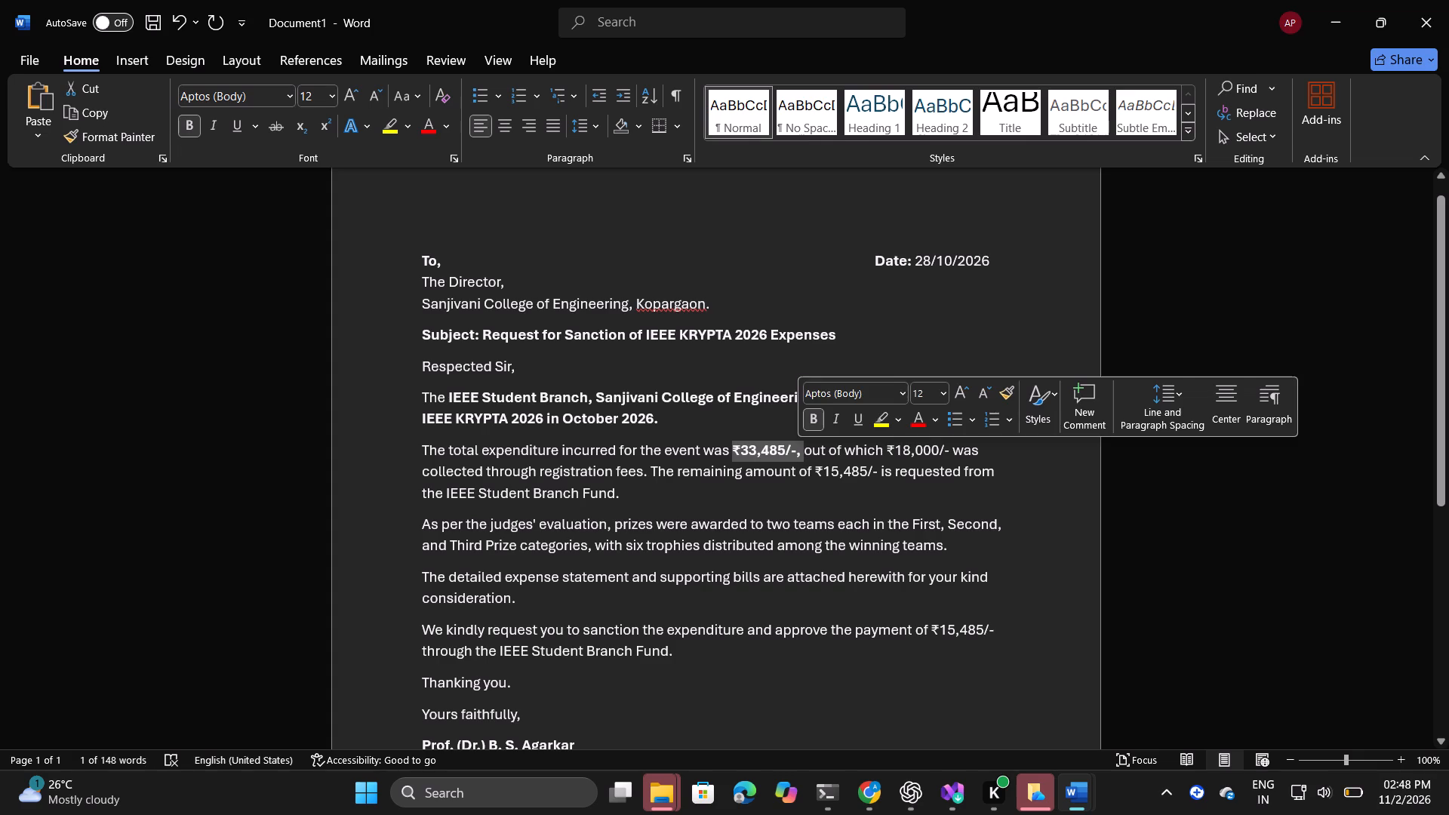
pyautogui.moveTo(894, 449); pyautogui.dragTo(900, 447)
pyautogui.click(900, 447)
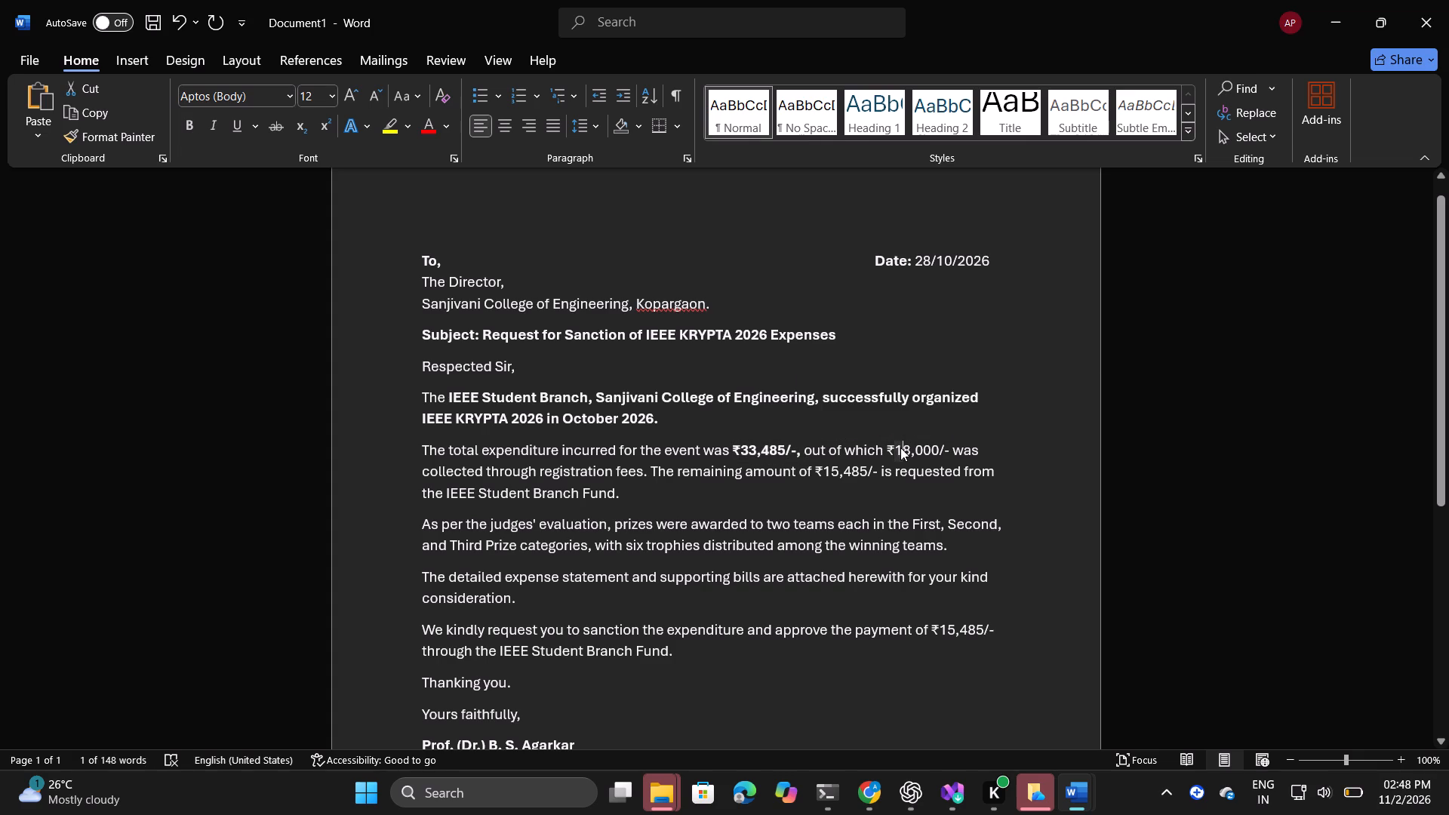
pyautogui.moveTo(887, 449); pyautogui.dragTo(910, 447)
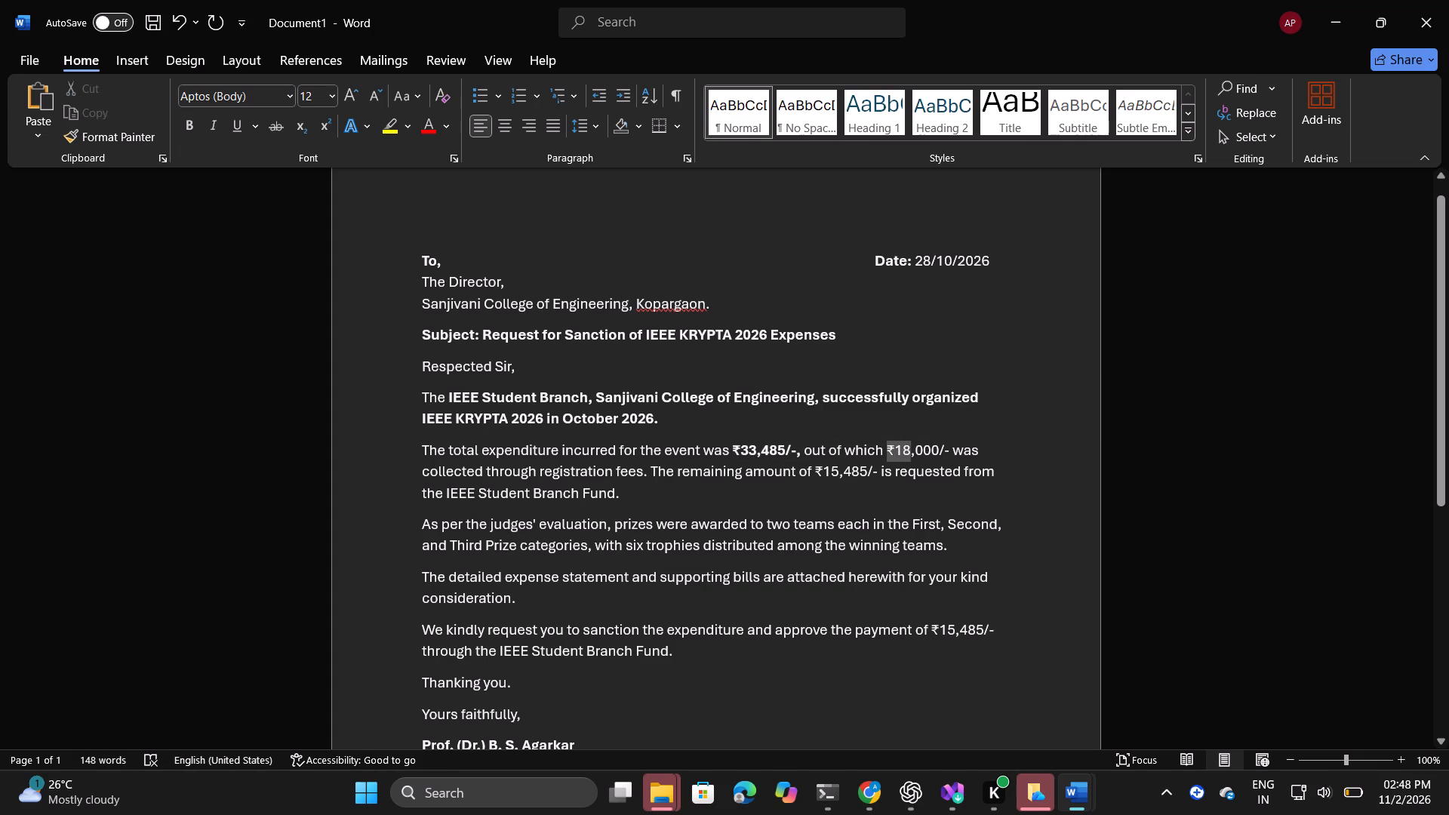
pyautogui.moveTo(910, 447); pyautogui.dragTo(942, 449)
pyautogui.hotkey('ctrl', 'b')
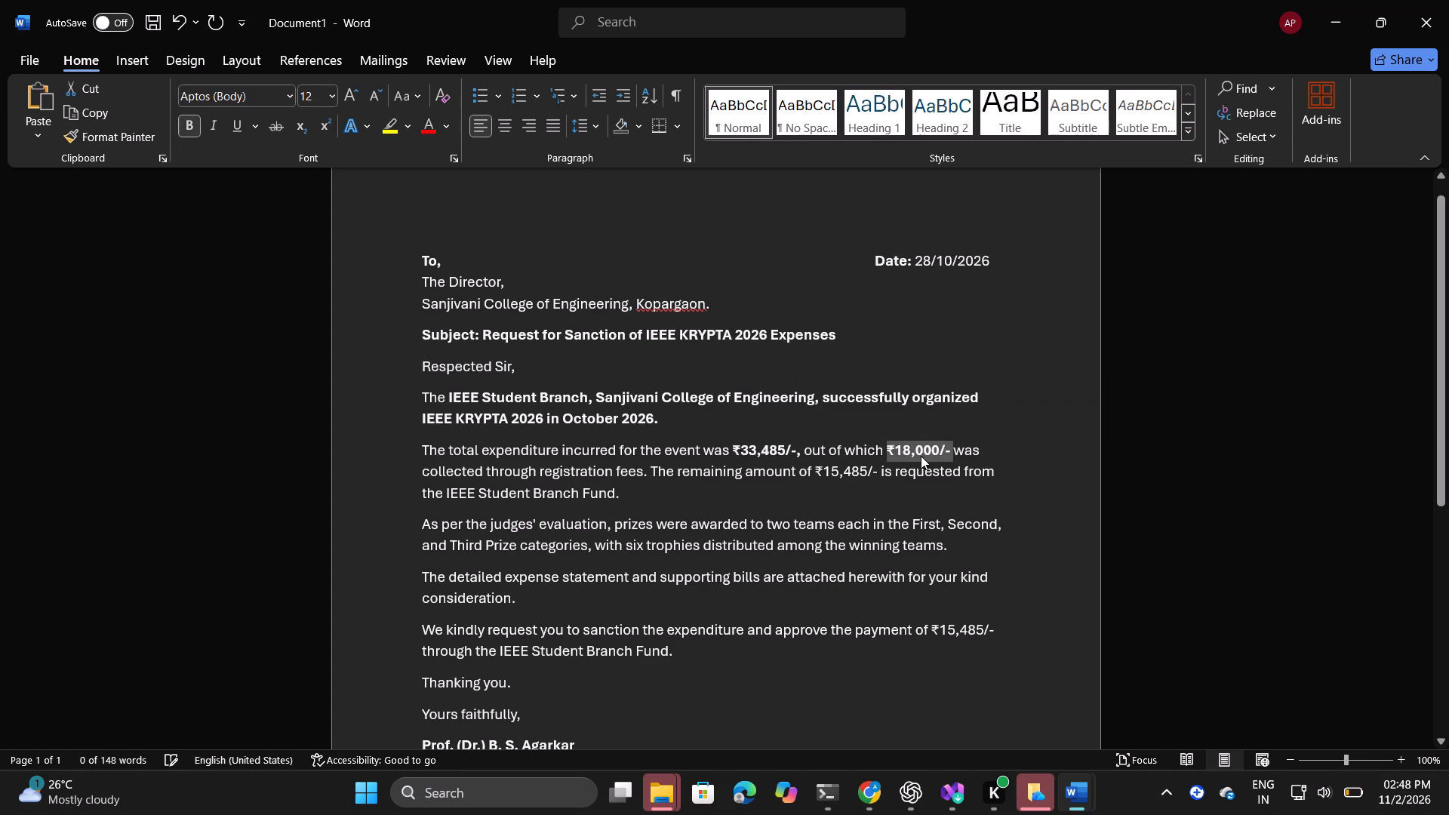
# Make "₹15,485/- is requested from the IEEE Student Branch Fund." bold at the end of the expenditure paragraph.
pyautogui.click(824, 483)
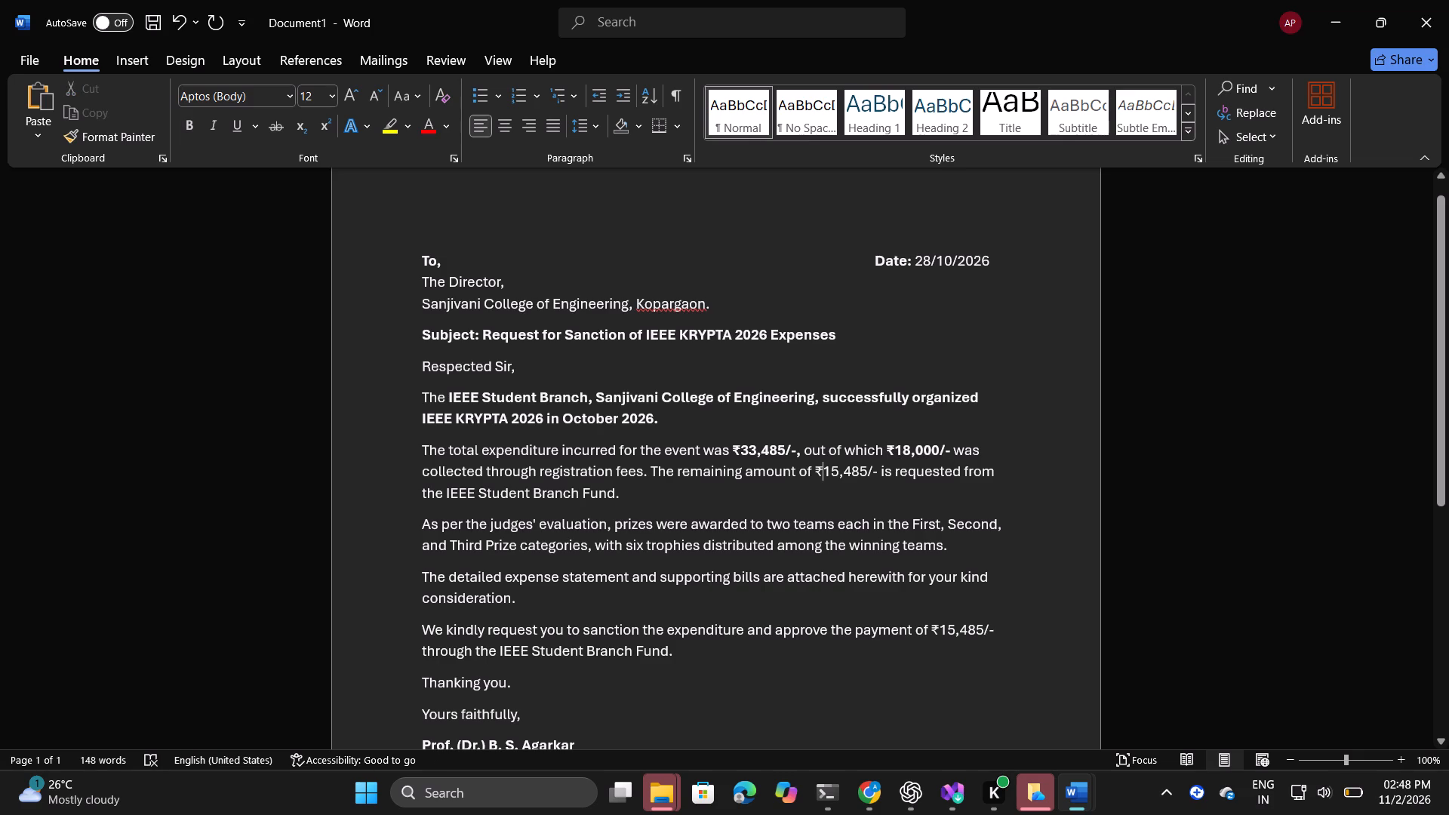
pyautogui.moveTo(815, 469); pyautogui.dragTo(863, 474)
pyautogui.moveTo(863, 474); pyautogui.dragTo(632, 494)
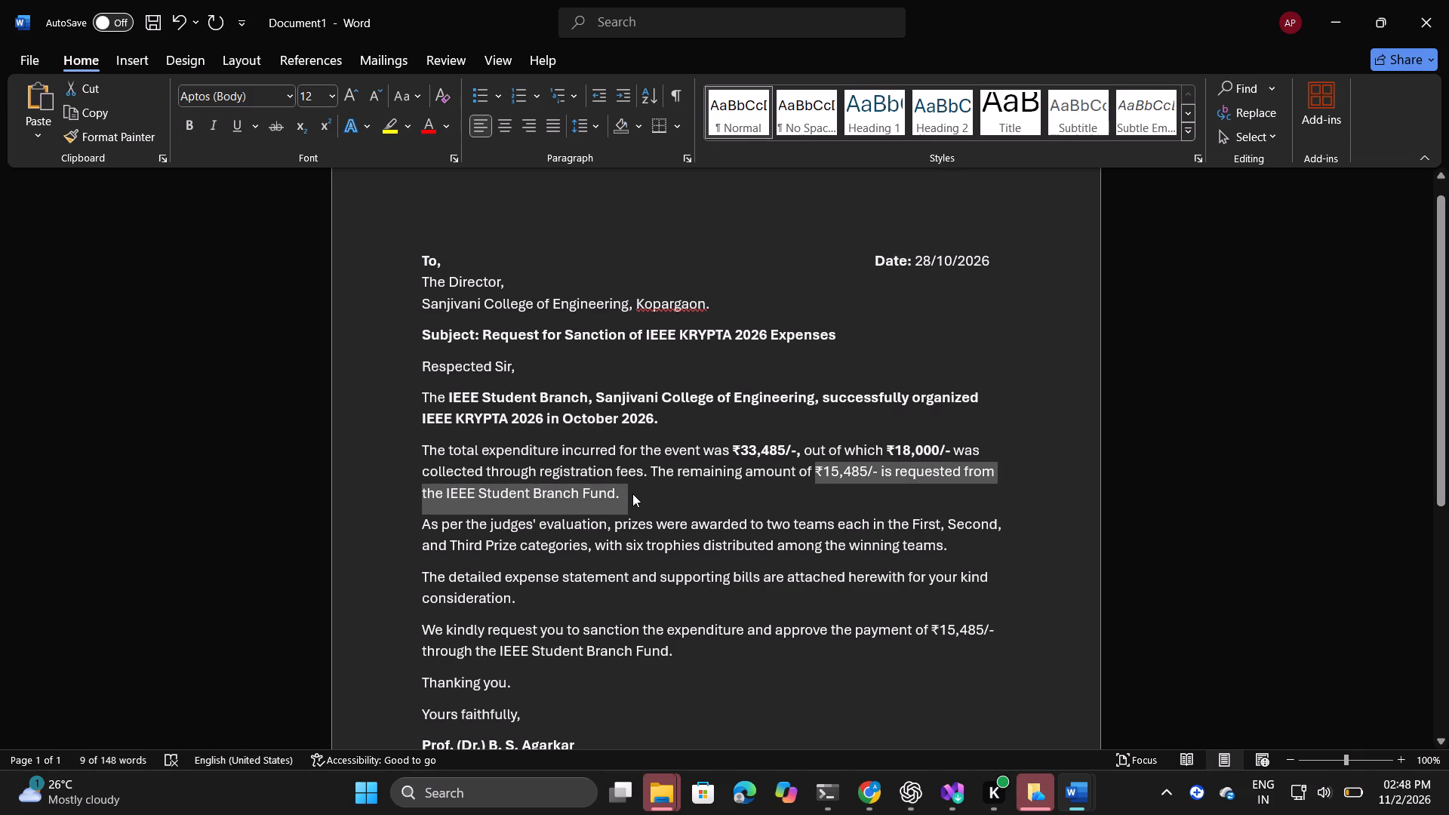
pyautogui.hotkey('ctrl', 'b')
pyautogui.click(630, 554)
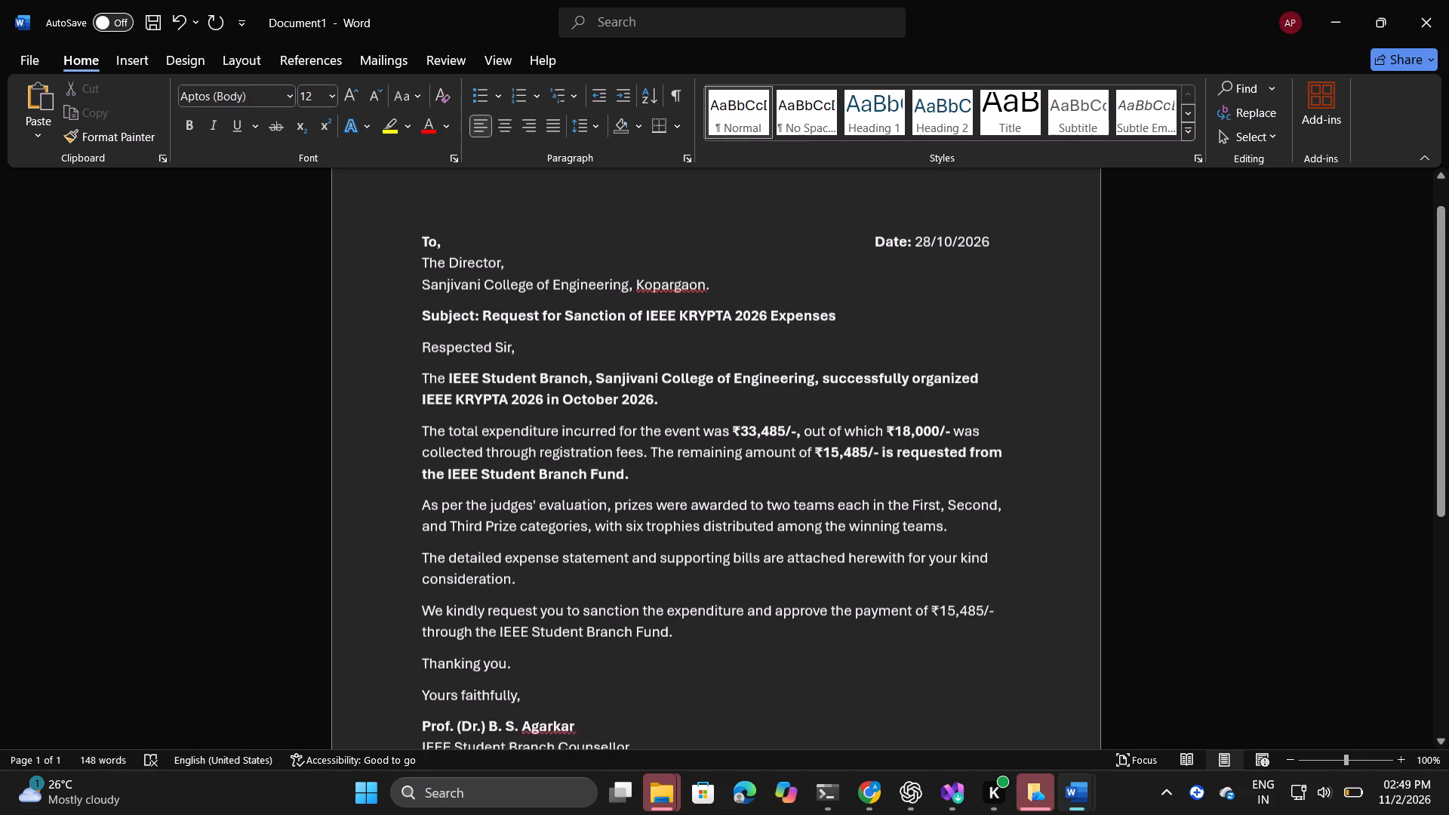
# In the judges' evaluation paragraph, make "to two teams each in the First, Second, and Third Prize categories" and "six trophies" bold.
pyautogui.moveTo(761, 488); pyautogui.dragTo(809, 491)
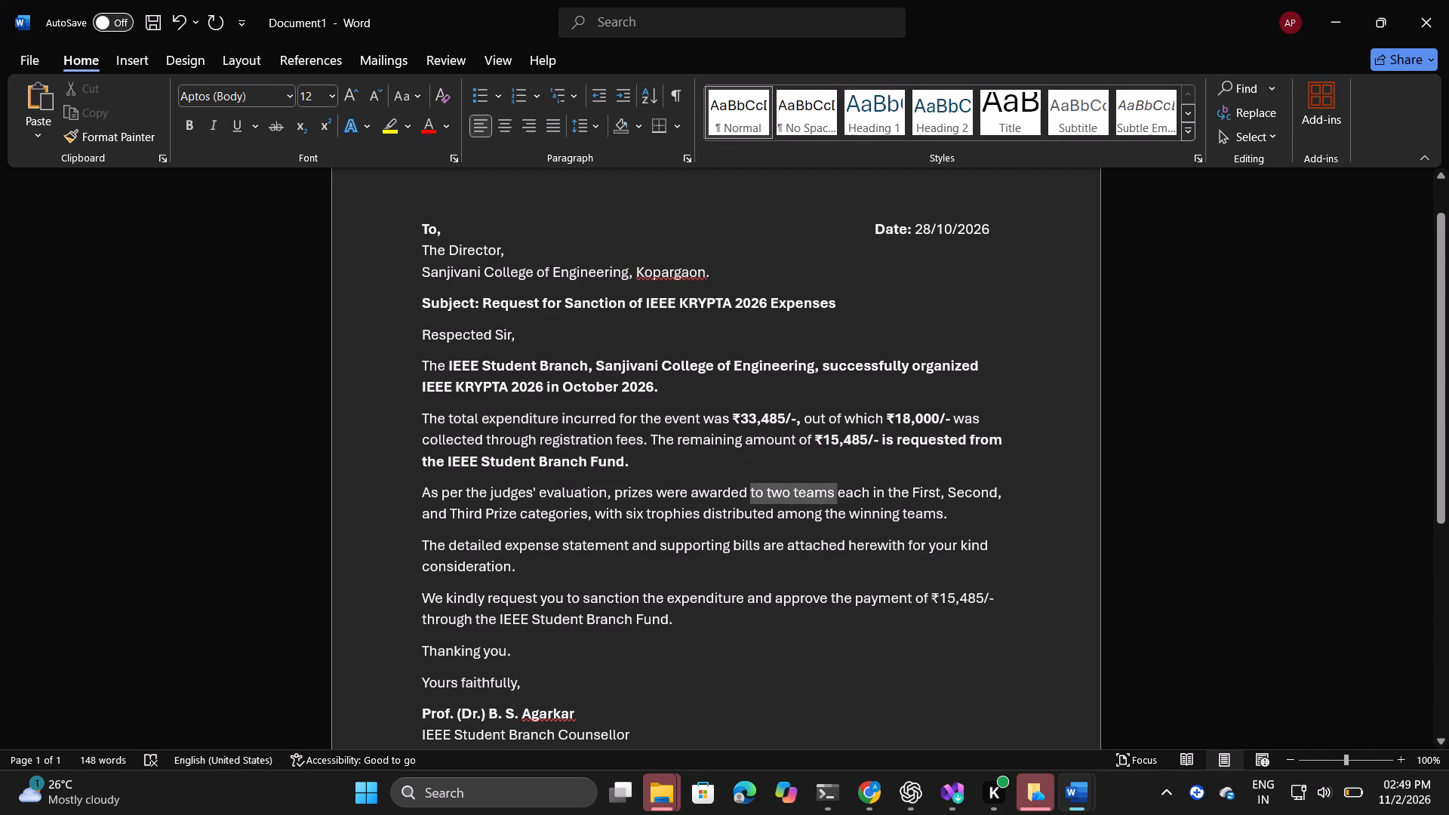
pyautogui.moveTo(809, 491); pyautogui.dragTo(658, 481)
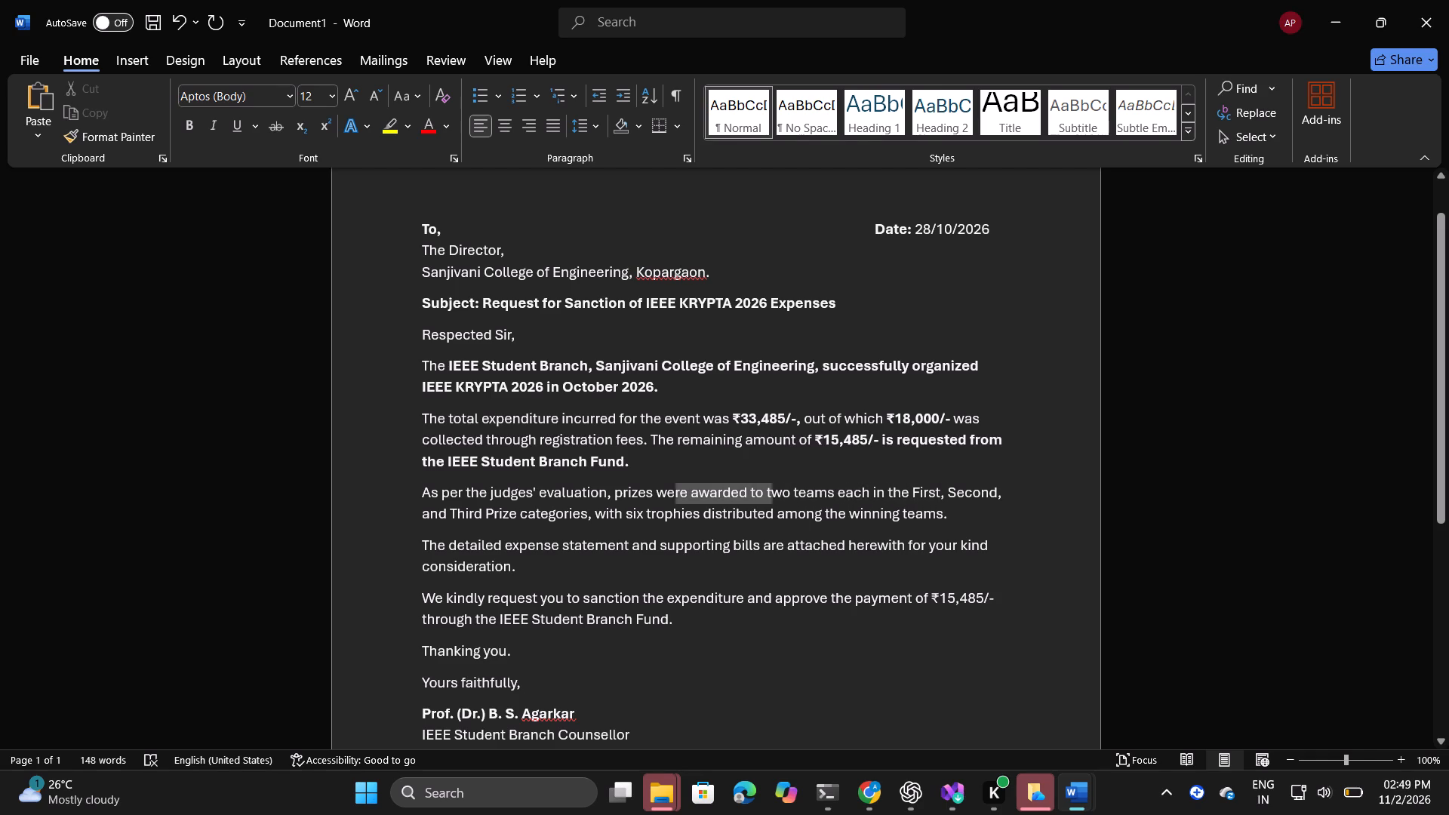
pyautogui.moveTo(658, 481); pyautogui.dragTo(590, 511)
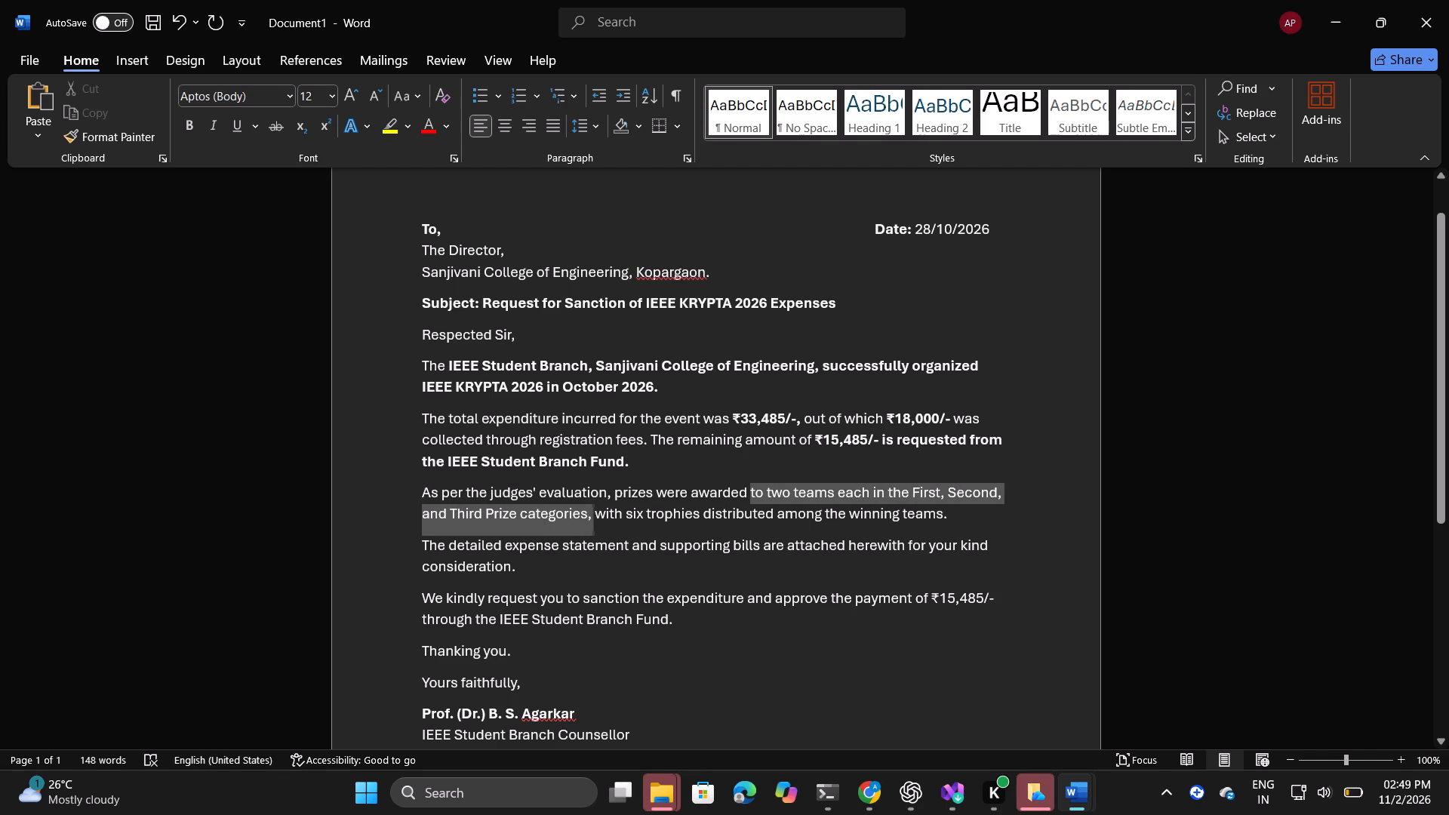
pyautogui.moveTo(590, 511); pyautogui.dragTo(588, 512)
pyautogui.moveTo(588, 512); pyautogui.dragTo(588, 513)
pyautogui.hotkey('ctrl', 'b')
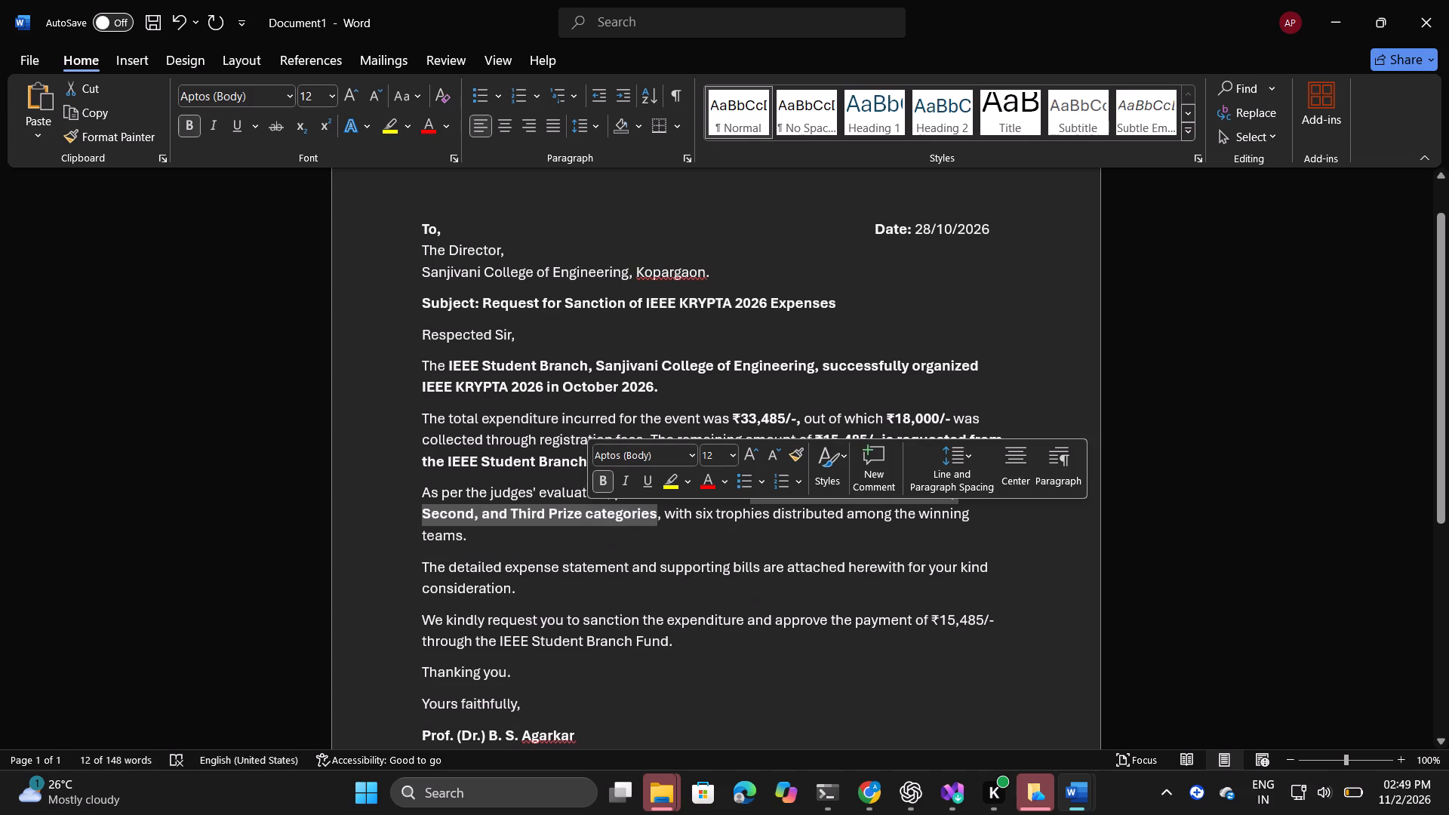
pyautogui.moveTo(695, 510); pyautogui.dragTo(737, 514)
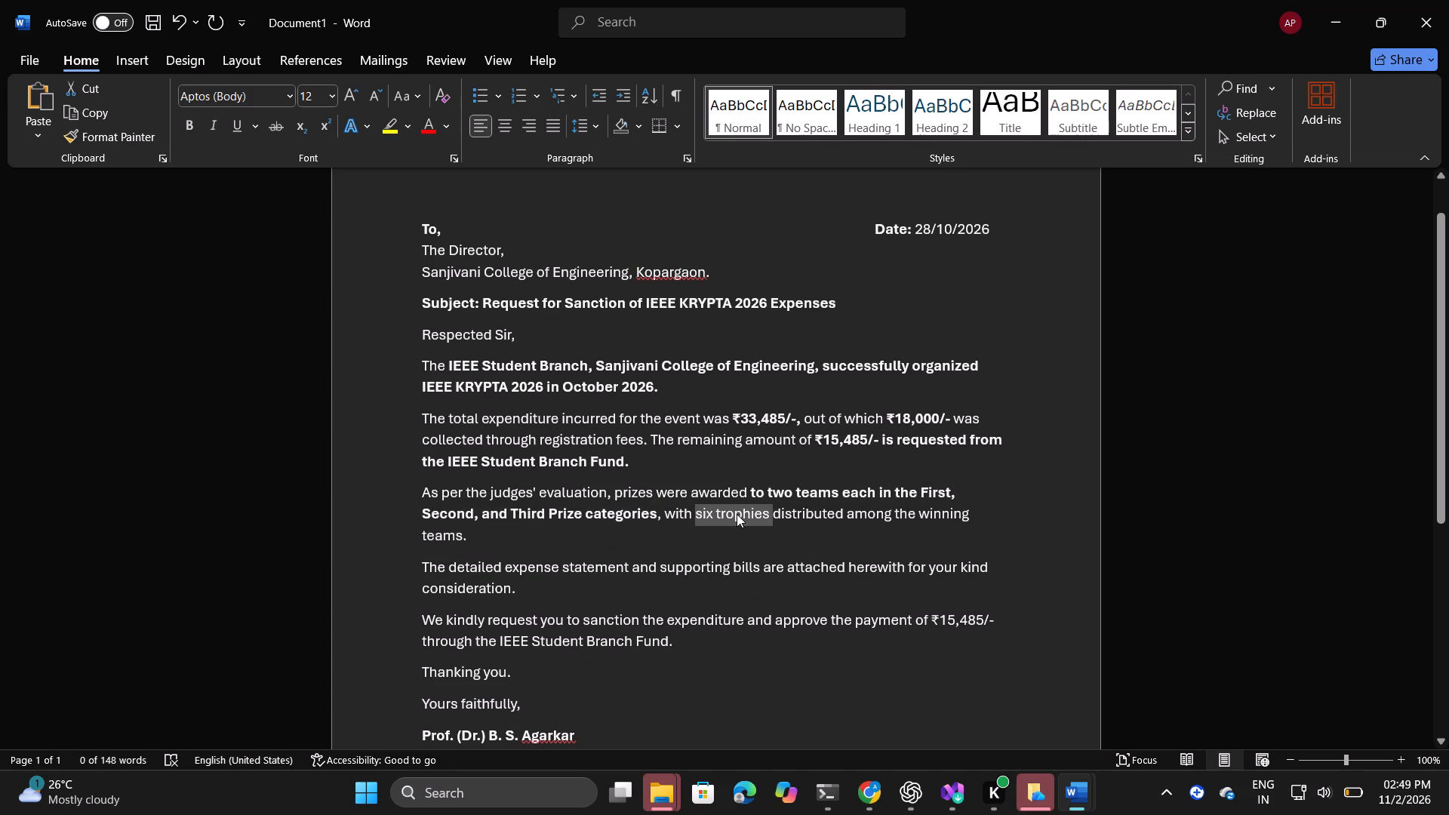
pyautogui.hotkey('ctrl', 'b')
pyautogui.click(786, 519)
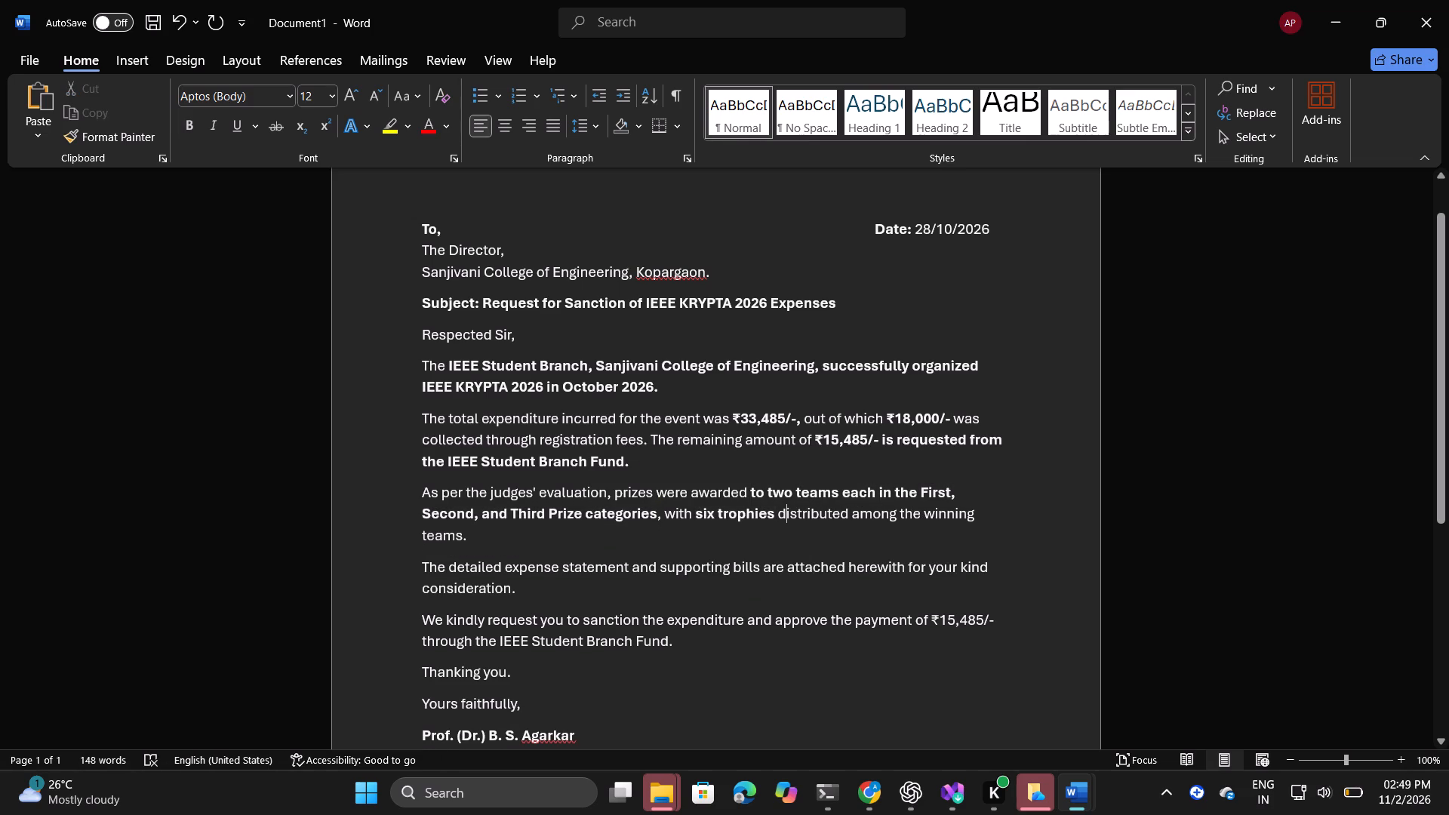
# Using the closing layout of the KRYPTA sanction document as reference, indent "Yours faithfully," toward the right margin in the new letter.
pyautogui.scroll(-1, 555, 574)
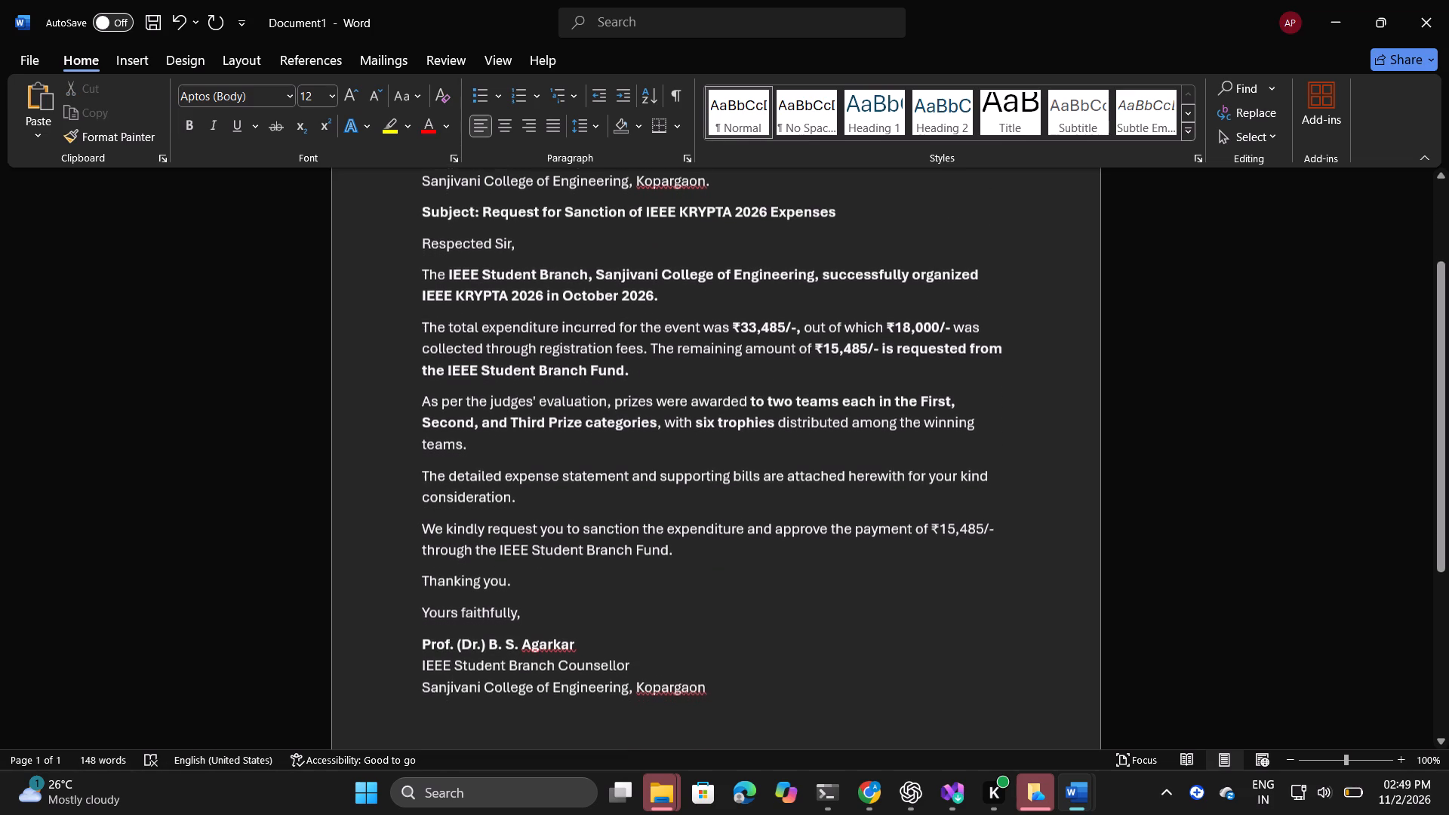
pyautogui.scroll(-1, 555, 574)
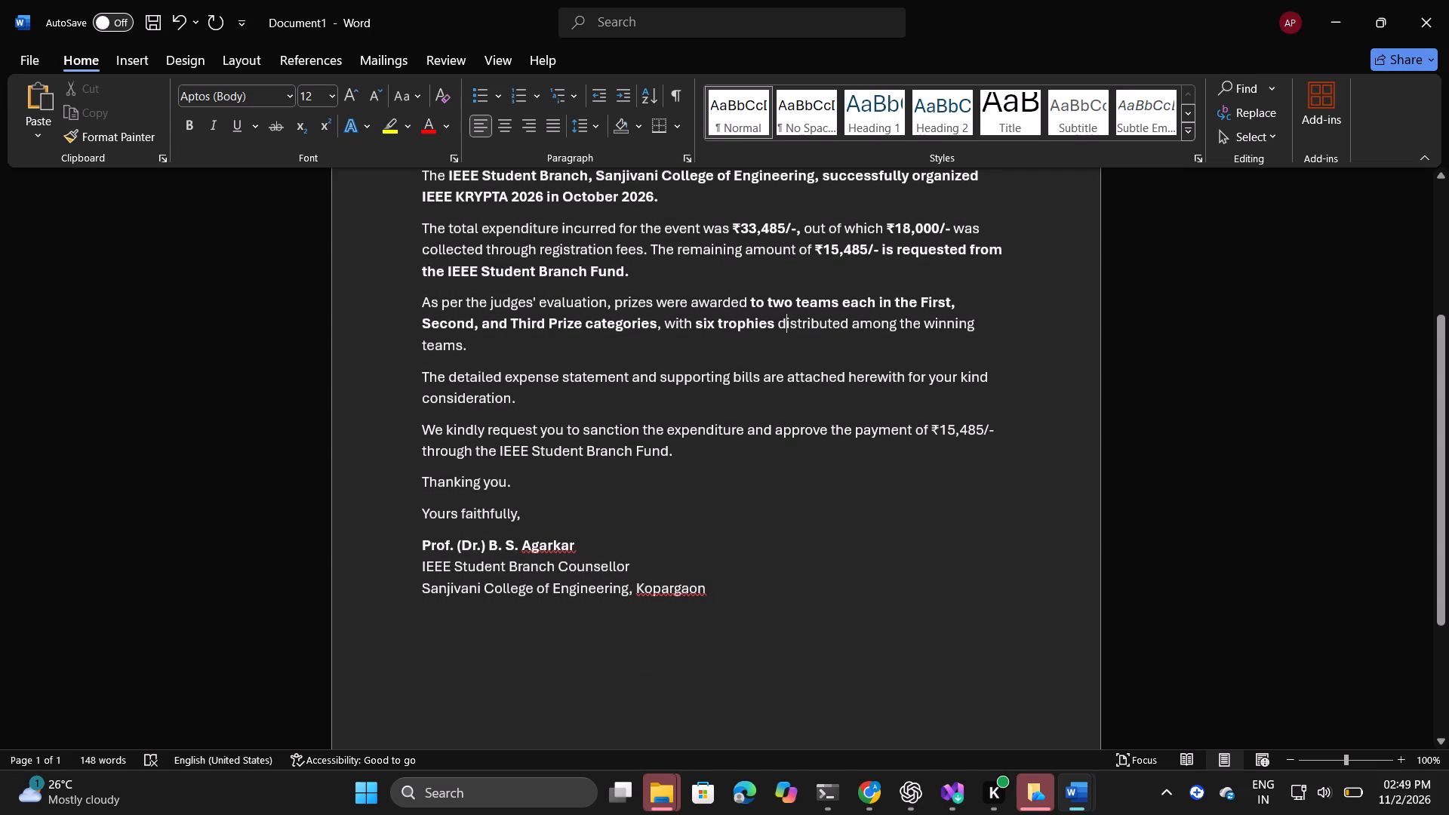
pyautogui.click(418, 508)
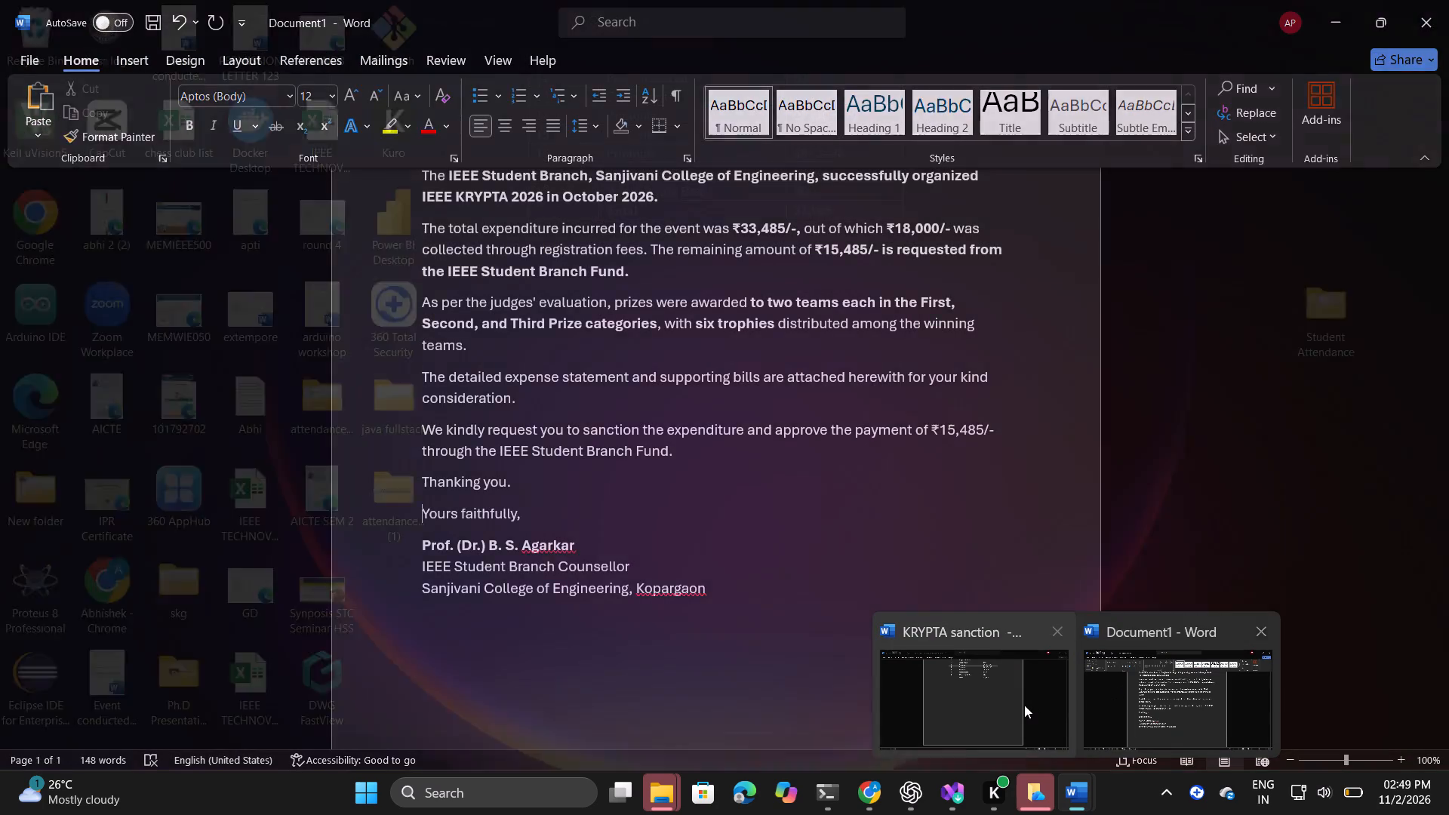
pyautogui.click(1023, 705)
pyautogui.scroll(1, 885, 296)
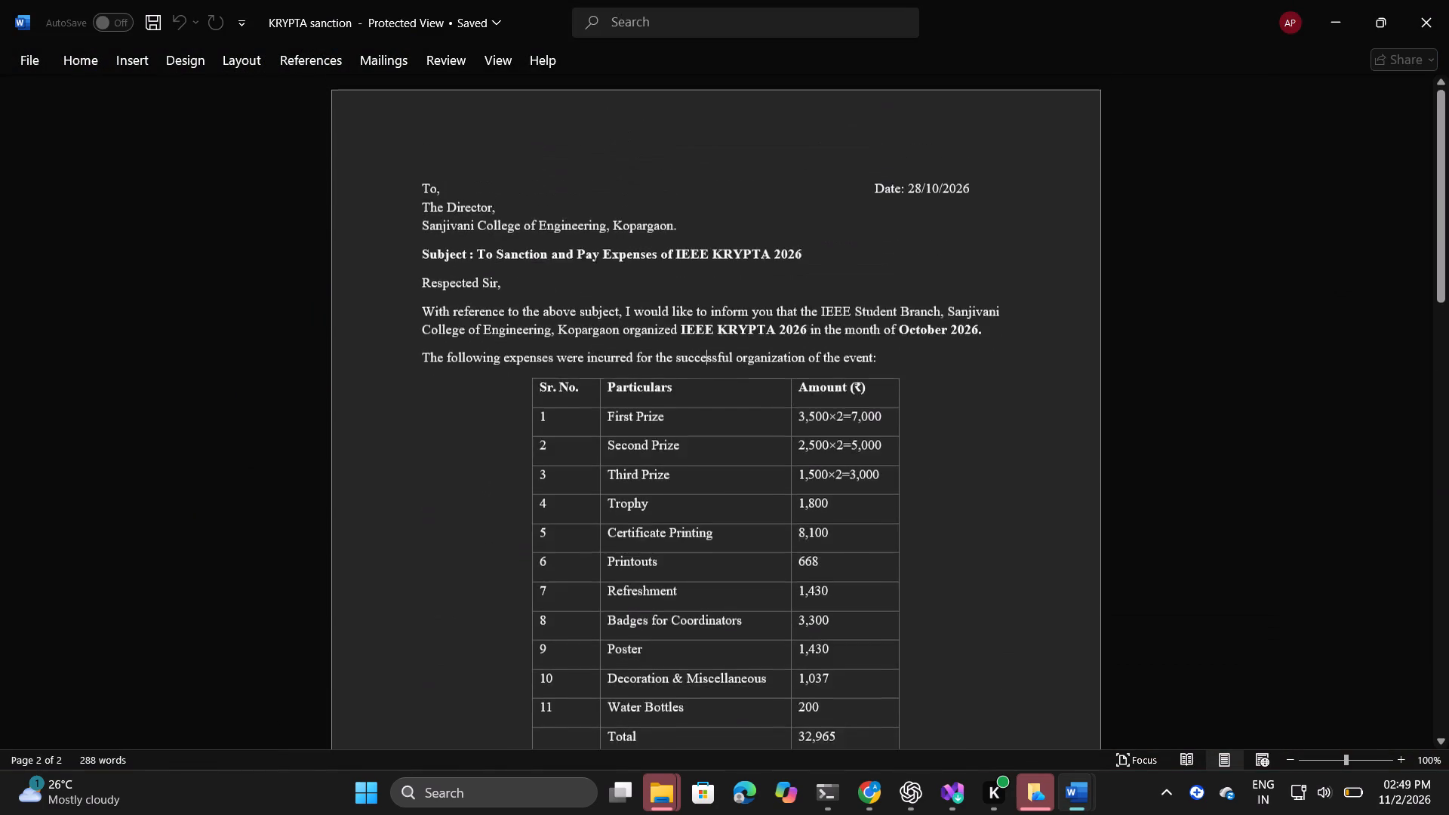
pyautogui.scroll(1, 885, 296)
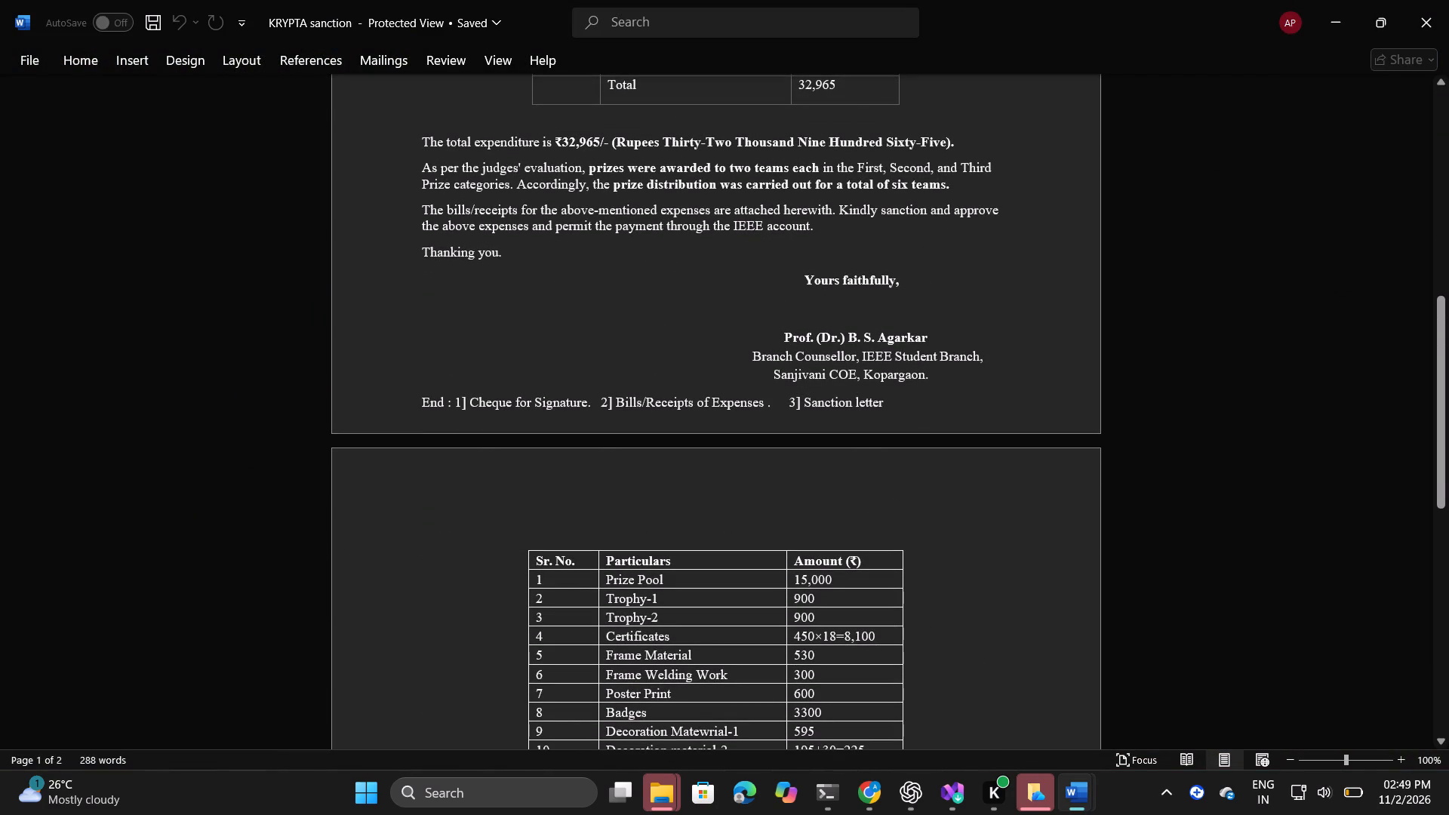
pyautogui.hotkey('alt', 'Tab')
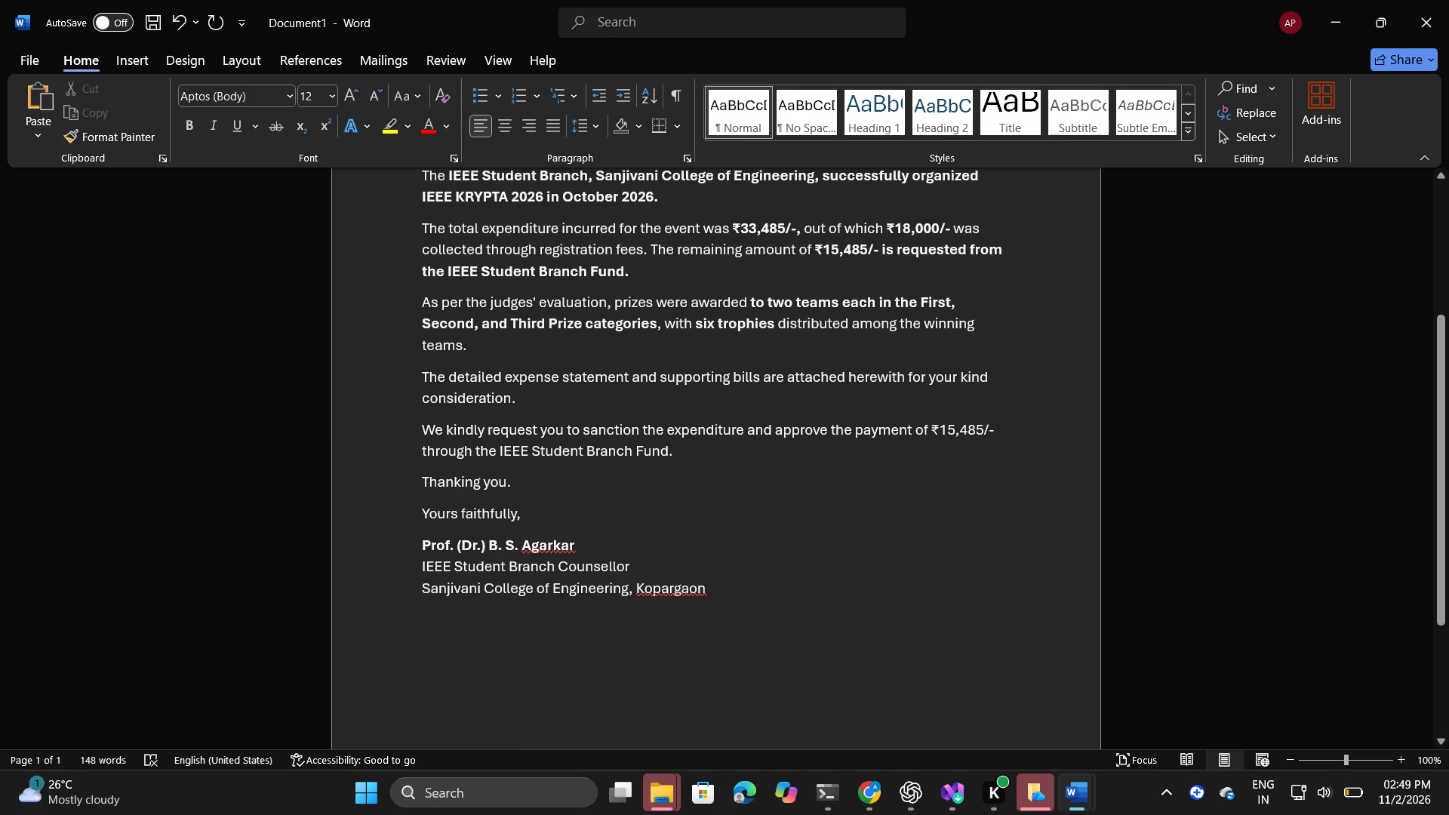
pyautogui.press('Tab')
pyautogui.press('Tab')
pyautogui.press('Tab')
pyautogui.press('Tab')
pyautogui.press('Tab')
pyautogui.press('Tab')
pyautogui.press('Tab')
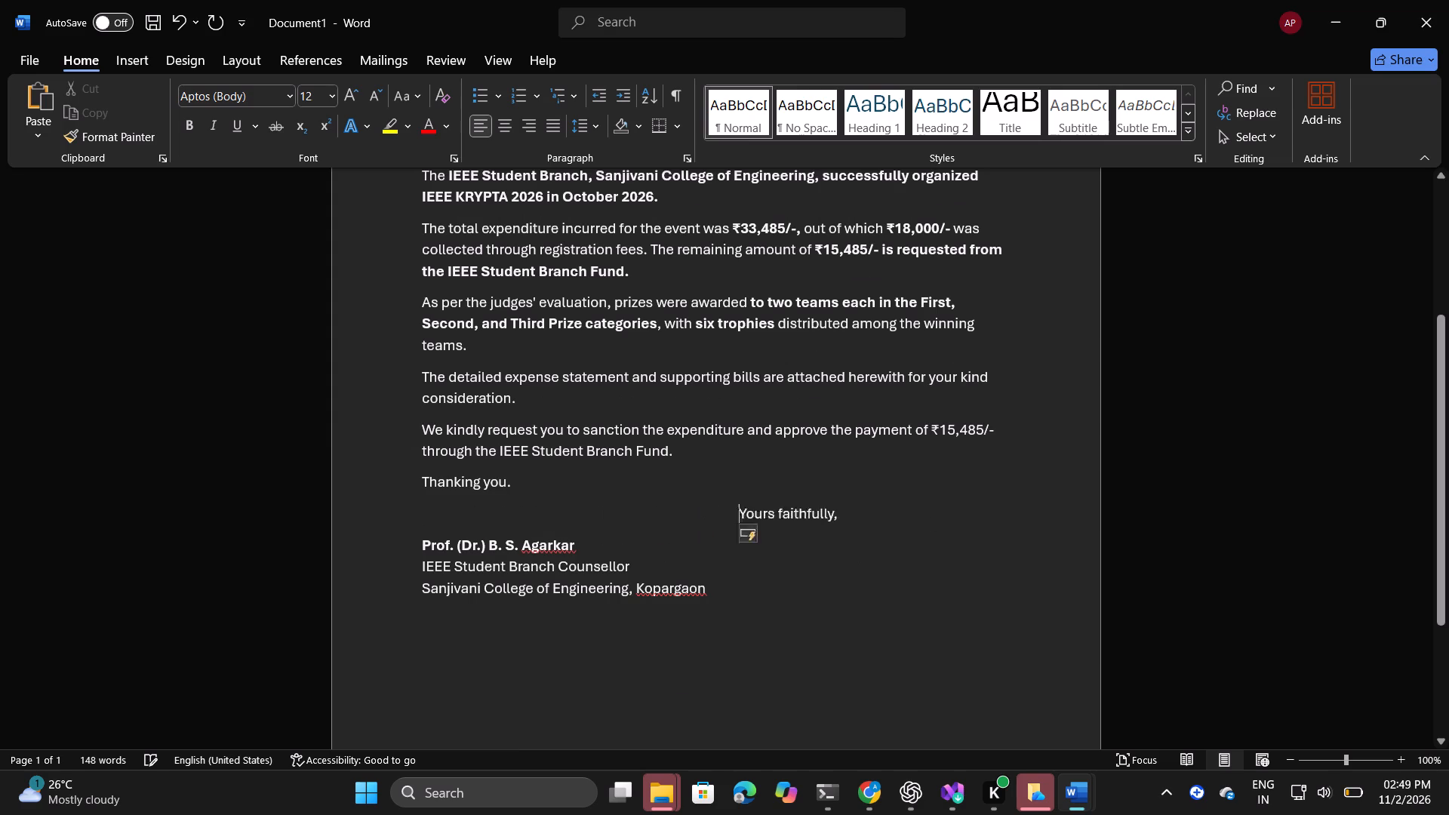
pyautogui.press('Tab')
pyautogui.press('Tab')
pyautogui.press('Tab')
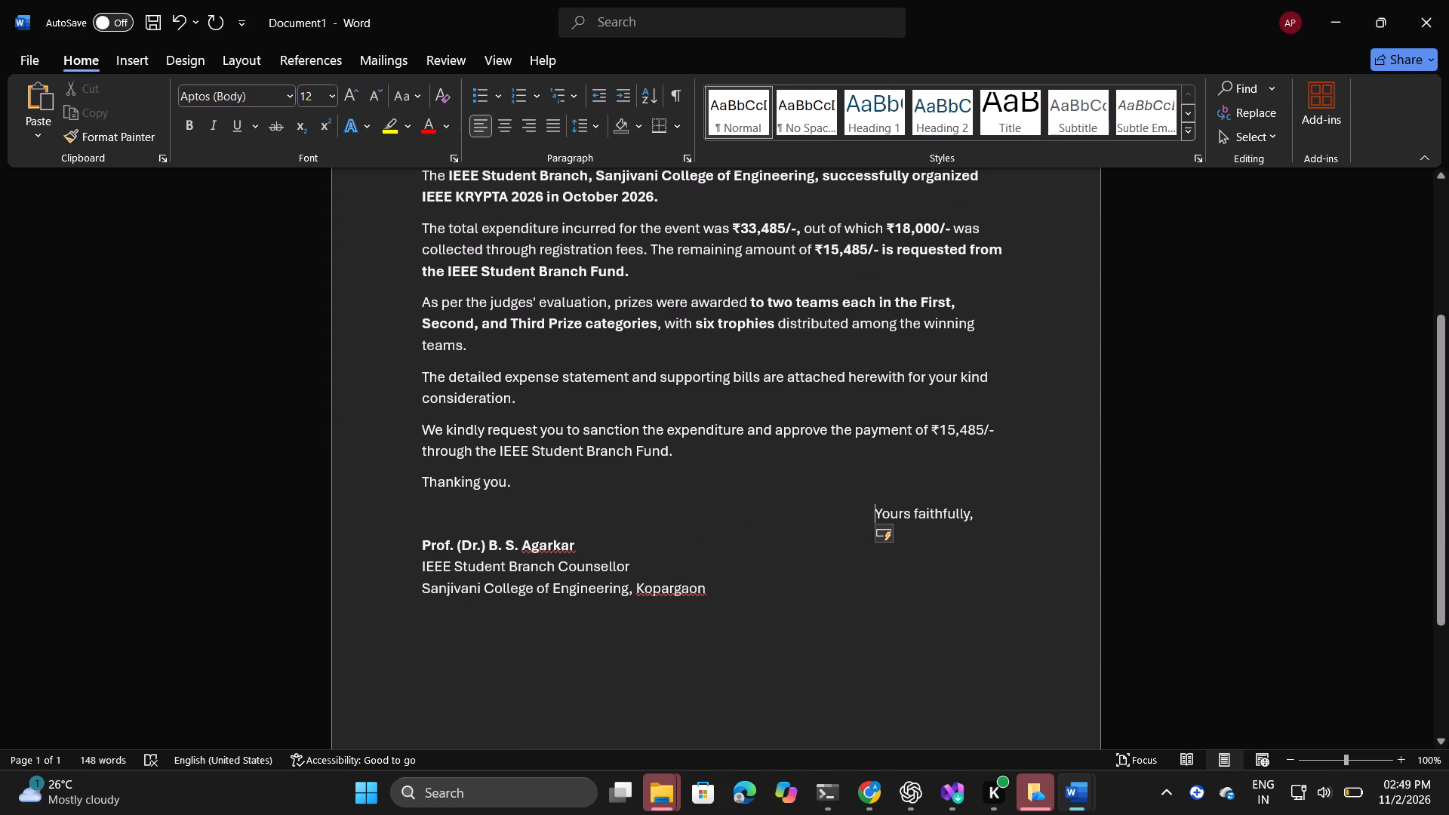
# Indent the counsellor's signature block, with name, role and college, toward the right margin below "Yours faithfully,".
pyautogui.click(421, 545)
pyautogui.press('Tab')
pyautogui.press('Tab')
pyautogui.press('Tab')
pyautogui.press('Tab')
pyautogui.press('Tab')
pyautogui.press('Tab')
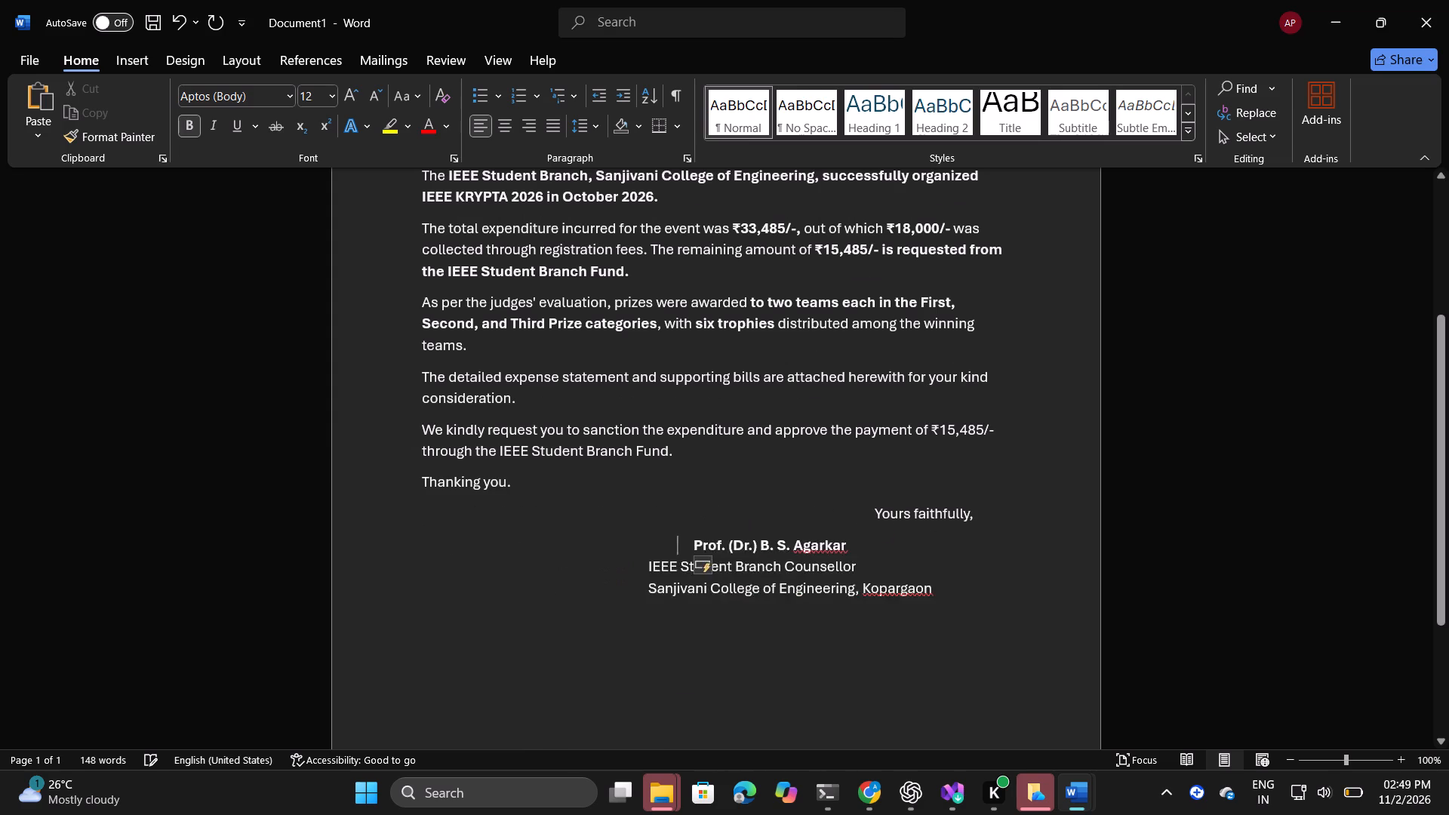
pyautogui.press('Tab')
pyautogui.press('Tab')
pyautogui.press('Tab')
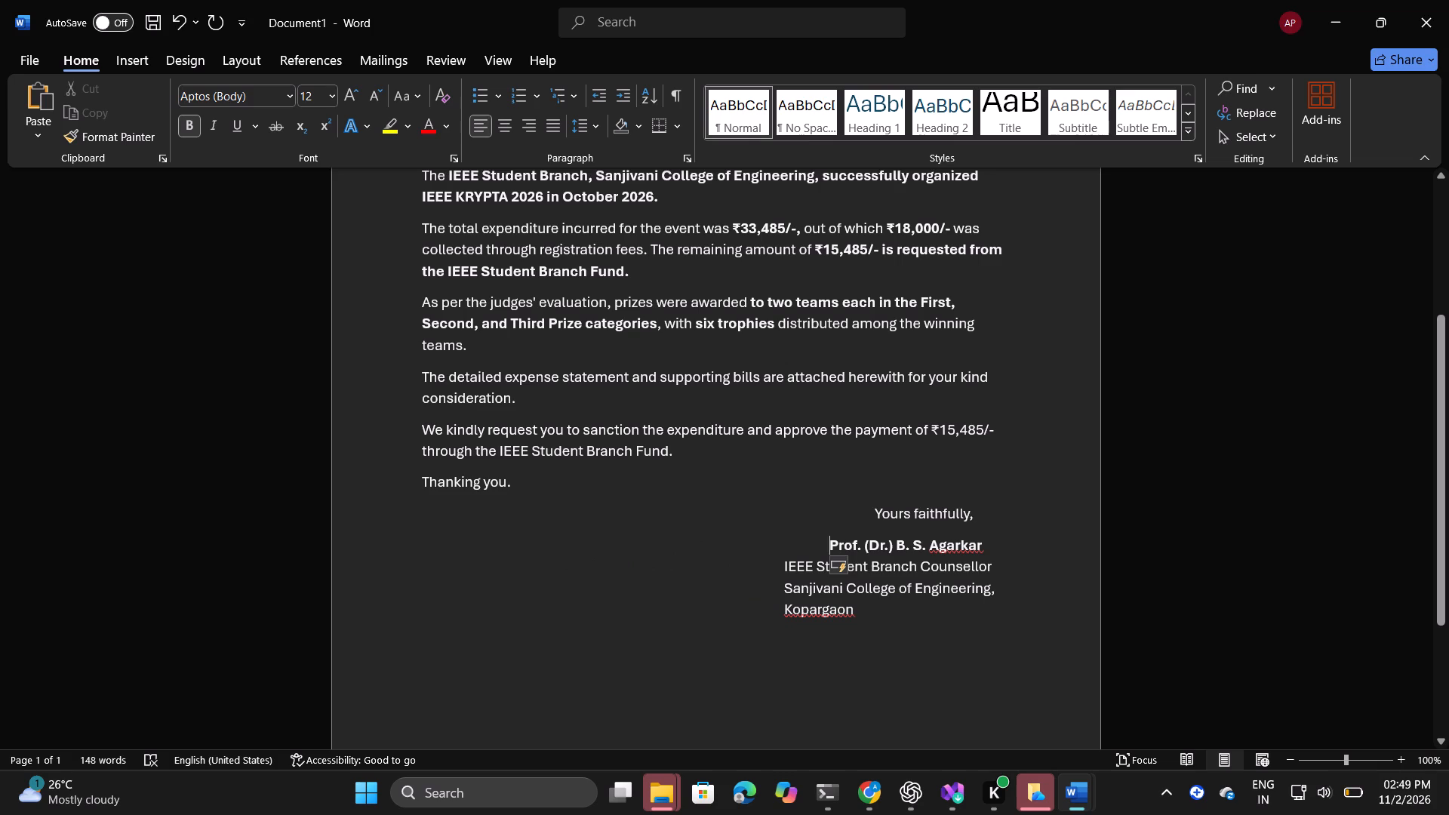
# Move the counsellor's signature block back by one tab stop, away from the right margin.
pyautogui.click(990, 496)
pyautogui.click(825, 536)
pyautogui.press('BackSpace')
pyautogui.hotkey('ctrl', 'z')
pyautogui.hotkey('ctrl', 'z')
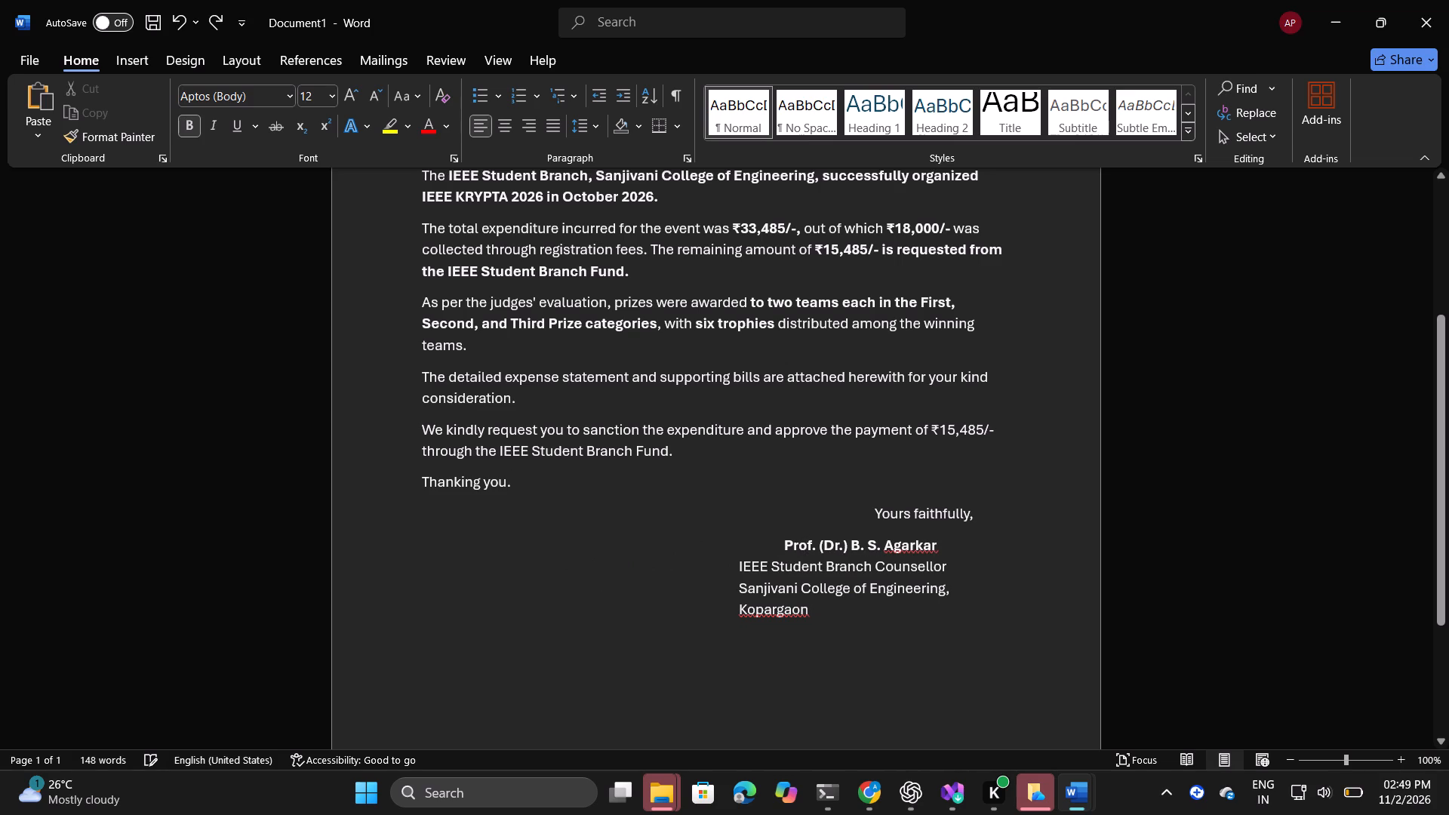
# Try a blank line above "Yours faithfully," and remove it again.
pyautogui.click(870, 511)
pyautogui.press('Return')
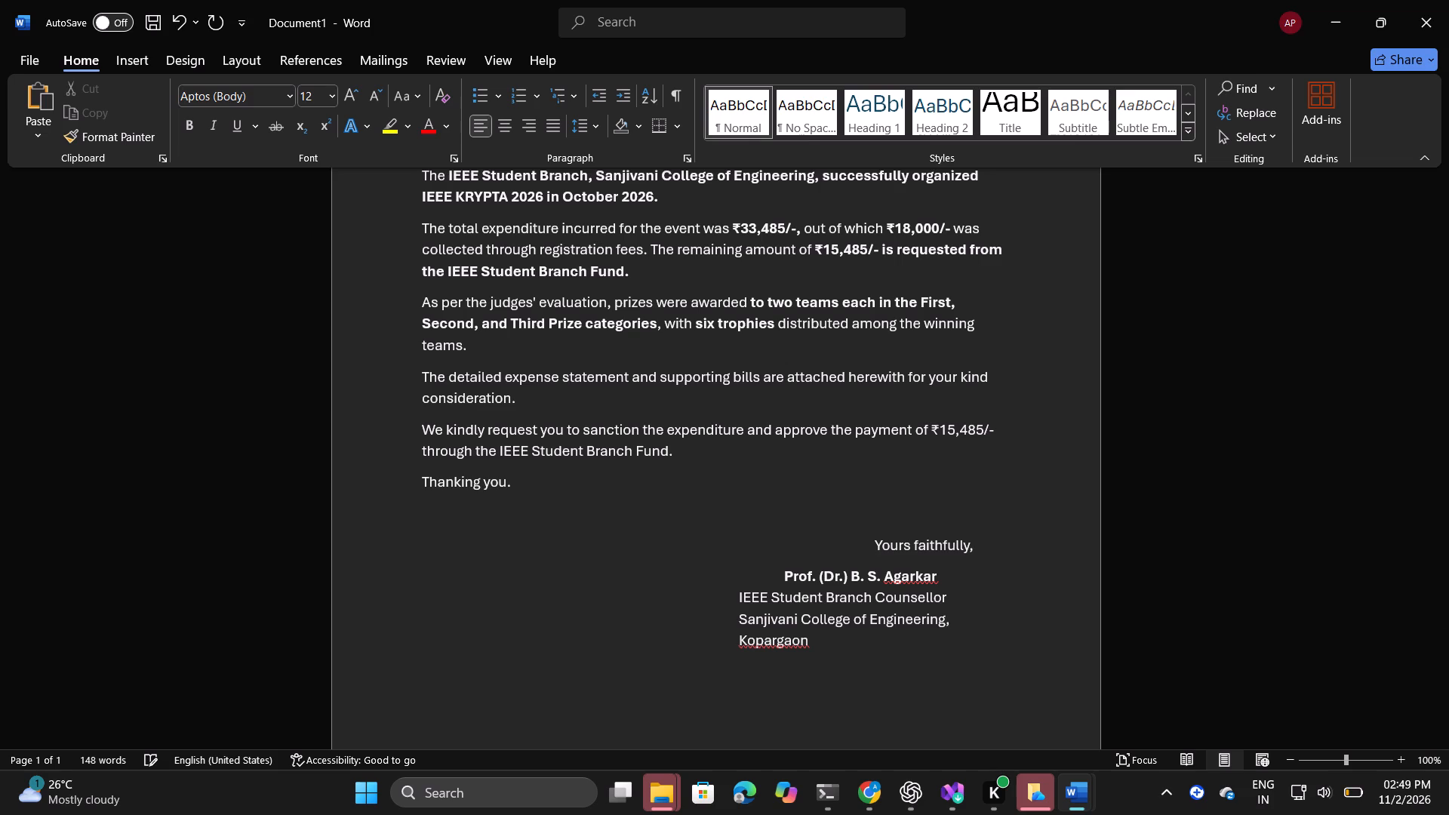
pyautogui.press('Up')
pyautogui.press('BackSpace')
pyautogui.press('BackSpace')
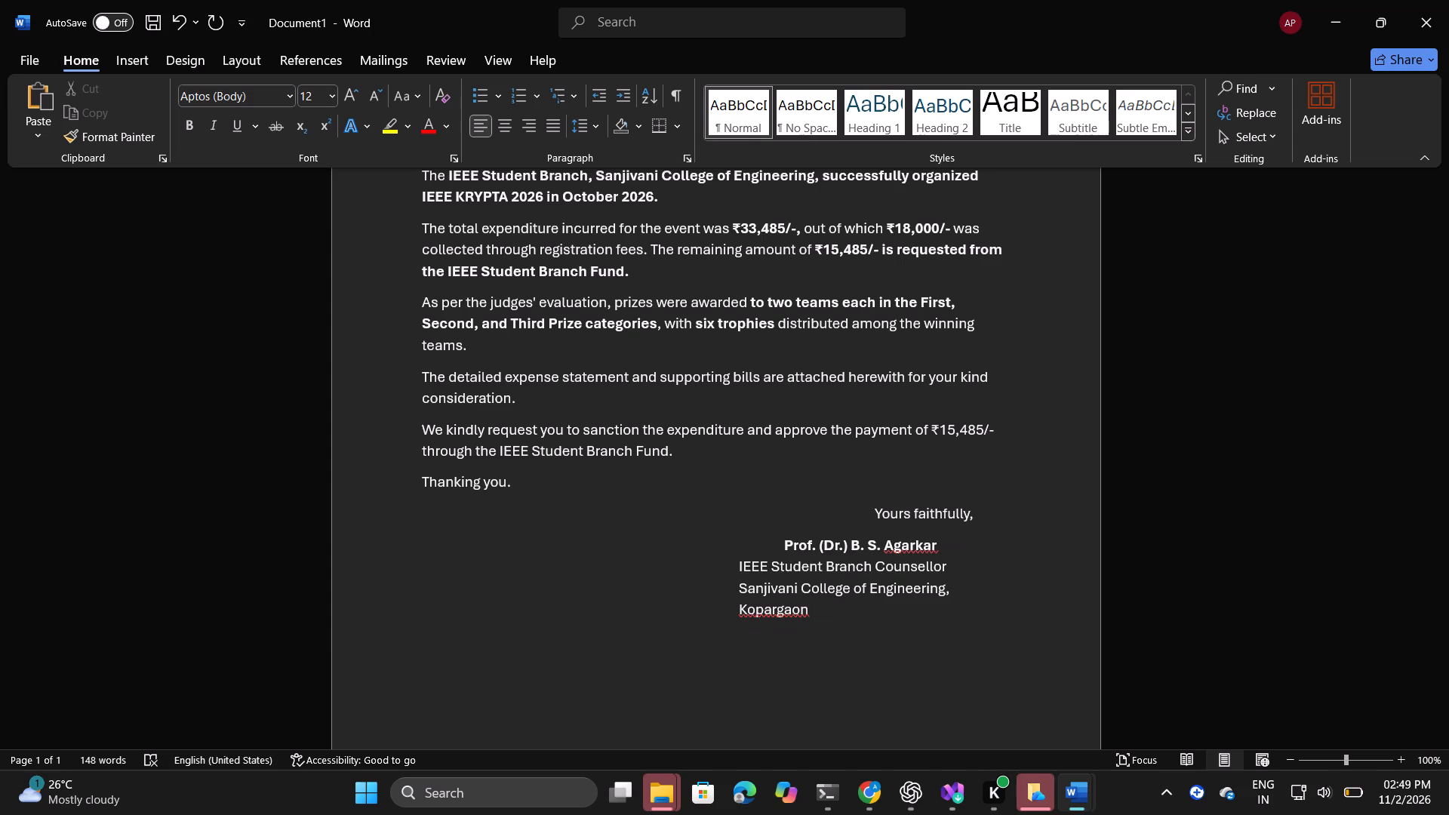
# Insert a blank line for the signature between "Yours faithfully," and the counsellor's name.
pyautogui.click(783, 538)
pyautogui.press('Return')
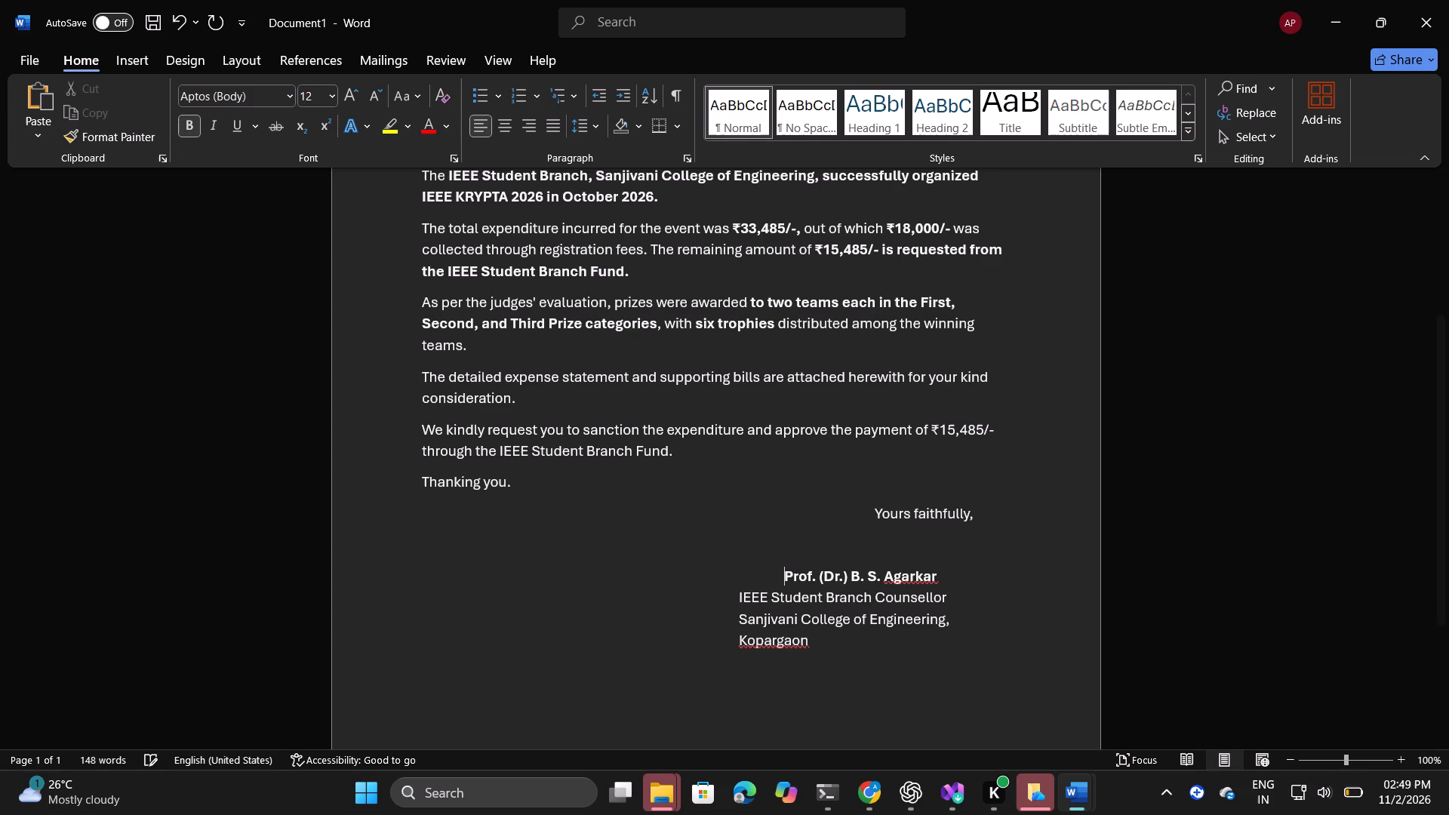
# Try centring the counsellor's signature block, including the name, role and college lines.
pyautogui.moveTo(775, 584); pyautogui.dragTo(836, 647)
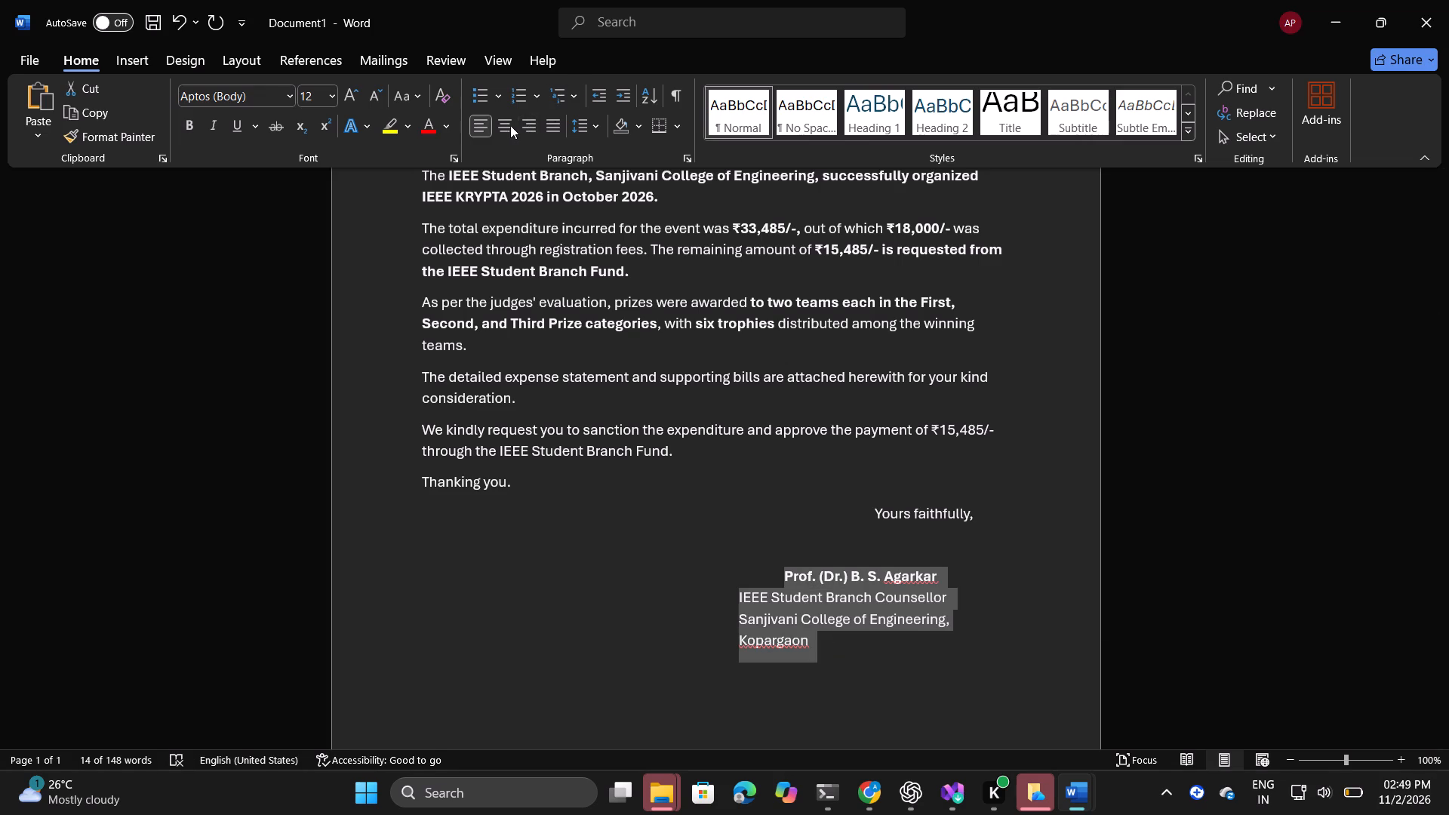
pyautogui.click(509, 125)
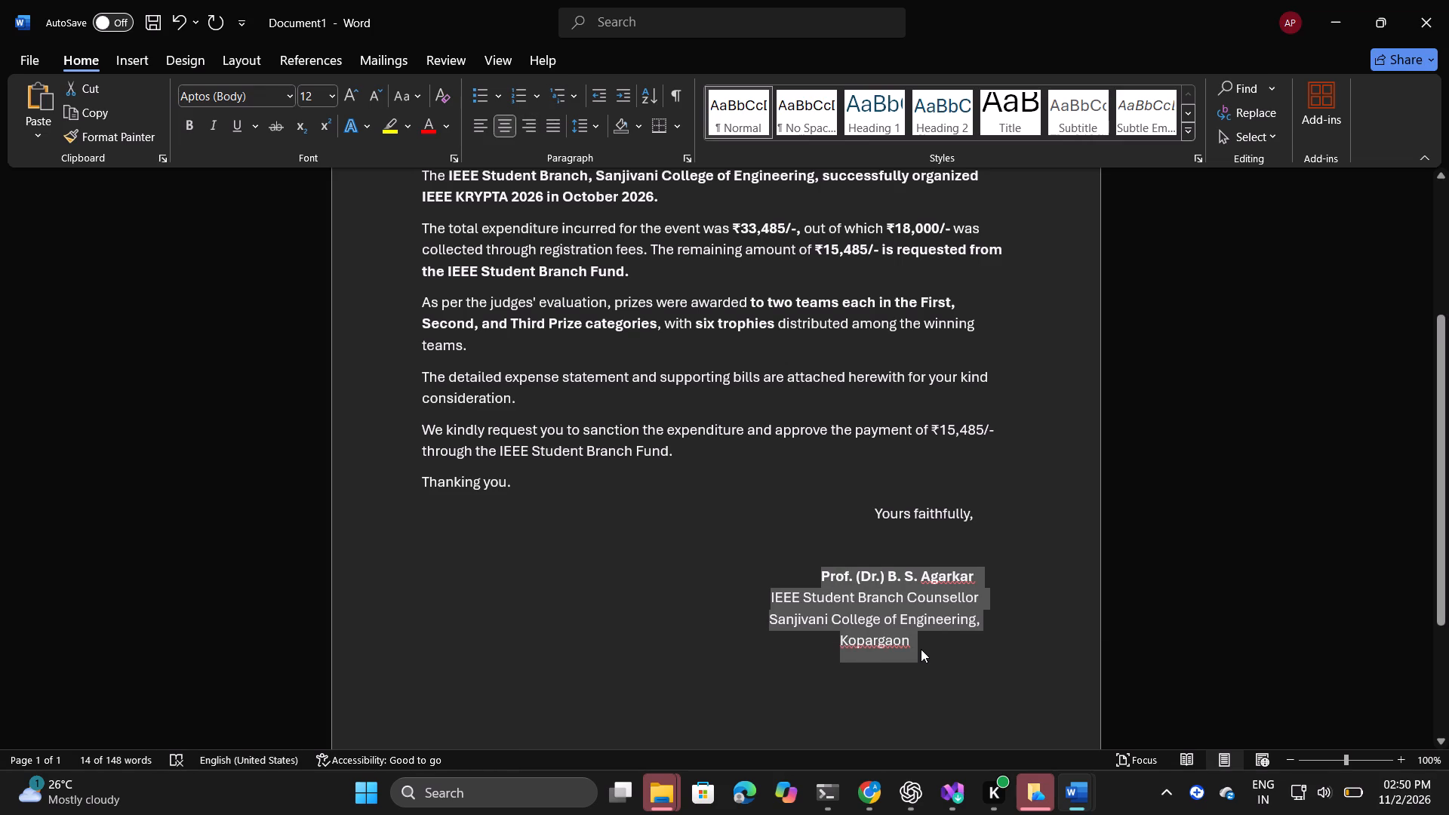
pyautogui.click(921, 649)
# Remove the centring and indentation from the signature block, along with the blank line above the counsellor's name.
pyautogui.click(815, 575)
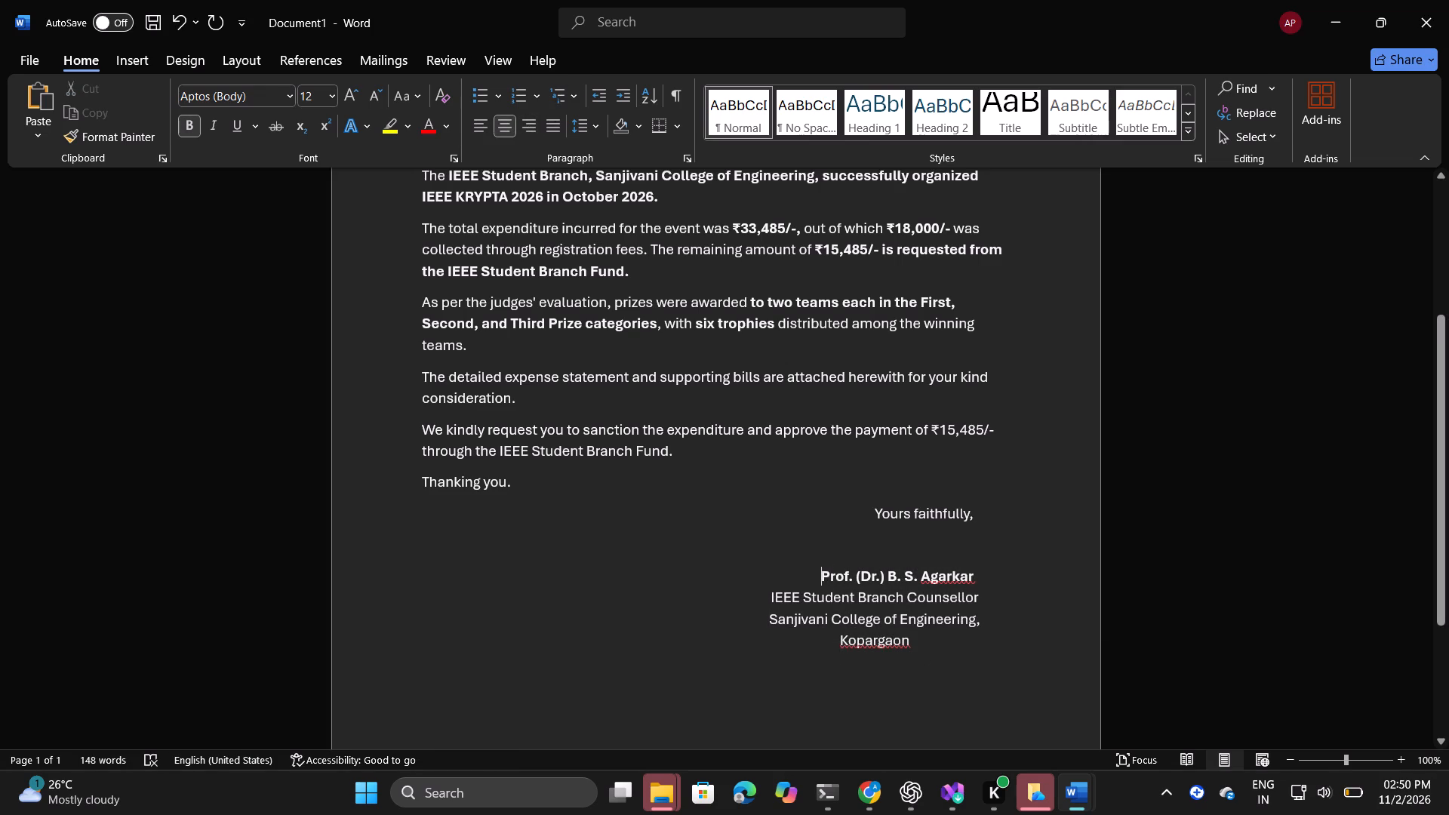
pyautogui.press('BackSpace')
pyautogui.press('BackSpace')
pyautogui.press('BackSpace')
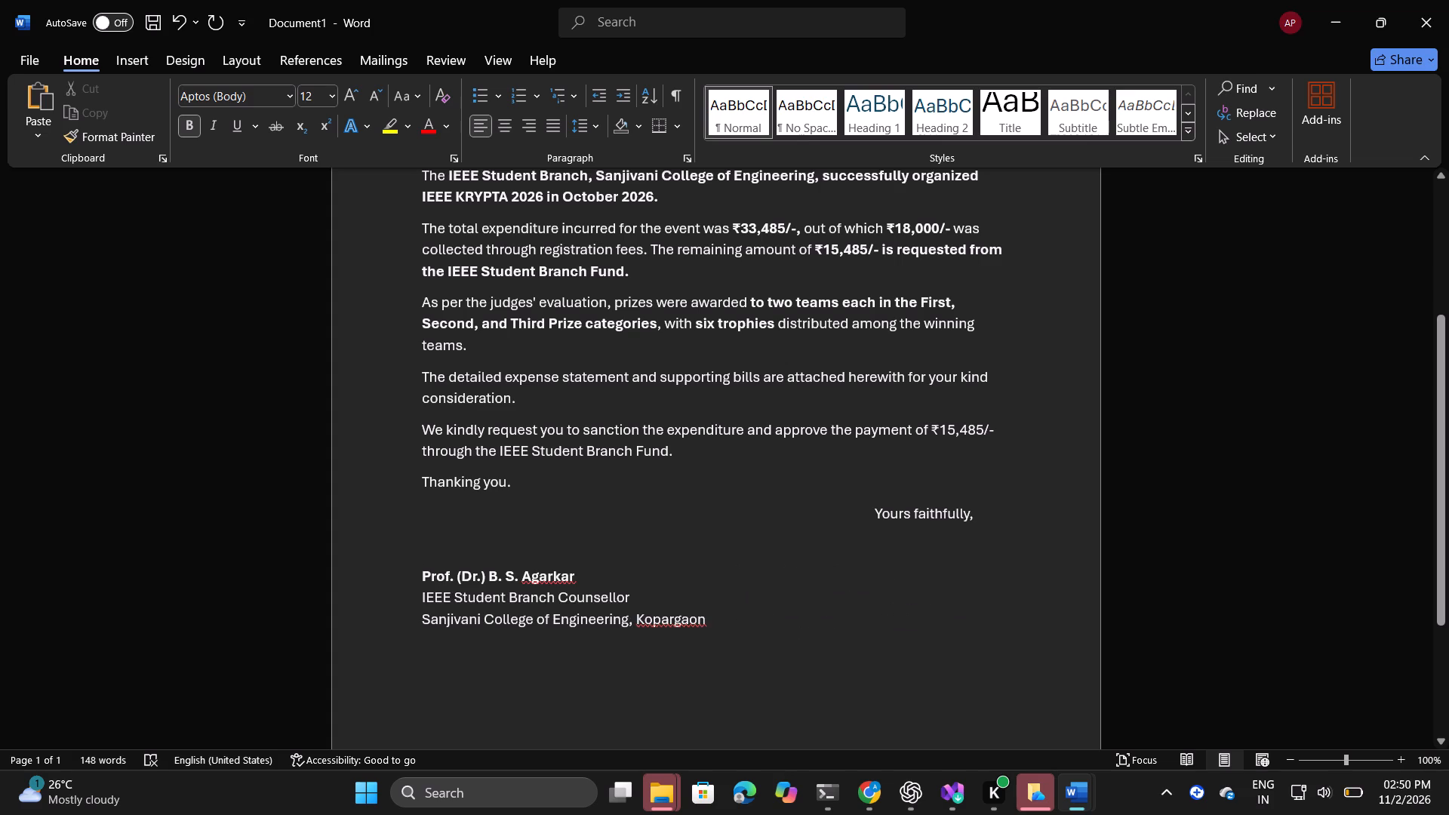
pyautogui.press('Tab')
pyautogui.press('Tab')
pyautogui.press('BackSpace')
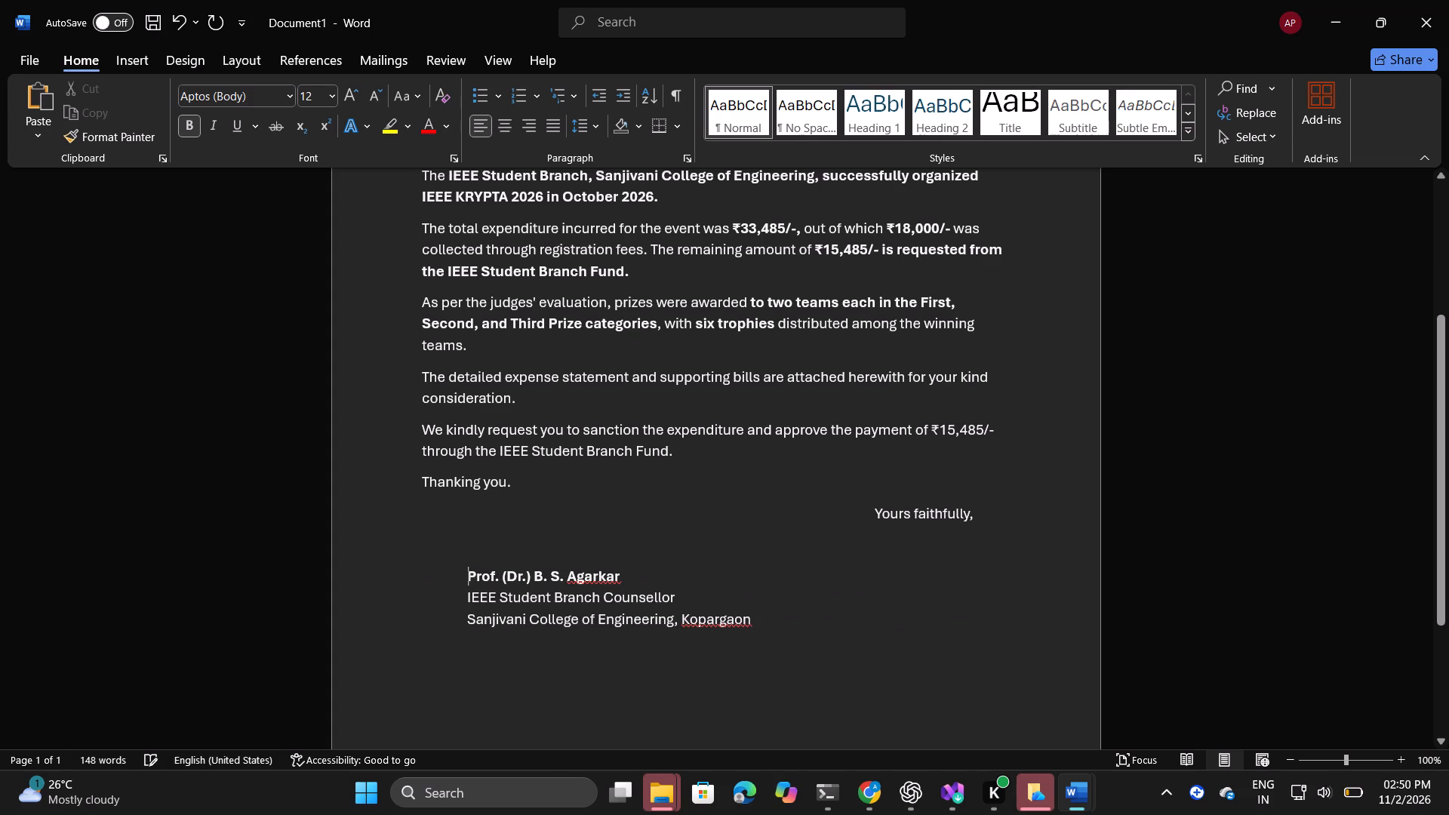
pyautogui.press('BackSpace')
pyautogui.press('BackSpace')
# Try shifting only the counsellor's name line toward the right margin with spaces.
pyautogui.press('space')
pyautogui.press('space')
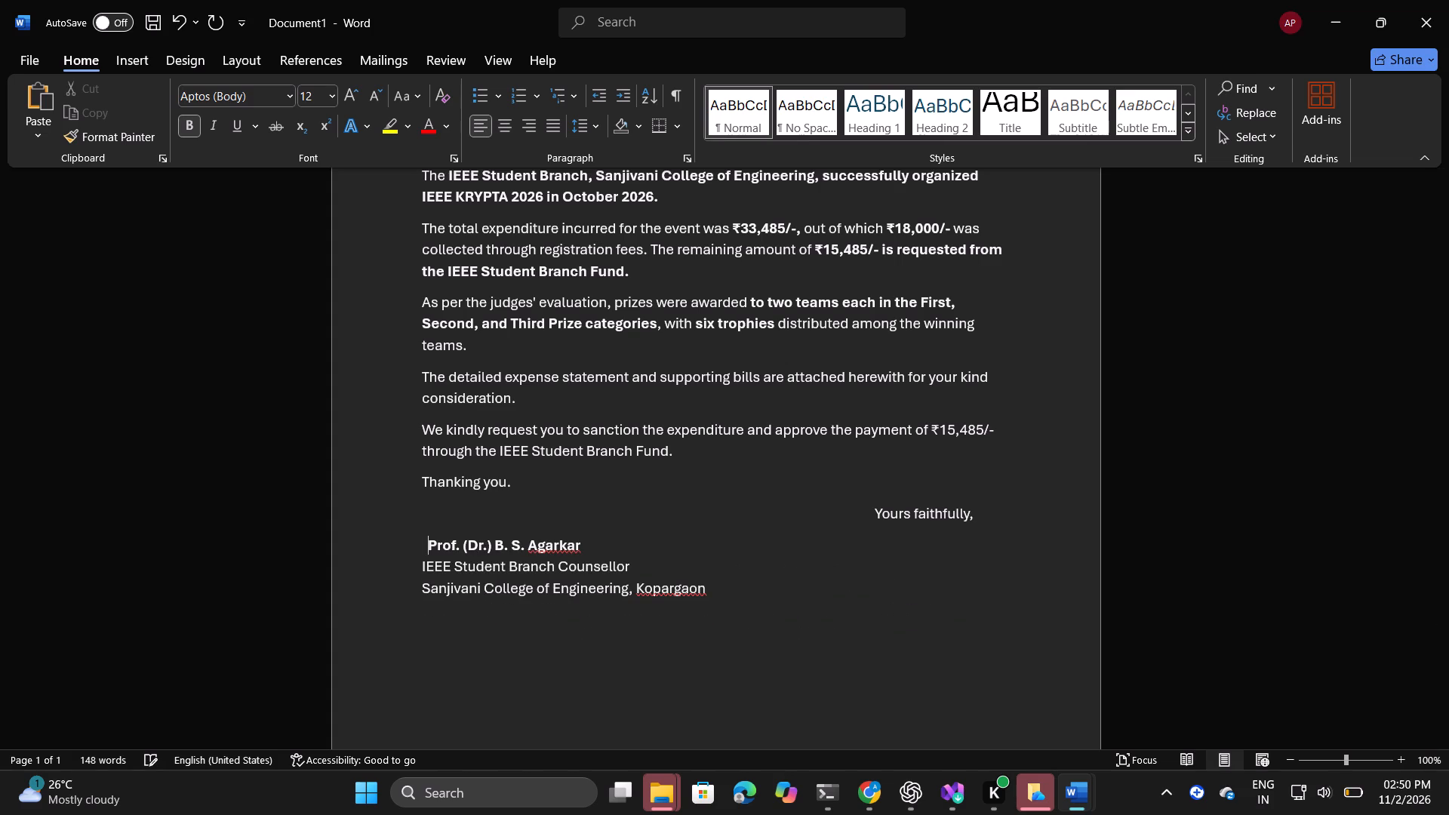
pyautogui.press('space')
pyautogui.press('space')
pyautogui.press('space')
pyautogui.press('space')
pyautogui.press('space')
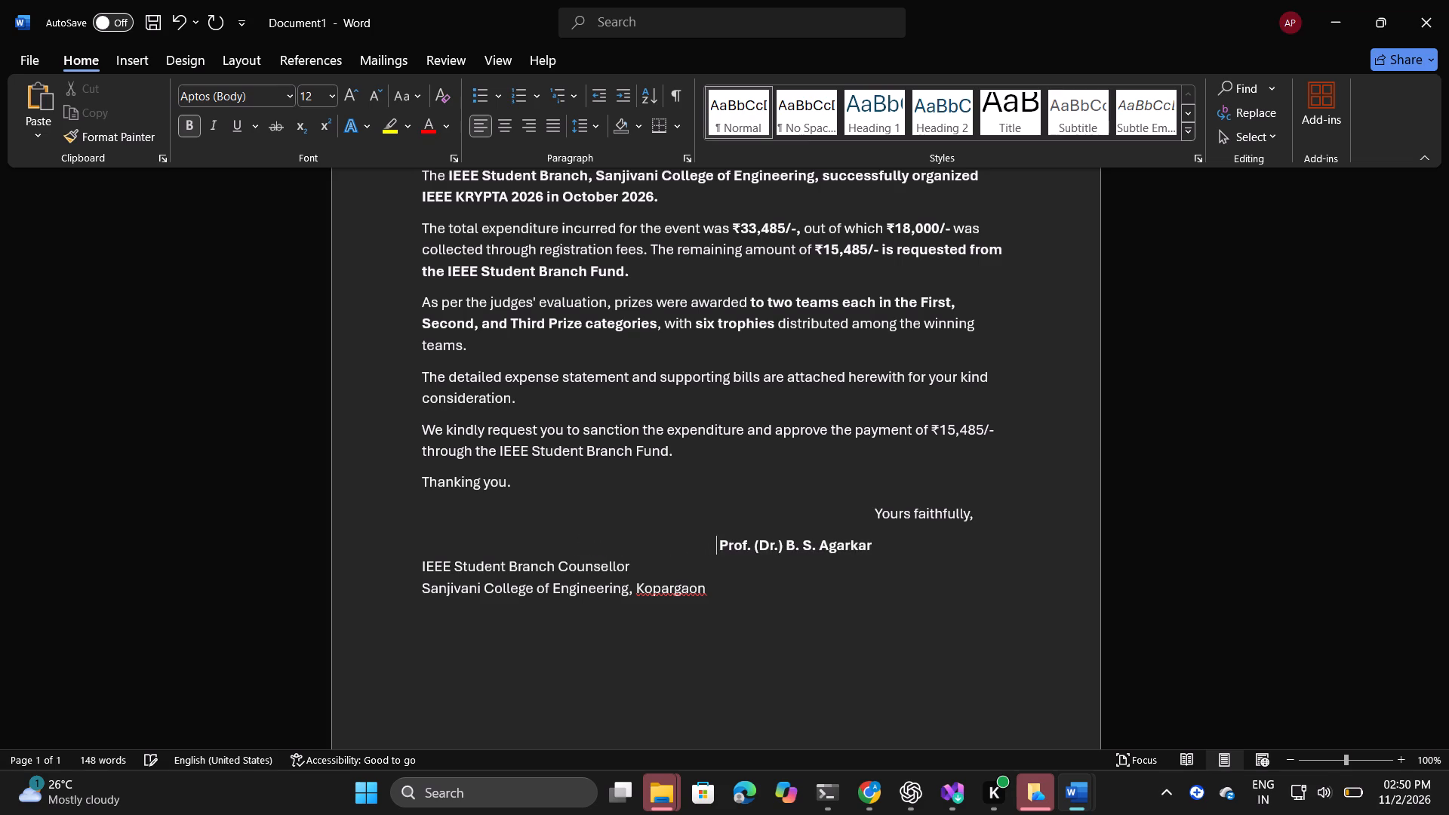
# Add two line breaks before the counsellor's name to make signature room below "Yours faithfully,".
pyautogui.press('Return')
pyautogui.press('Return')
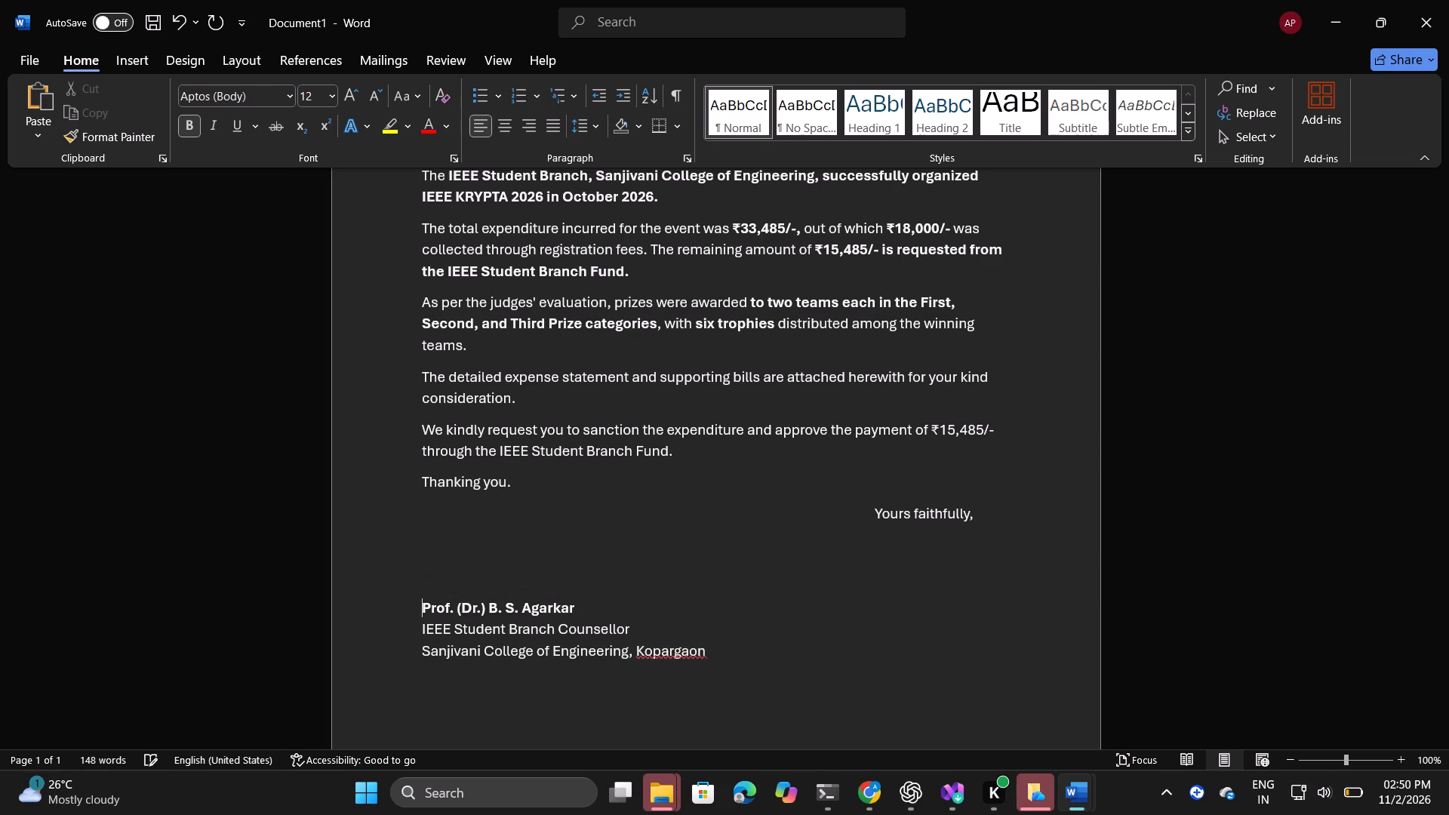
# Shift the counsellor's name line away from the left margin with spaces, and take about half of that shift back.
pyautogui.press('space')
pyautogui.press('space')
pyautogui.press('space')
pyautogui.press('space')
pyautogui.press('space')
pyautogui.press('space')
pyautogui.press('space')
pyautogui.press('space')
pyautogui.press('space')
pyautogui.press('space')
pyautogui.press('space')
pyautogui.press('space')
pyautogui.press('space')
pyautogui.press('space')
pyautogui.press('space')
pyautogui.press('space')
pyautogui.press('space')
pyautogui.press('space')
pyautogui.press('space')
pyautogui.press('space')
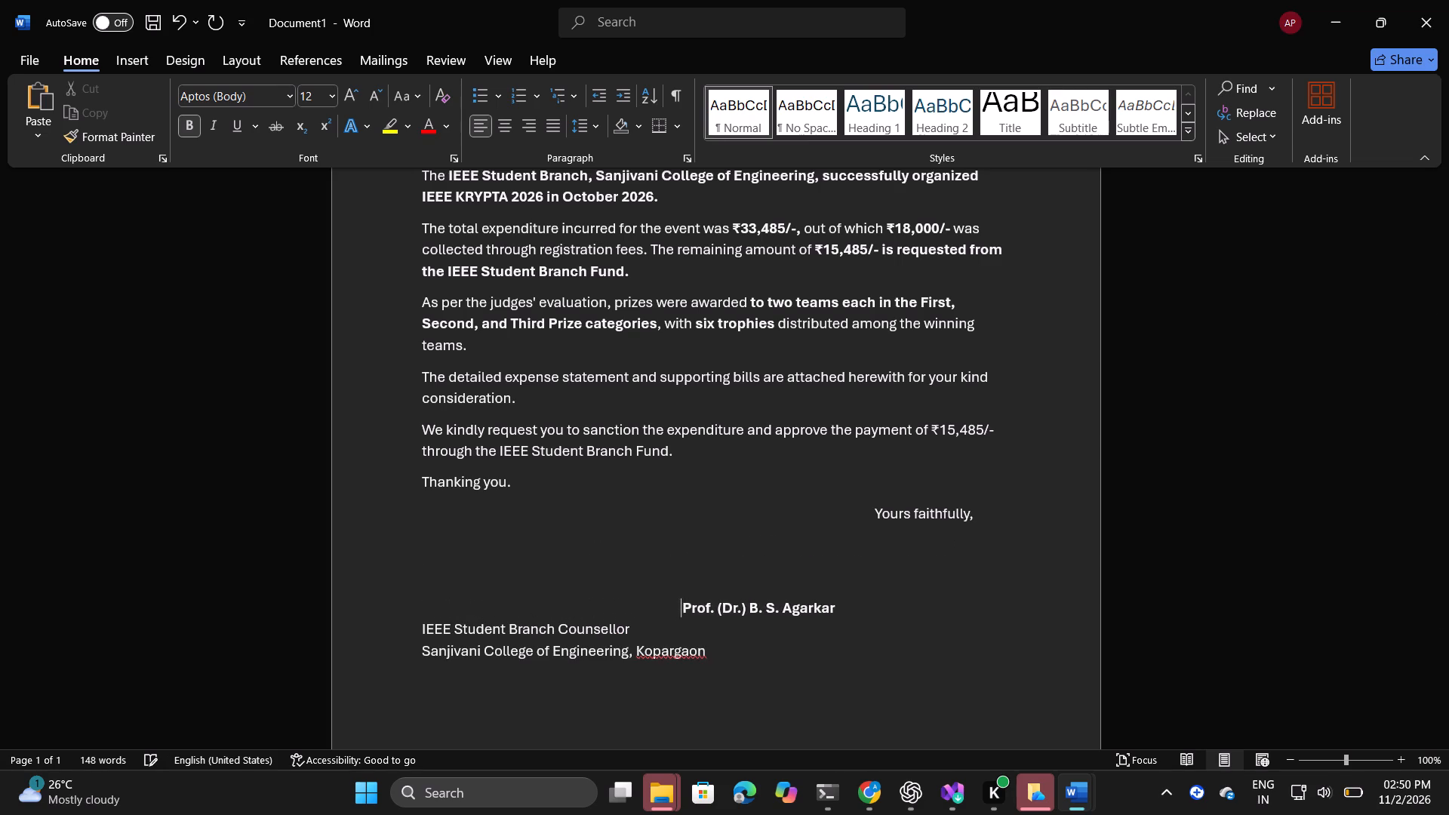
pyautogui.press('BackSpace')
pyautogui.press('BackSpace')
pyautogui.press('BackSpace')
pyautogui.press('BackSpace')
pyautogui.press('BackSpace')
pyautogui.press('BackSpace')
pyautogui.press('BackSpace')
pyautogui.press('BackSpace')
pyautogui.press('BackSpace')
pyautogui.press('BackSpace')
pyautogui.press('BackSpace')
pyautogui.press('BackSpace')
pyautogui.press('BackSpace')
pyautogui.press('BackSpace')
pyautogui.press('BackSpace')
pyautogui.press('BackSpace')
pyautogui.press('BackSpace')
pyautogui.press('BackSpace')
pyautogui.press('BackSpace')
pyautogui.press('BackSpace')
pyautogui.press('BackSpace')
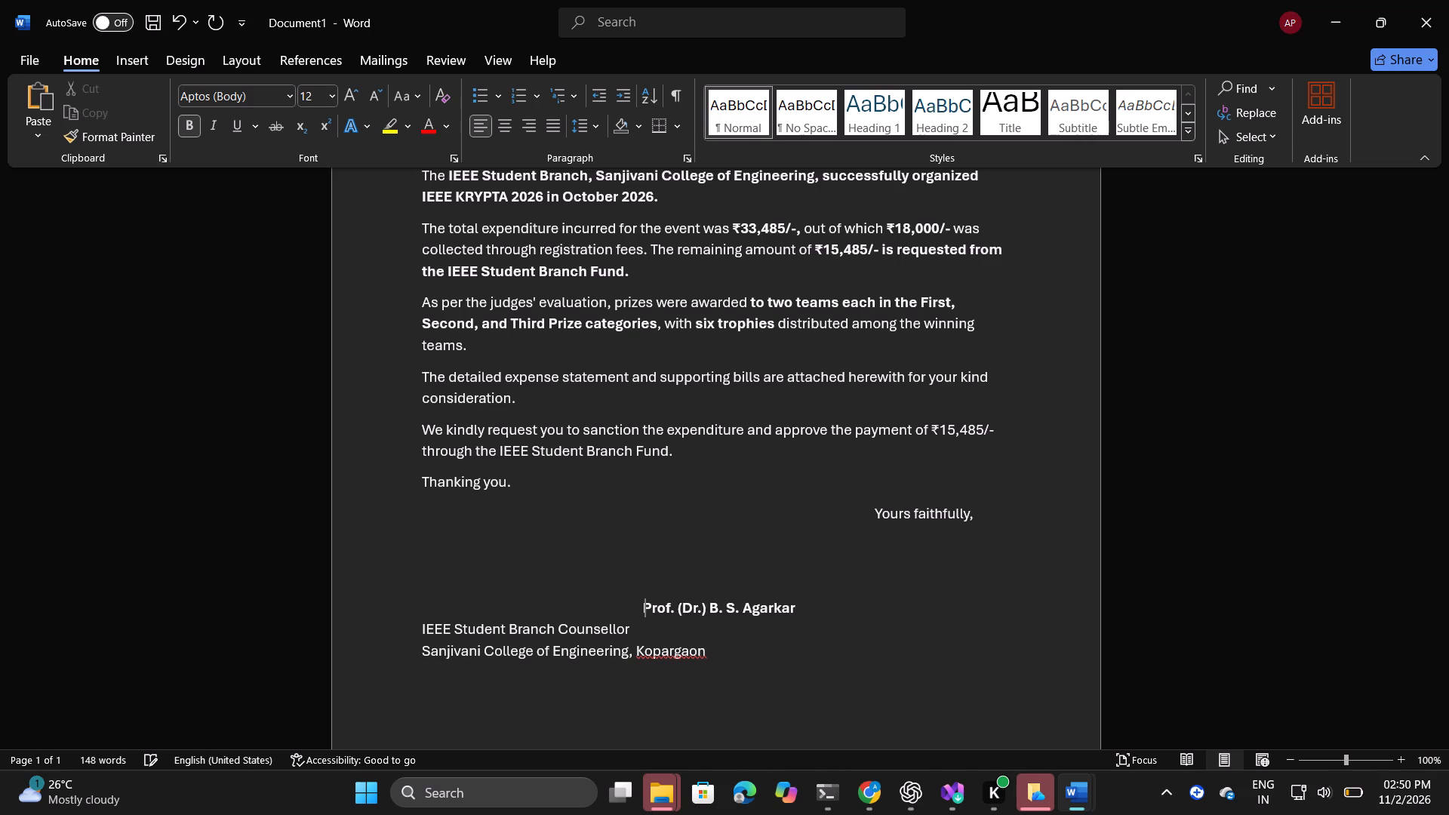
# Delete one of the blank lines between "Yours faithfully," and the counsellor's name.
pyautogui.click(813, 584)
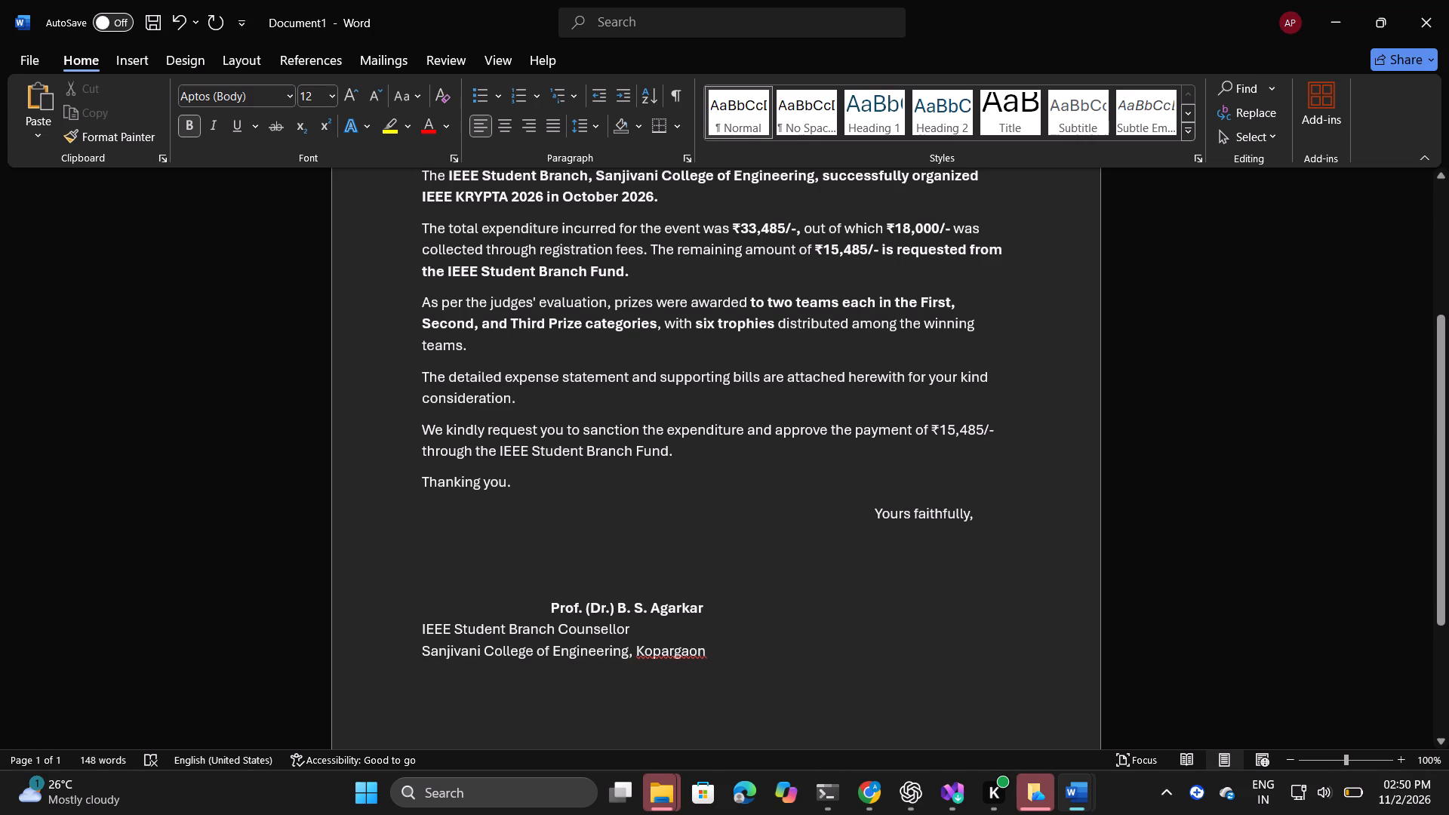
pyautogui.press('BackSpace')
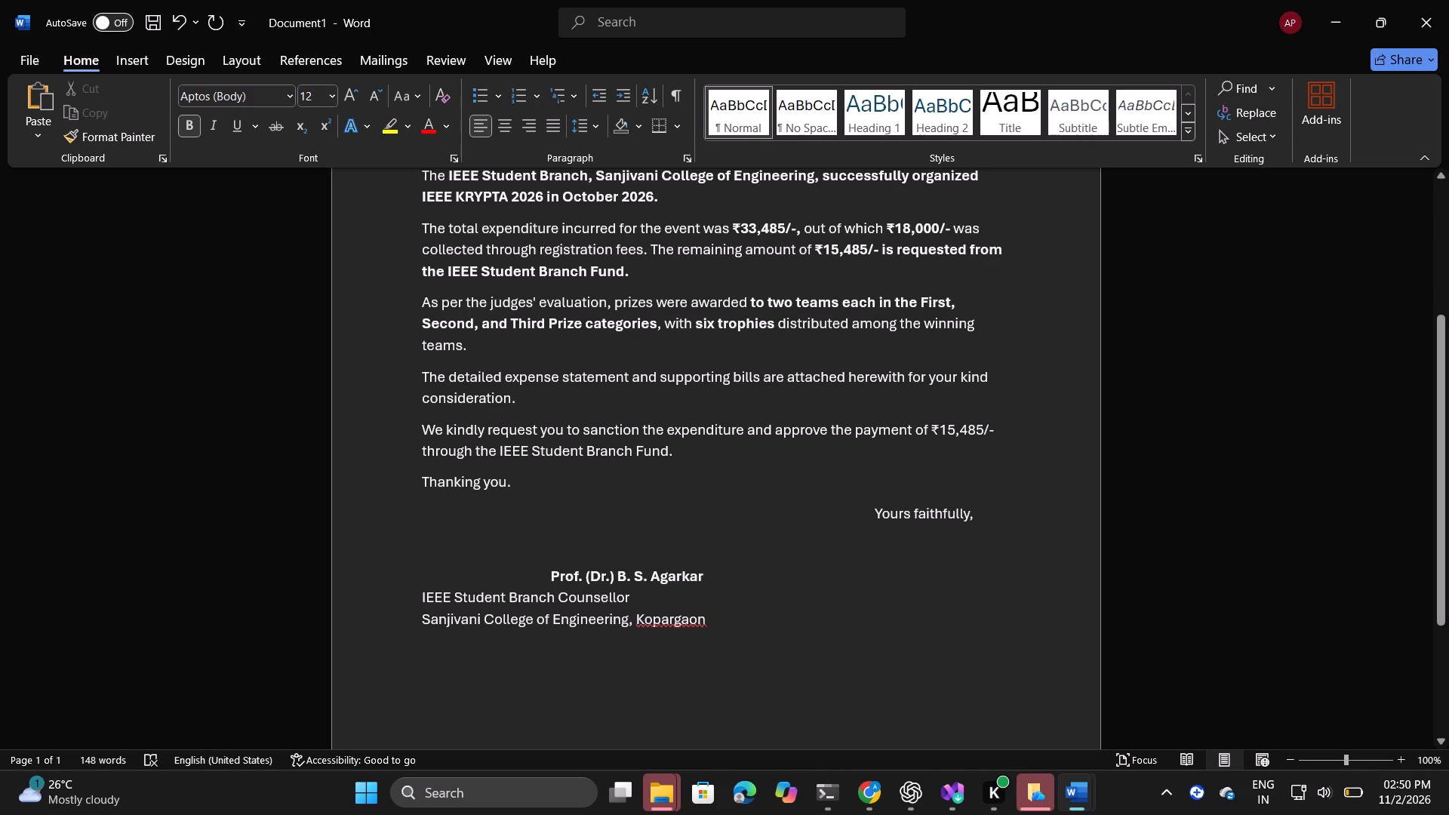
# Move only the counsellor's name line six tab stops toward the right margin, under "Yours faithfully,".
pyautogui.click(553, 569)
pyautogui.press('space')
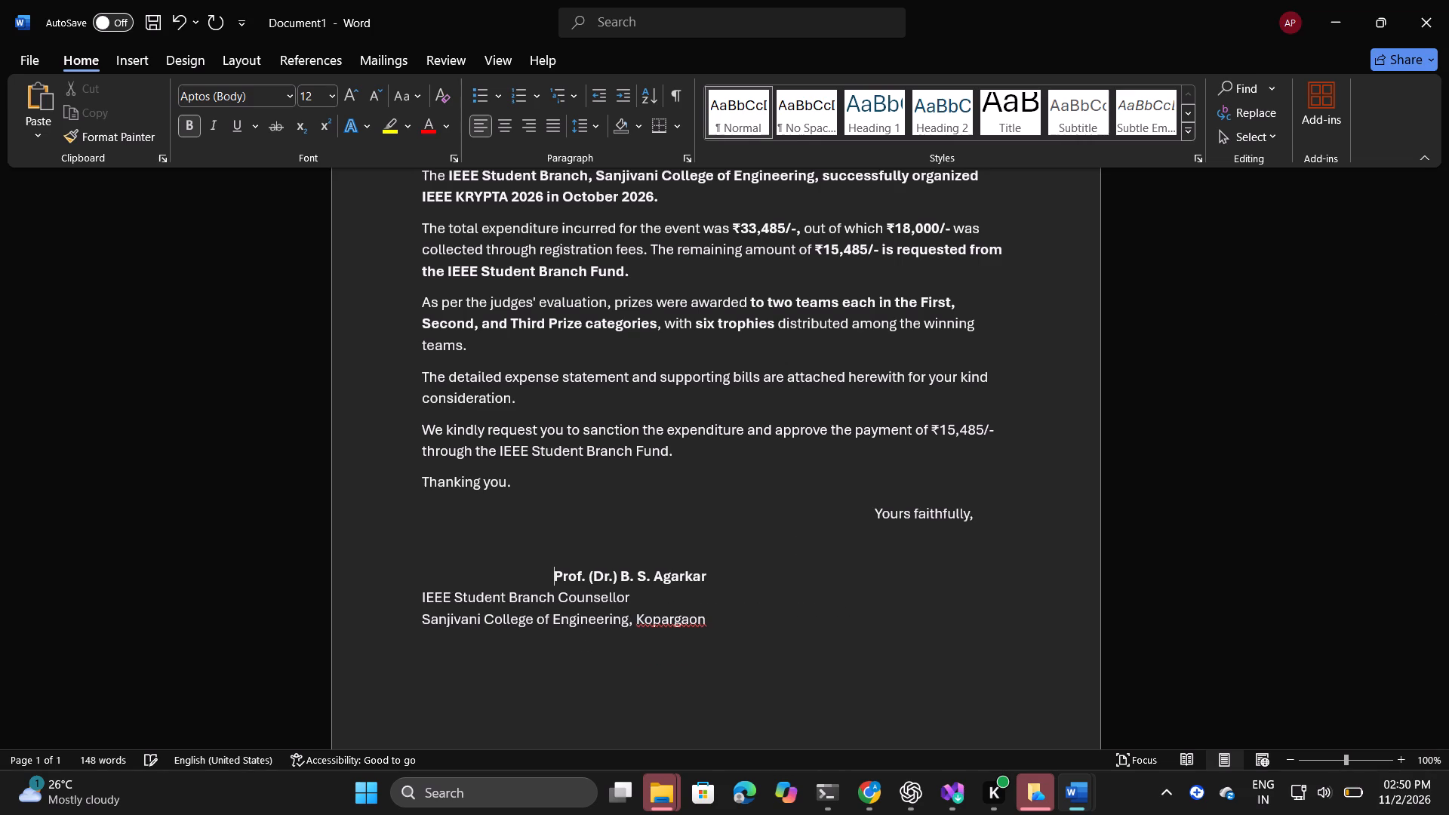
pyautogui.press('Tab')
pyautogui.press('Tab')
pyautogui.press('Tab')
pyautogui.press('Tab')
pyautogui.press('Tab')
pyautogui.press('Tab')
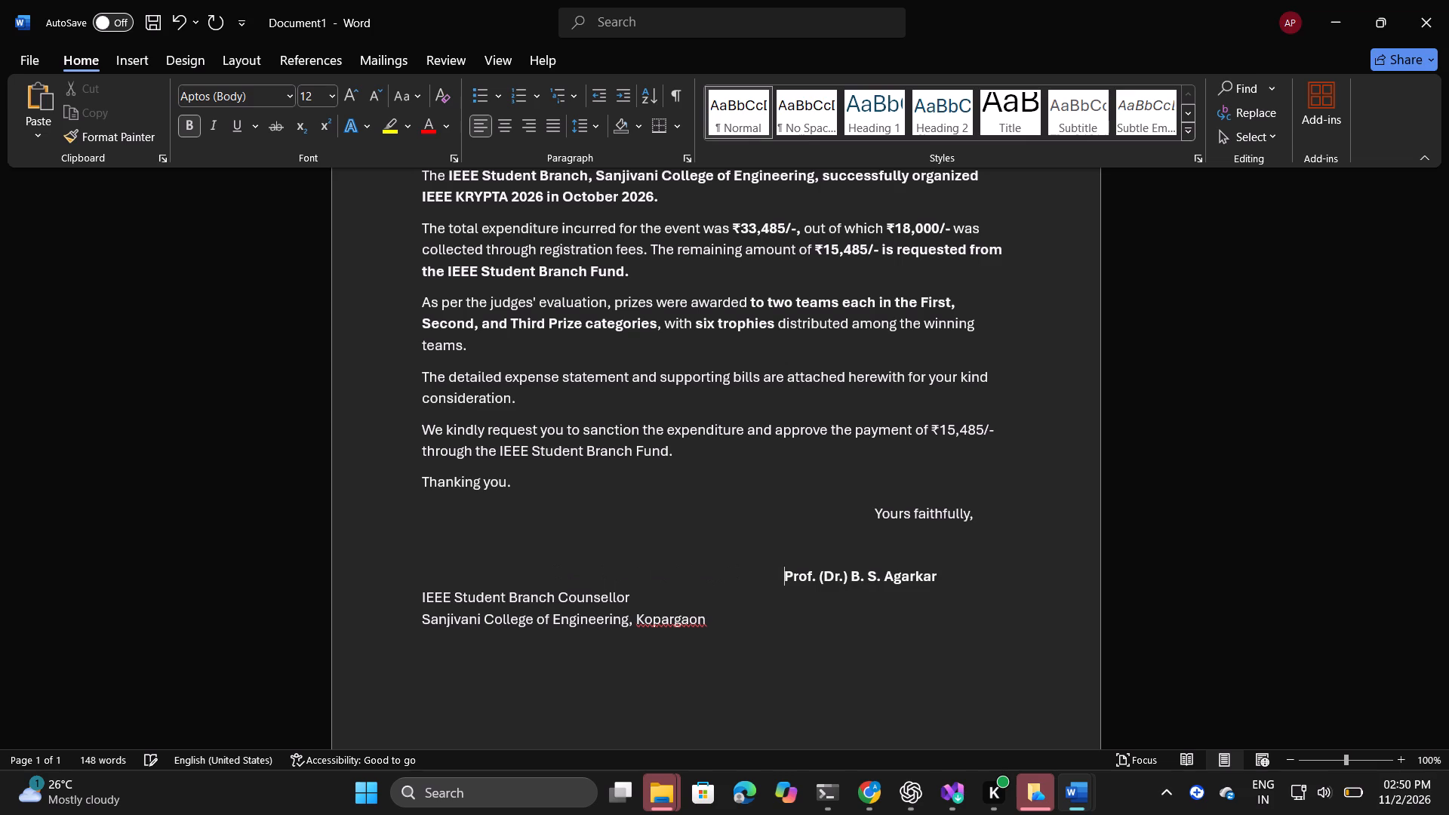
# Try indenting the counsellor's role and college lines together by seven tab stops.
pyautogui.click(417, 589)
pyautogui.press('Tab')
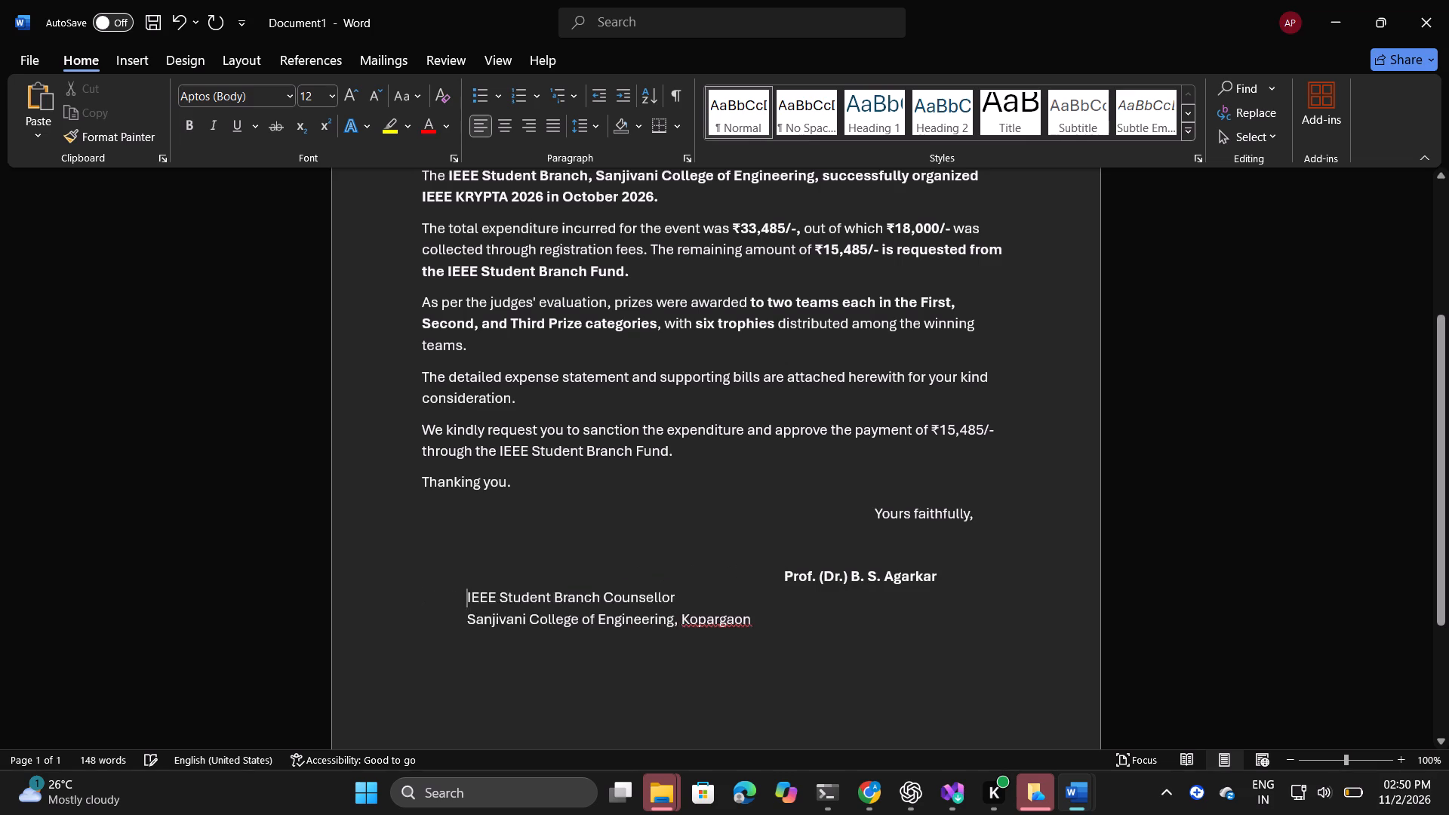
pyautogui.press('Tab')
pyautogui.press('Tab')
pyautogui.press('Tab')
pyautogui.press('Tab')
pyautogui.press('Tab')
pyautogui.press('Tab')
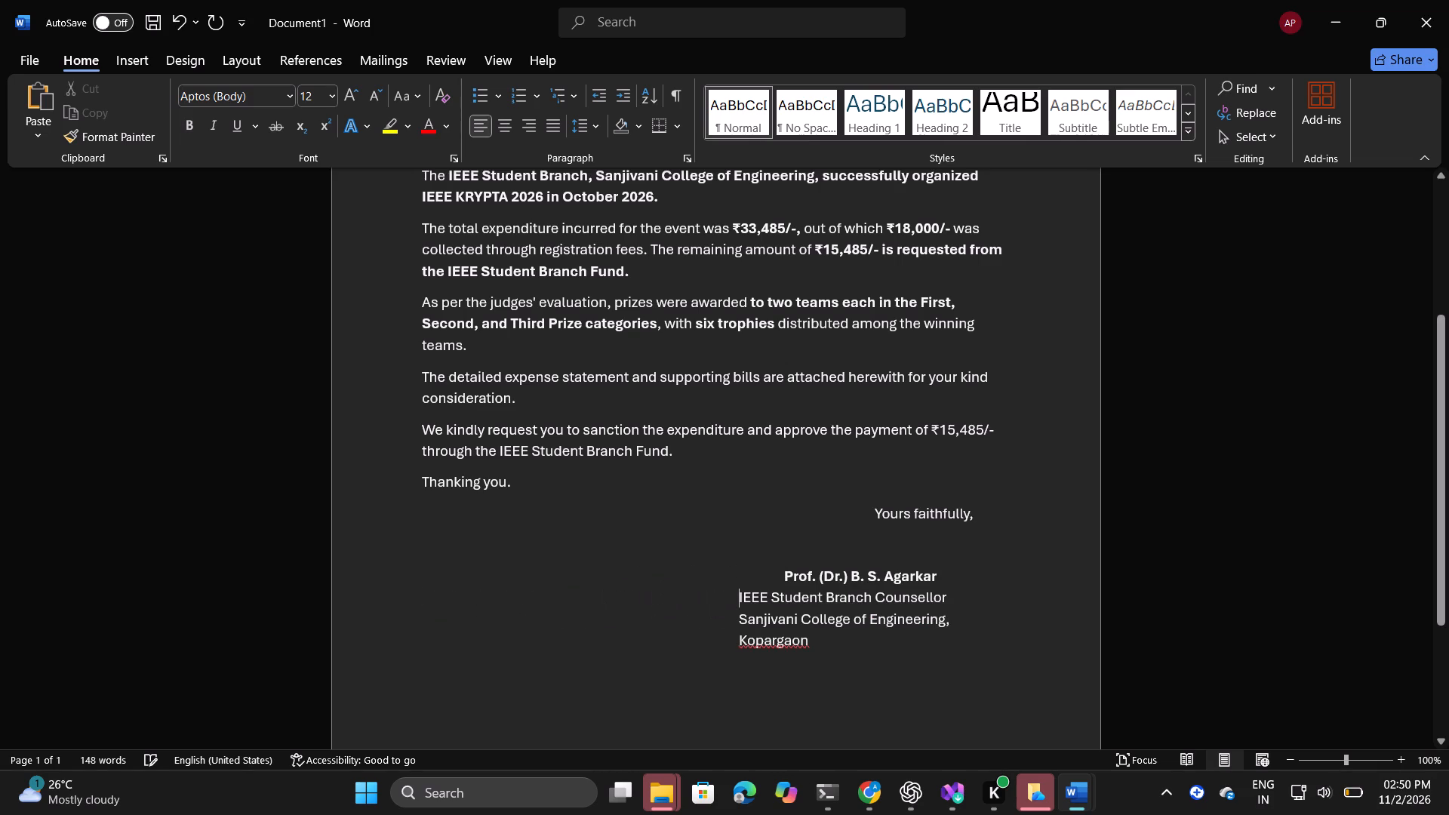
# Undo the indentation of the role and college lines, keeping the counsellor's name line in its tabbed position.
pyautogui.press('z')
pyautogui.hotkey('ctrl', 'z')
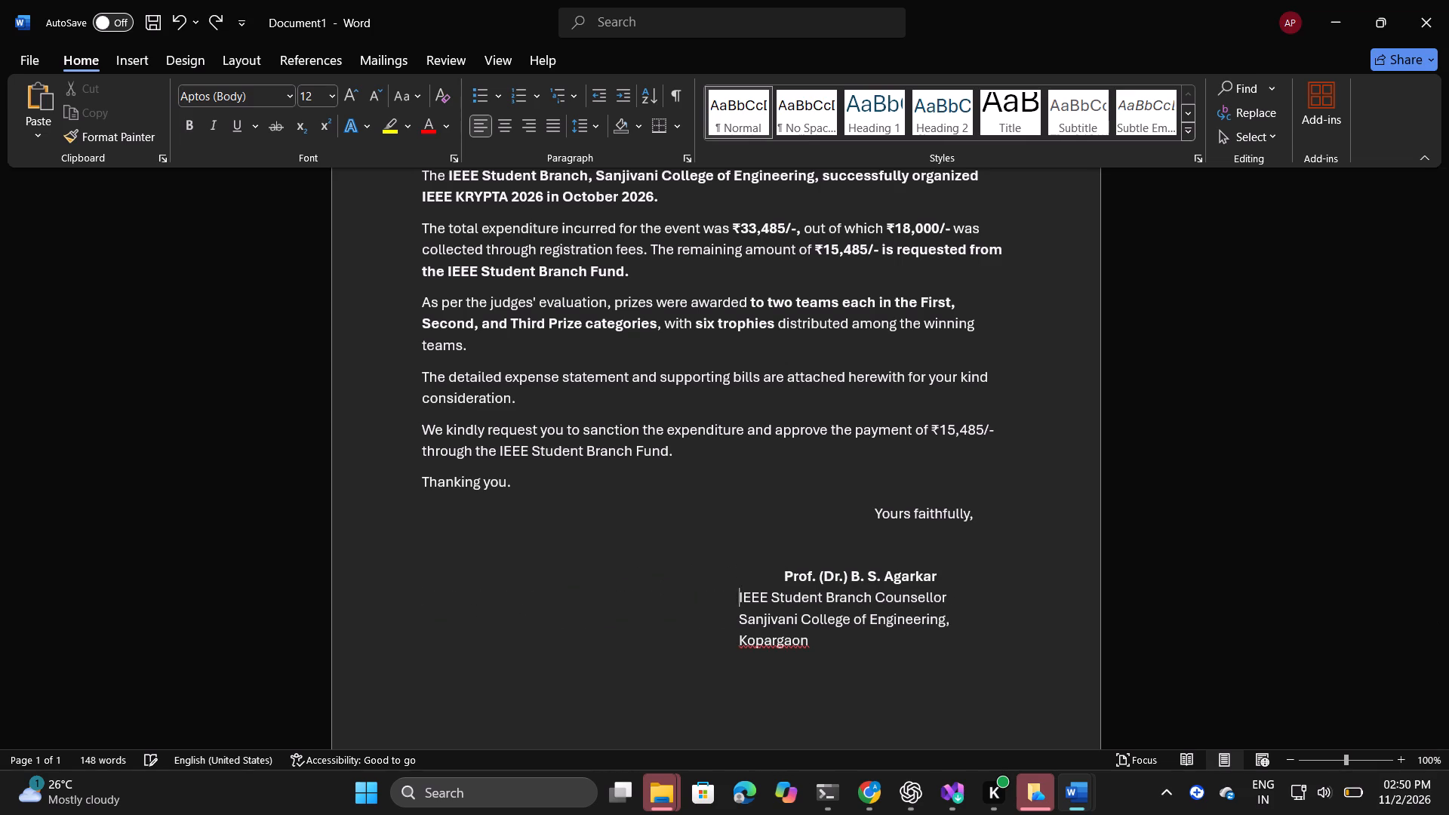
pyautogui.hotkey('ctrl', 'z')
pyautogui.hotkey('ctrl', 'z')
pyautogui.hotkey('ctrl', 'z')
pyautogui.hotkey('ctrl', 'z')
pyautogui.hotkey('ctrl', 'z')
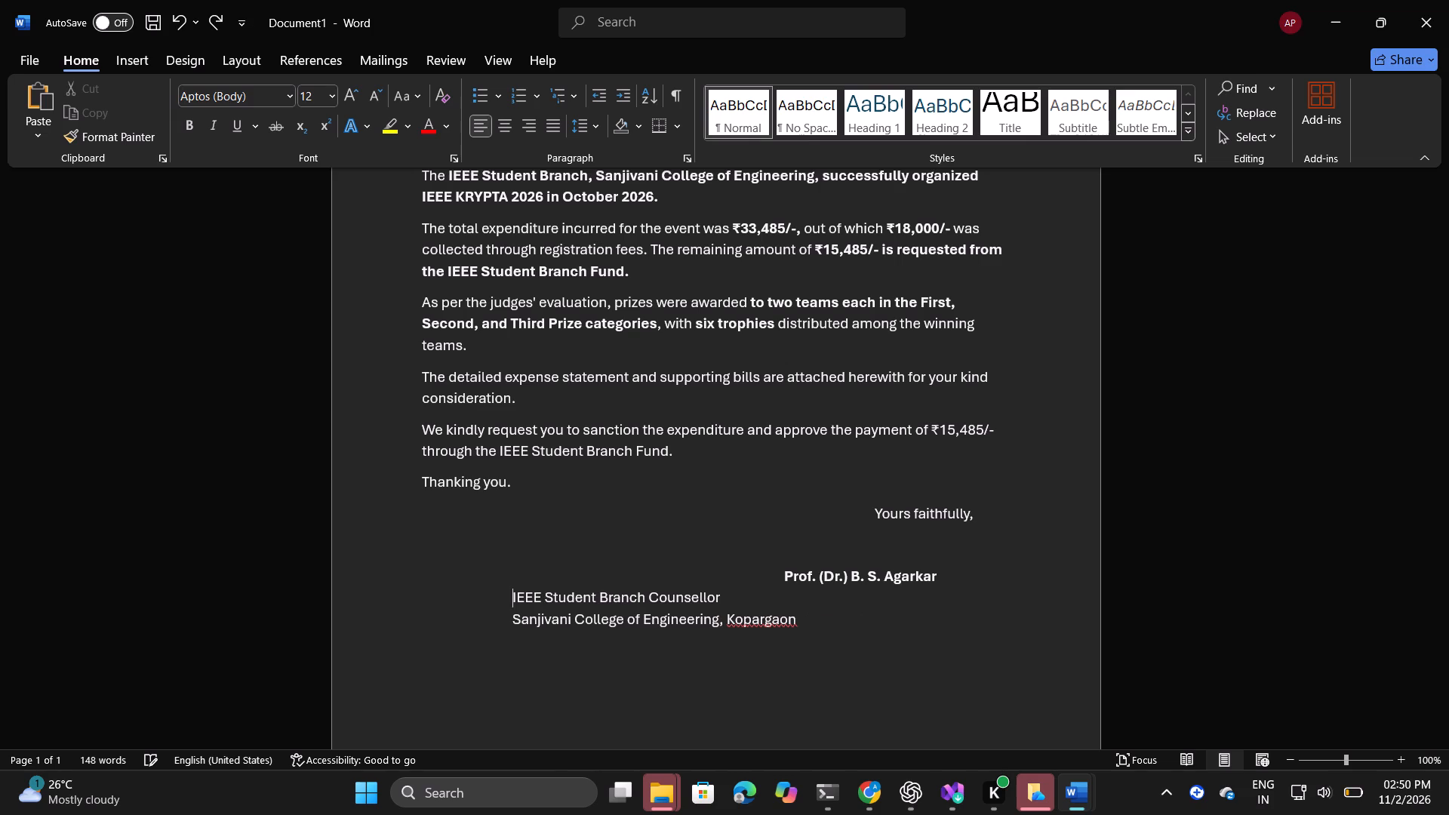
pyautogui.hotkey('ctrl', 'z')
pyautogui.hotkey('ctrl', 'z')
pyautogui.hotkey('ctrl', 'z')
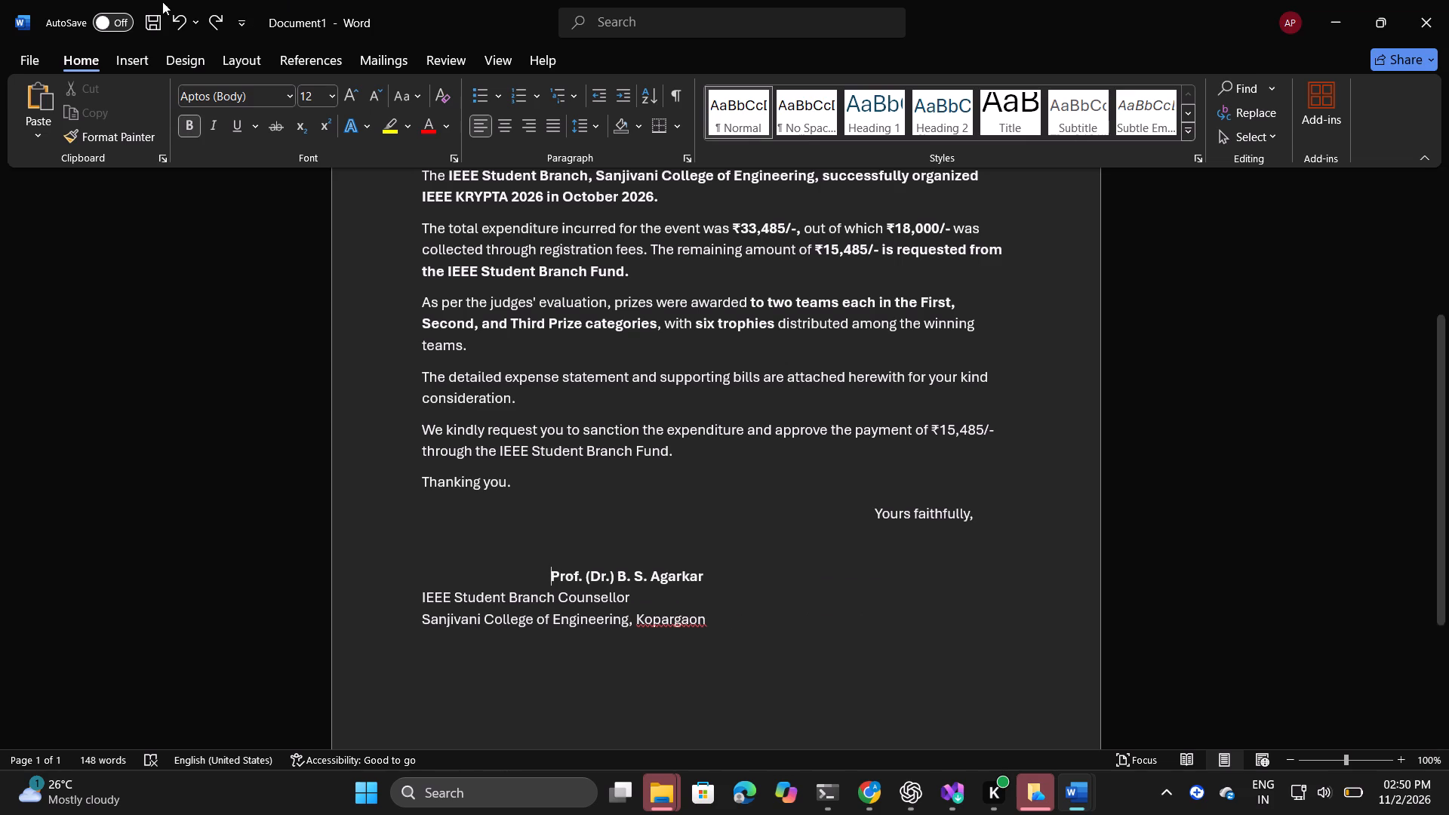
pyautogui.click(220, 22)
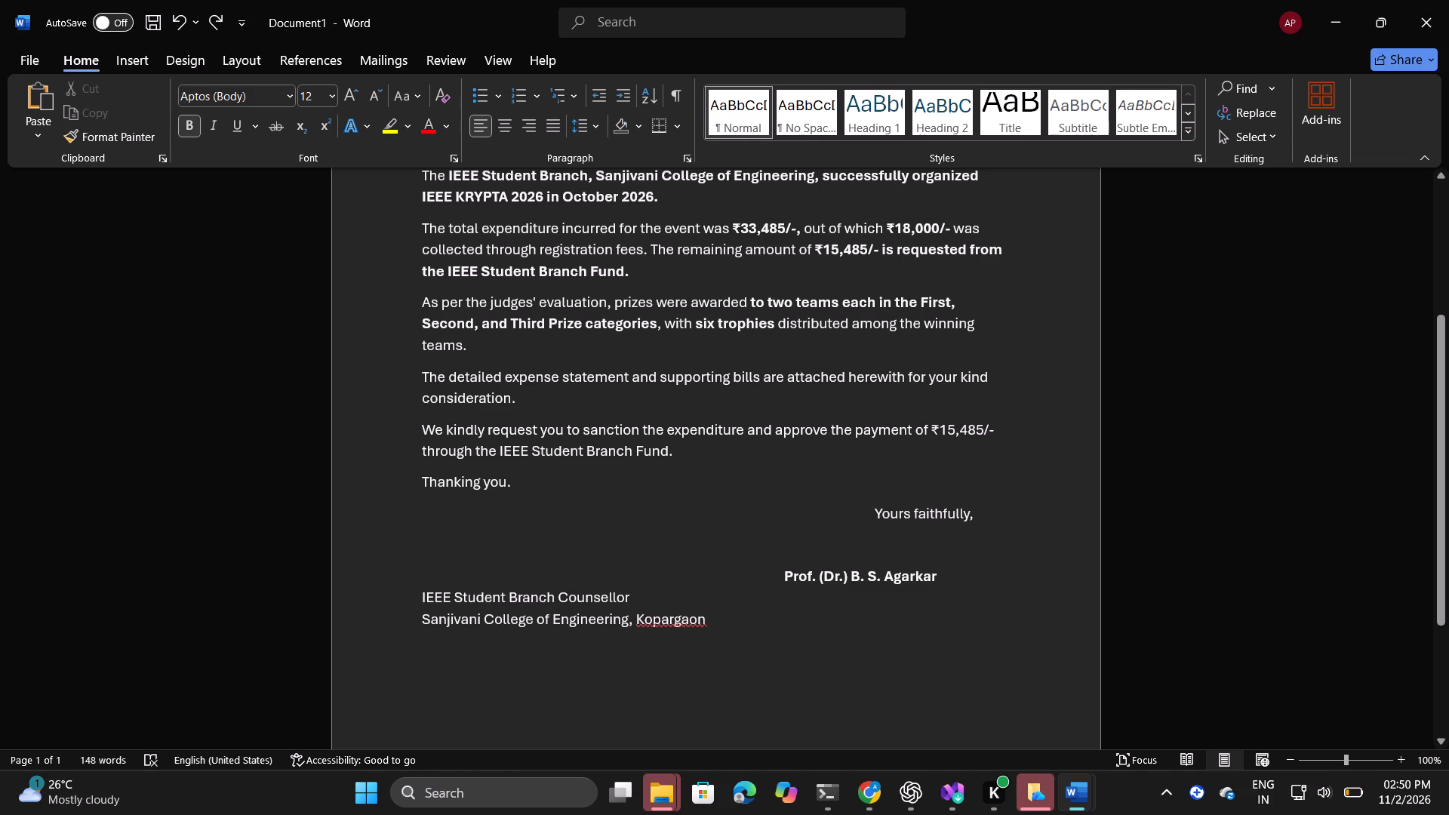
# Shift only the "IEEE Student Branch Counsellor" line with spaces until it sits centred beneath the counsellor's name.
pyautogui.click(417, 593)
pyautogui.press('space')
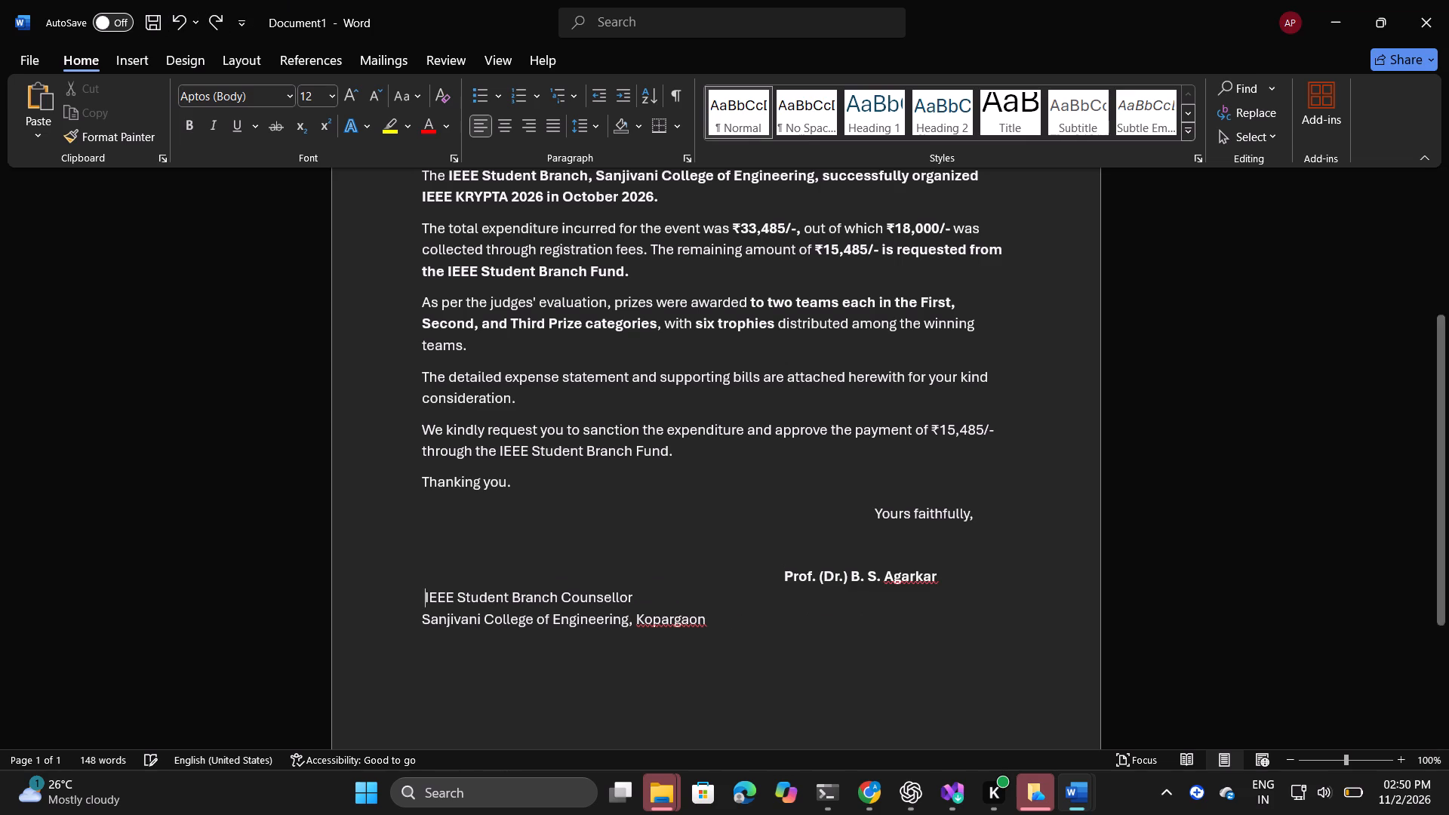
pyautogui.press('space')
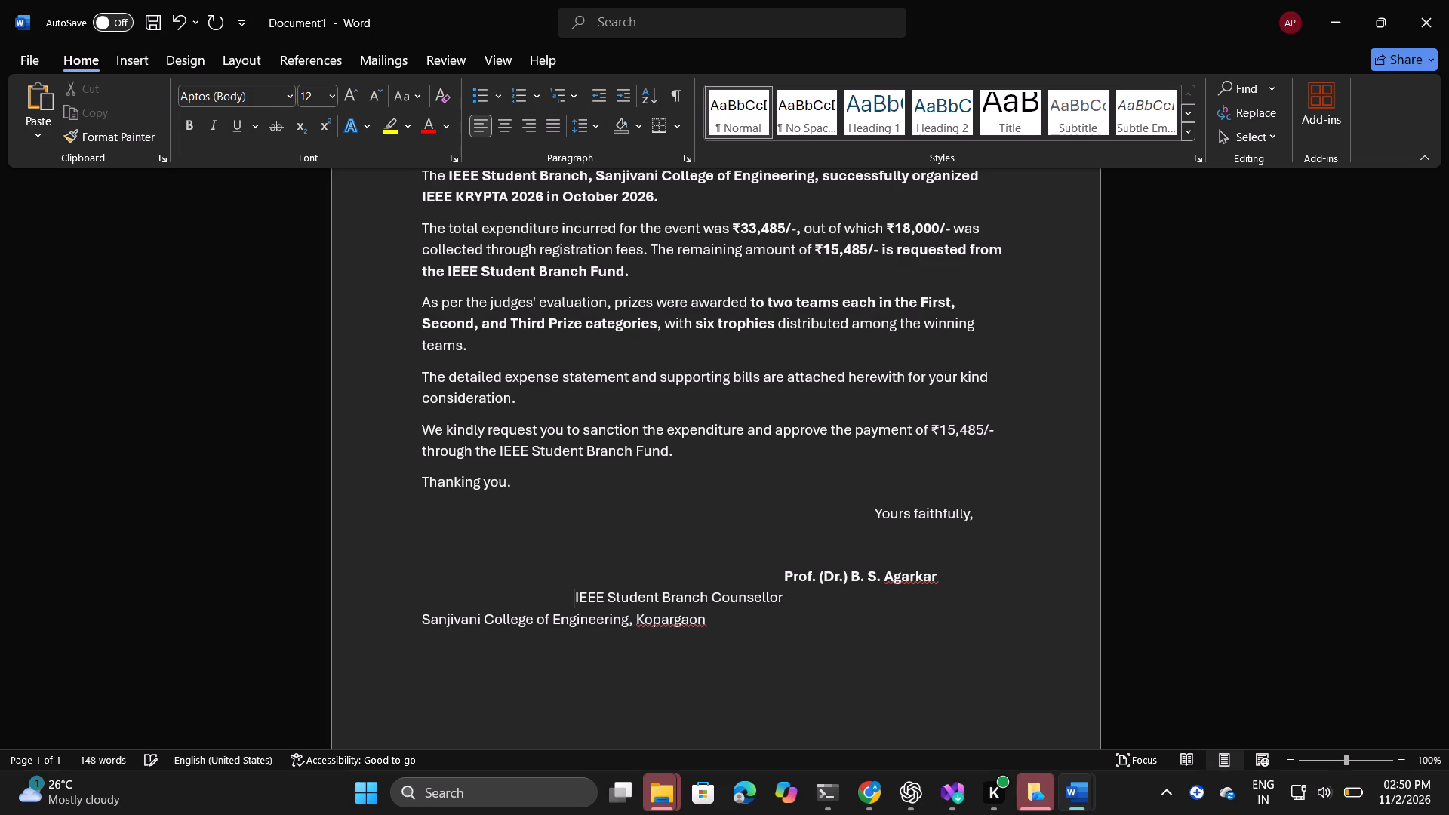
pyautogui.press('space')
pyautogui.press('space')
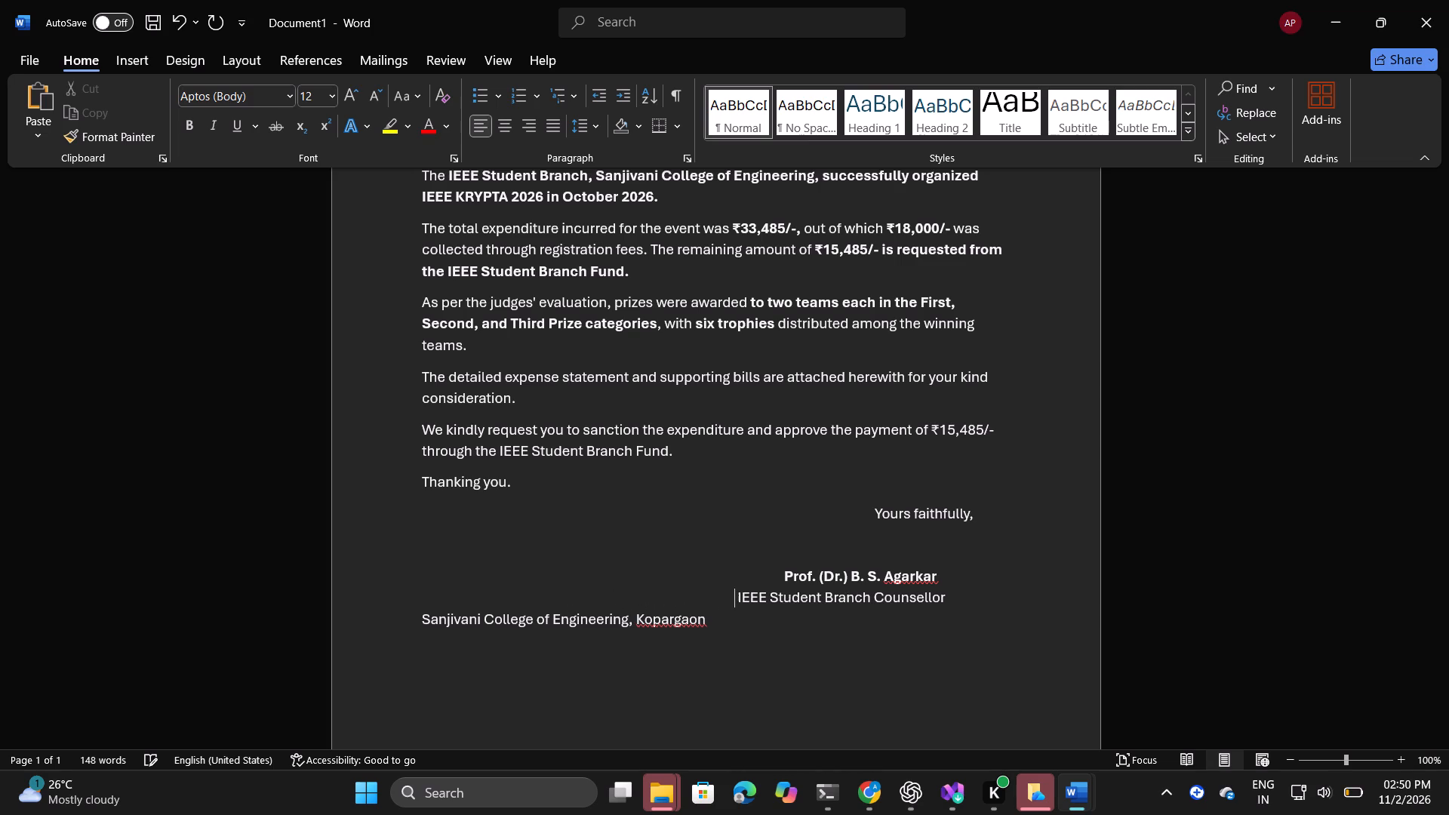
pyautogui.press('space')
pyautogui.press('space')
pyautogui.press('space')
pyautogui.press('space')
pyautogui.press('space')
pyautogui.press('space')
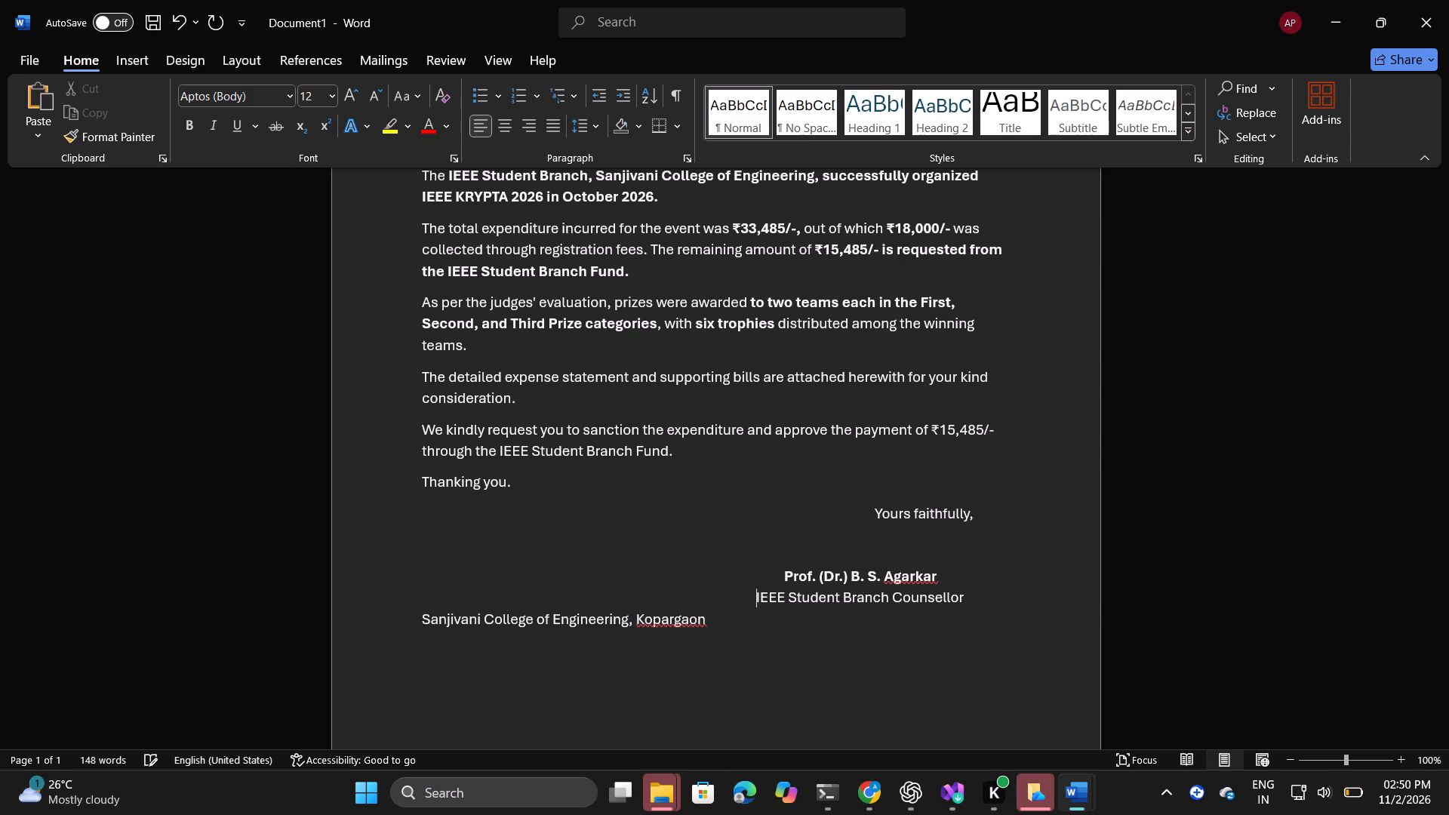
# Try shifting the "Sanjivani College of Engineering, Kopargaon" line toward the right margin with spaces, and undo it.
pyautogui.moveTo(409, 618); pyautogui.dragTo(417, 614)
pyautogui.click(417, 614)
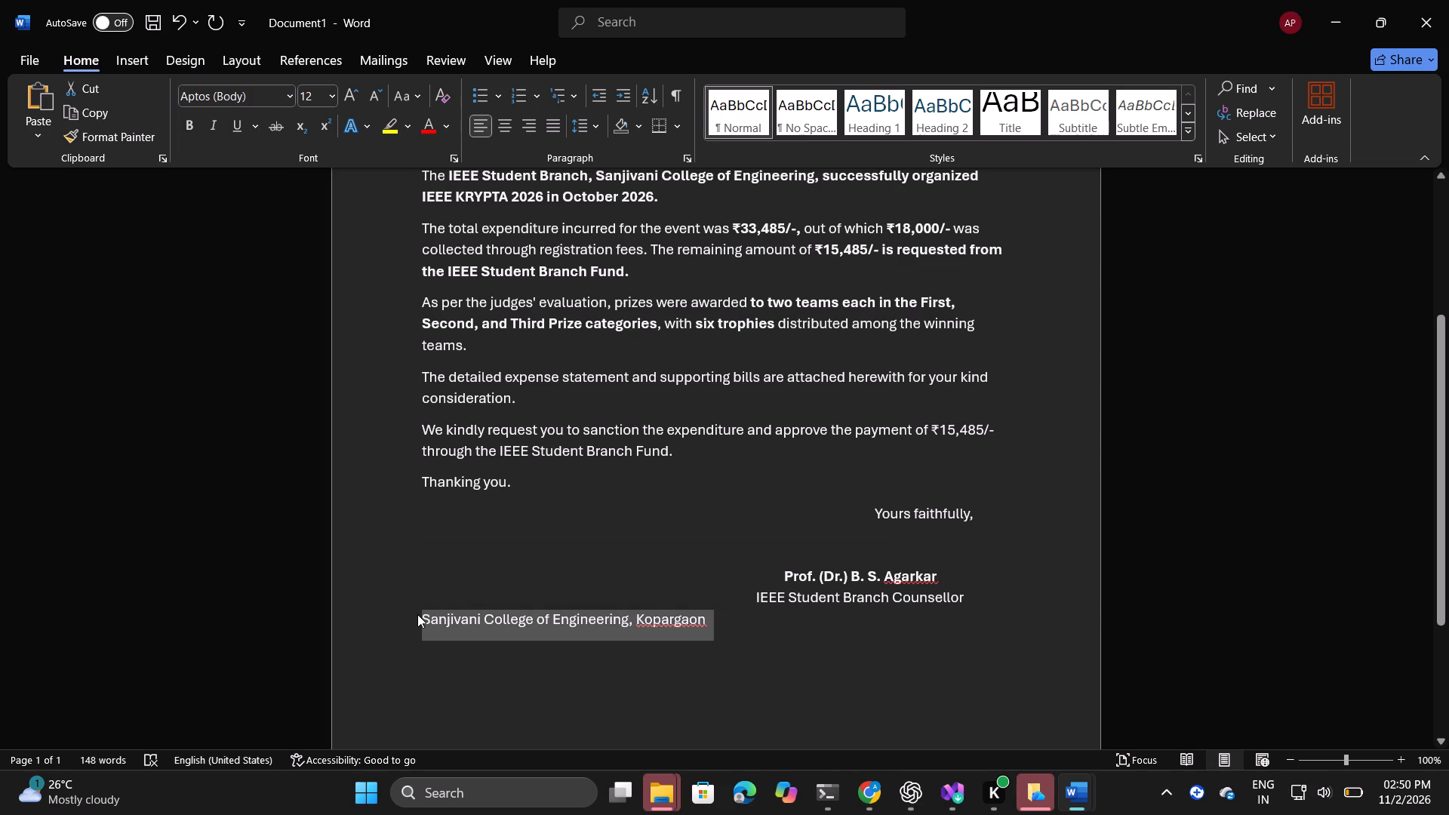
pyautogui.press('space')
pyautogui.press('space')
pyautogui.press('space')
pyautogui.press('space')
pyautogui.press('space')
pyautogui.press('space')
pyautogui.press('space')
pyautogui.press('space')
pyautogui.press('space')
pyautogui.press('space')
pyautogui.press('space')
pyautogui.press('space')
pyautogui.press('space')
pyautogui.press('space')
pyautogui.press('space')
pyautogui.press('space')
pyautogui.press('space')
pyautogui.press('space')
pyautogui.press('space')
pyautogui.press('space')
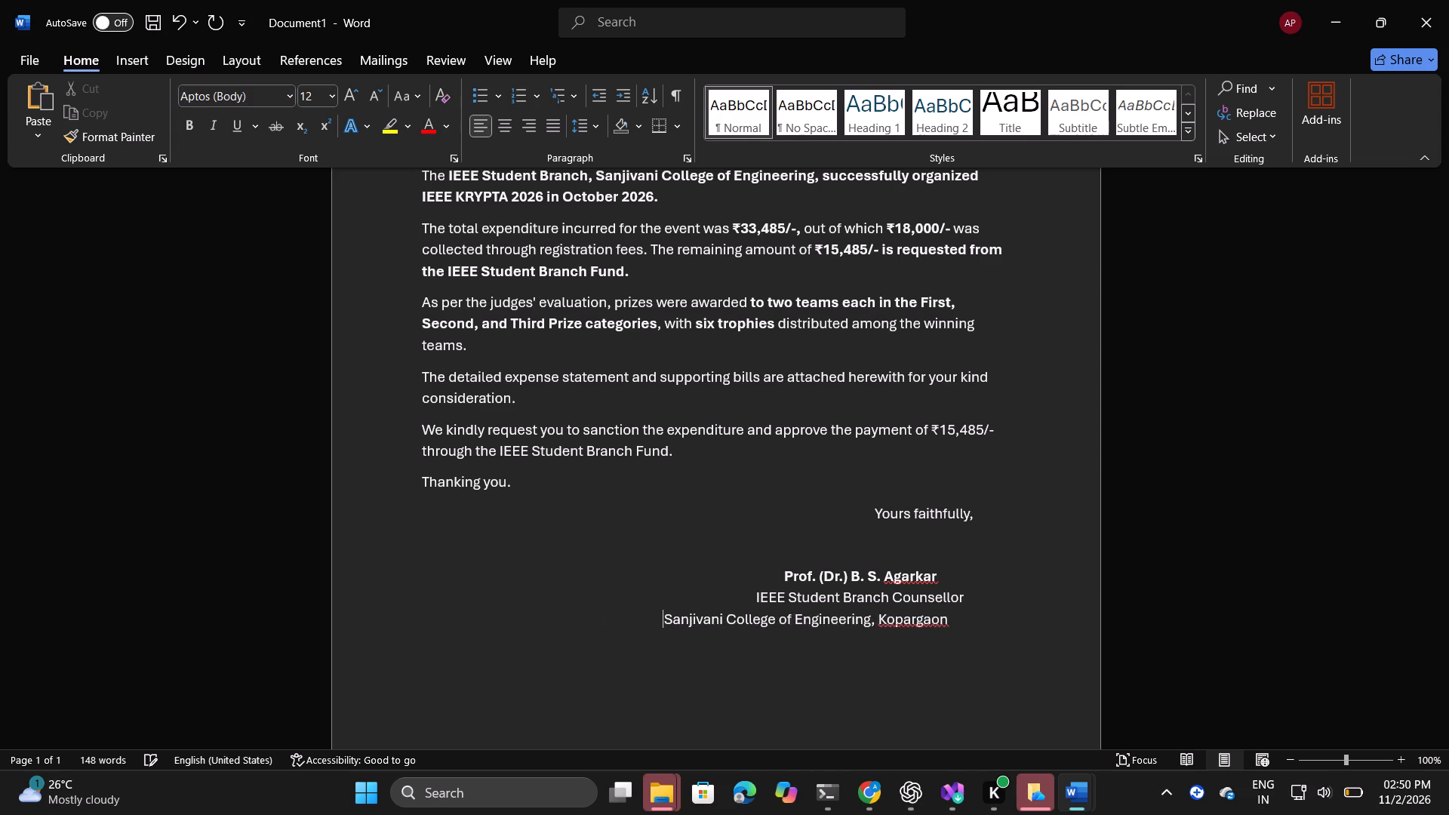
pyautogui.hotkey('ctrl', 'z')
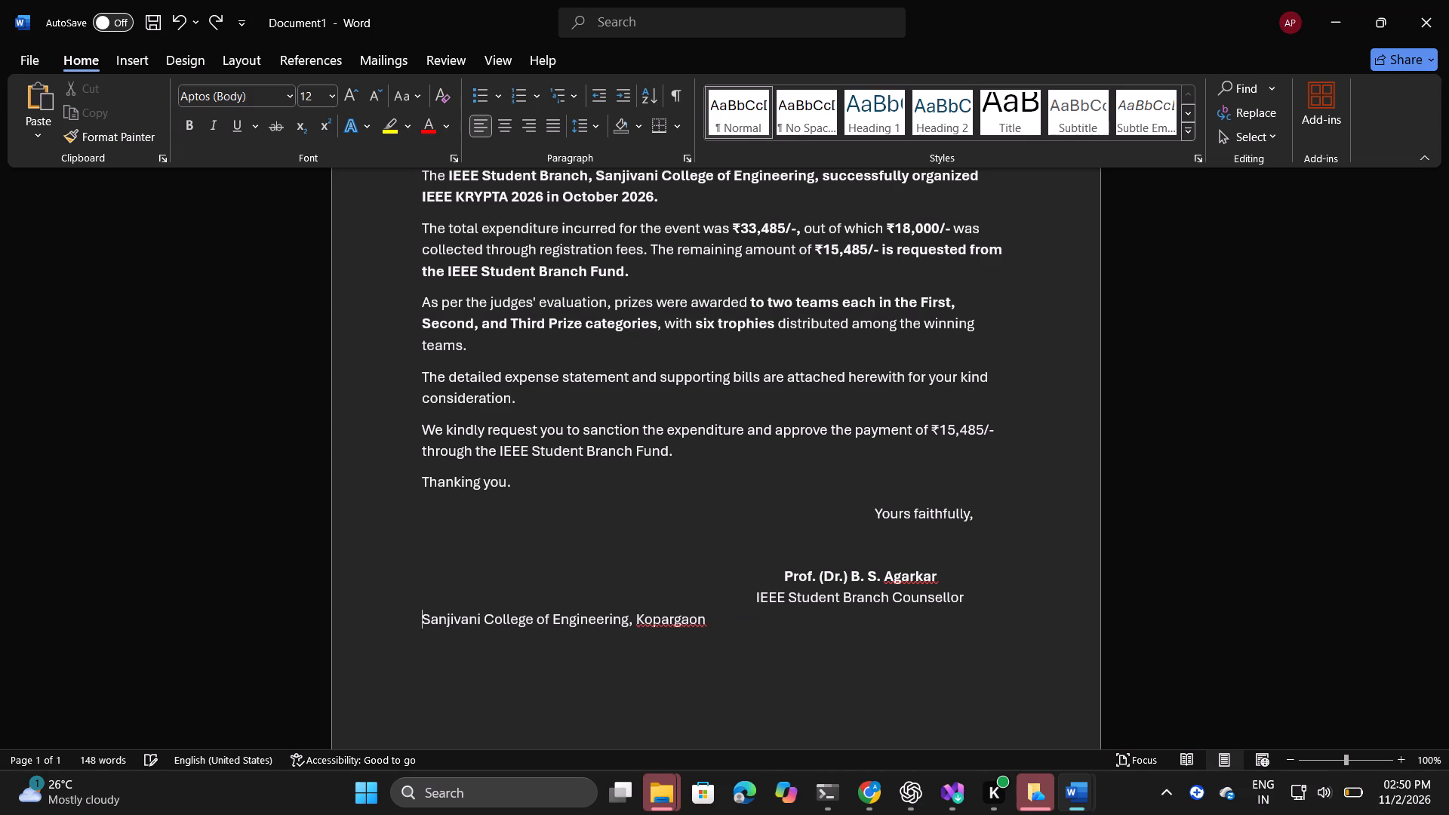
# Shift the "Sanjivani College of Engineering, Kopargaon" line with spaces until it sits centred beneath the "IEEE Student Branch Counsellor" line.
pyautogui.press('space')
pyautogui.press('space')
pyautogui.press('space')
pyautogui.press('space')
pyautogui.press('space')
pyautogui.press('space')
pyautogui.press('space')
pyautogui.press('space')
pyautogui.press('space')
pyautogui.press('space')
pyautogui.press('space')
pyautogui.press('space')
pyautogui.press('space')
pyautogui.press('space')
pyautogui.press('space')
pyautogui.press('space')
pyautogui.press('space')
pyautogui.press('space')
pyautogui.press('space')
pyautogui.press('space')
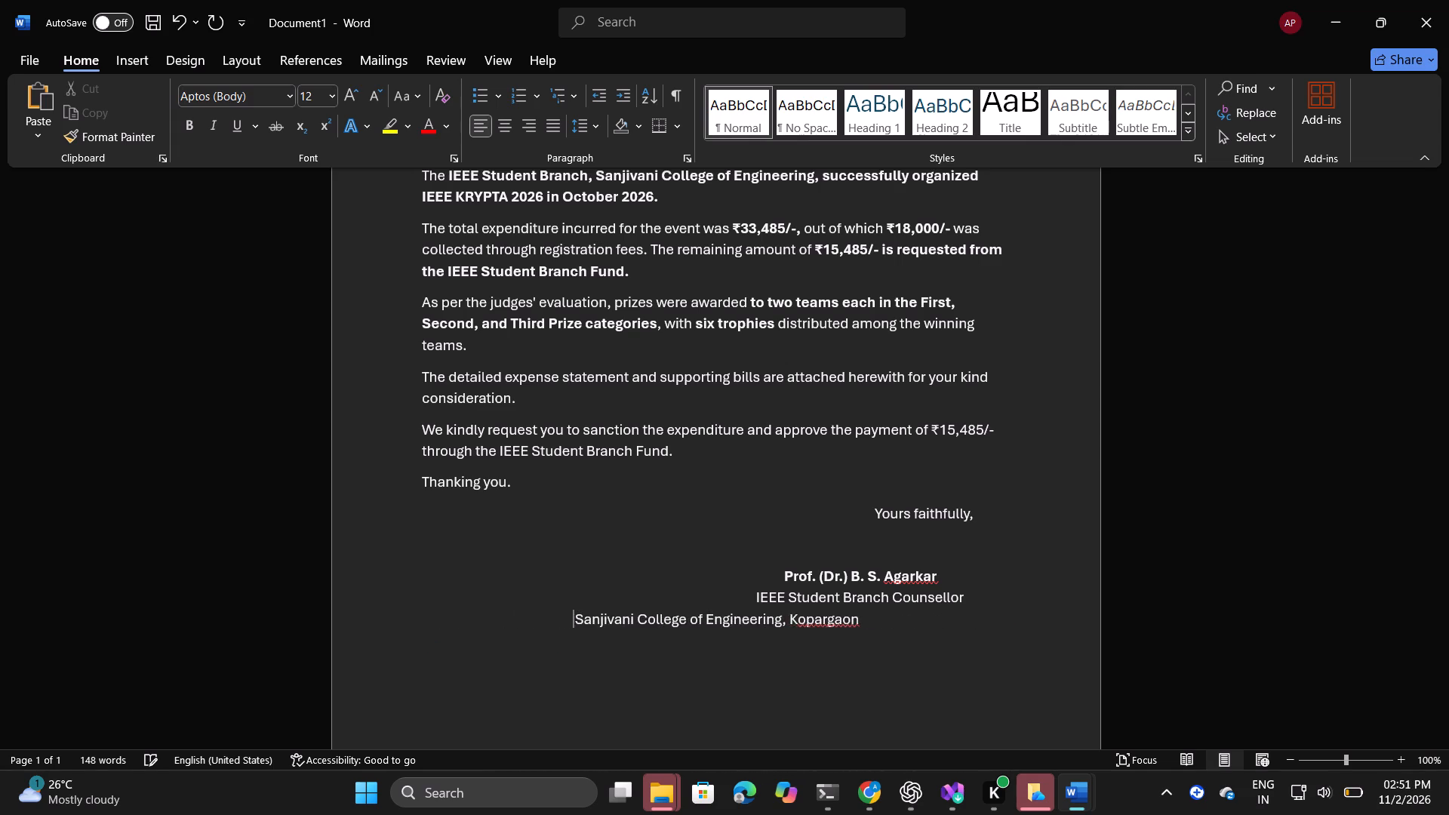
pyautogui.press('space')
pyautogui.press('space')
pyautogui.press('space')
pyautogui.press('space')
pyautogui.press('space')
pyautogui.press('space')
pyautogui.press('space')
pyautogui.press('space')
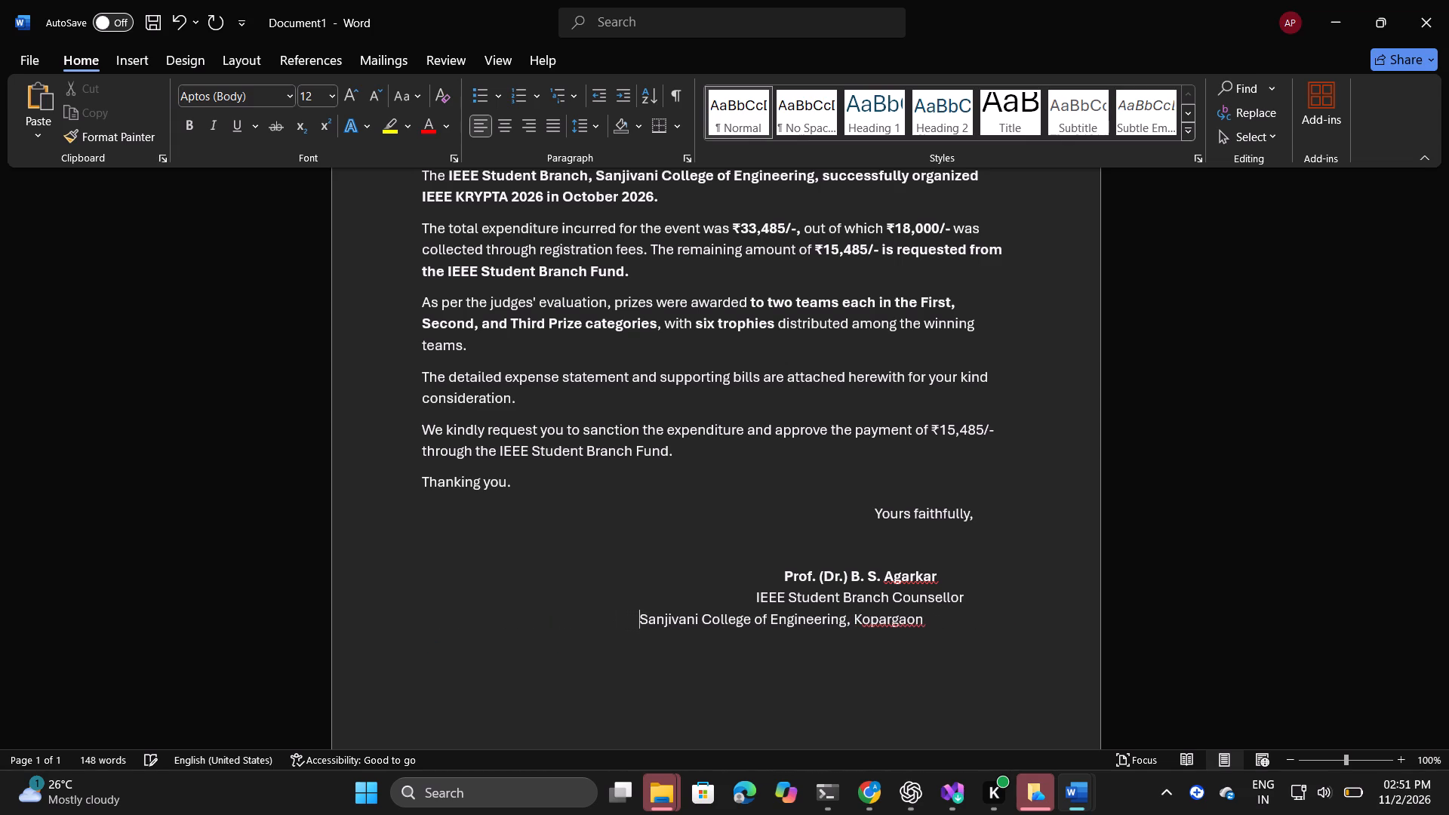
pyautogui.press('space')
pyautogui.press('space')
pyautogui.press('space')
pyautogui.press('space')
pyautogui.press('space')
pyautogui.press('space')
pyautogui.press('space')
pyautogui.press('space')
pyautogui.press('space')
pyautogui.press('space')
pyautogui.press('space')
pyautogui.press('space')
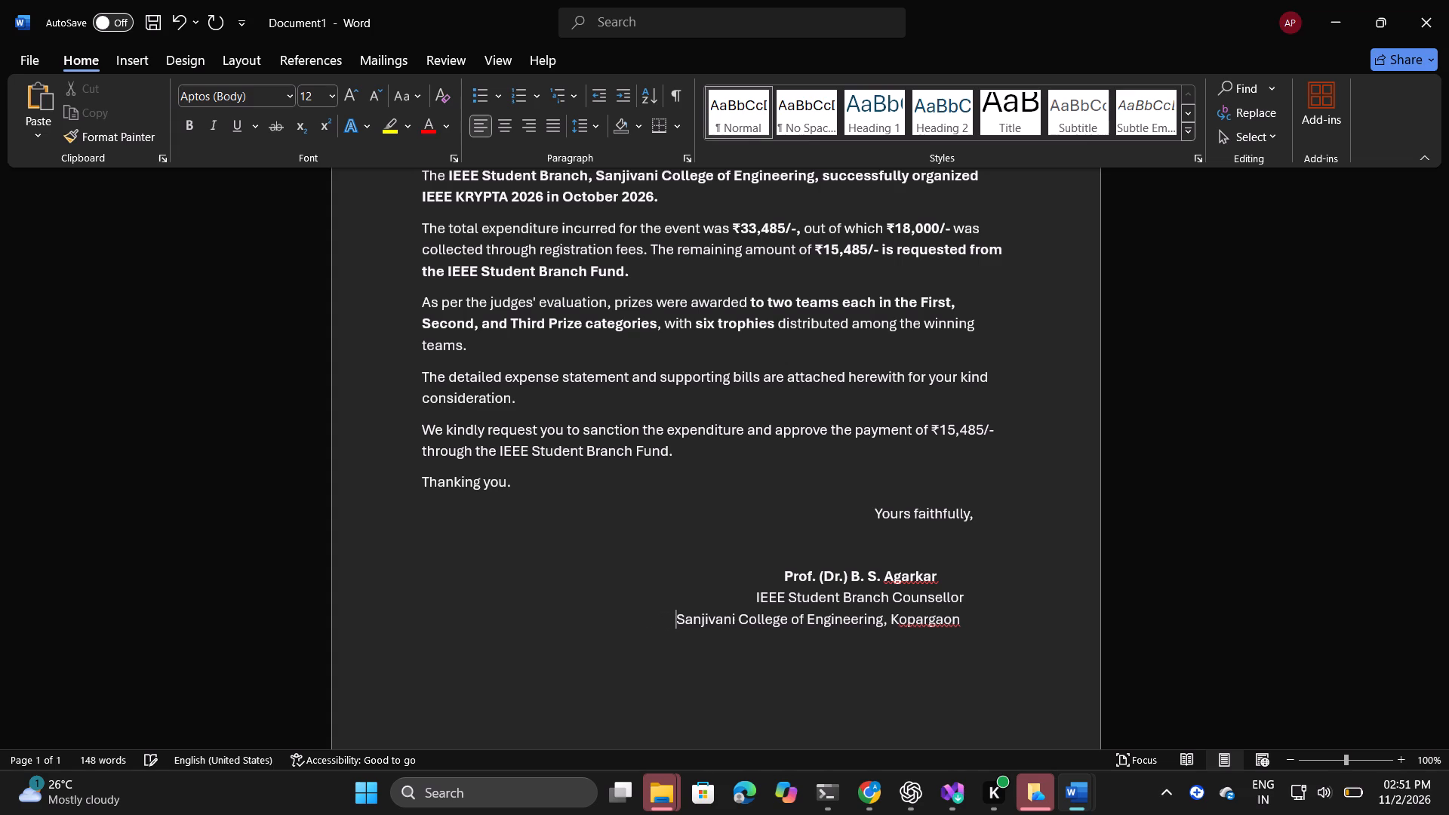
pyautogui.press('space')
pyautogui.press('space')
pyautogui.press('space')
pyautogui.press('space')
pyautogui.press('space')
pyautogui.press('space')
pyautogui.press('space')
pyautogui.press('space')
pyautogui.press('space')
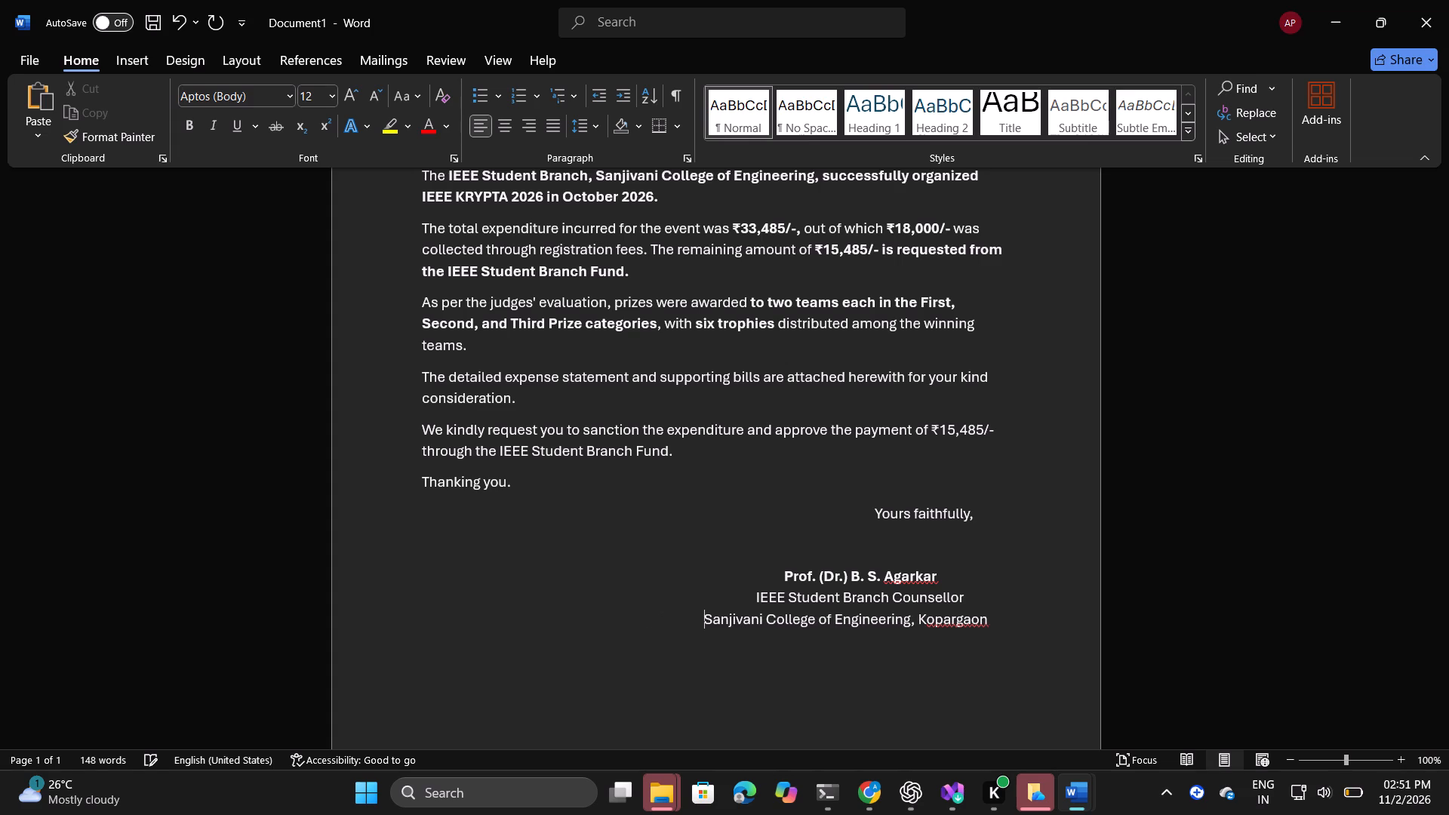
pyautogui.press('space')
pyautogui.press('space')
pyautogui.press('space')
pyautogui.press('space')
pyautogui.press('space')
pyautogui.press('space')
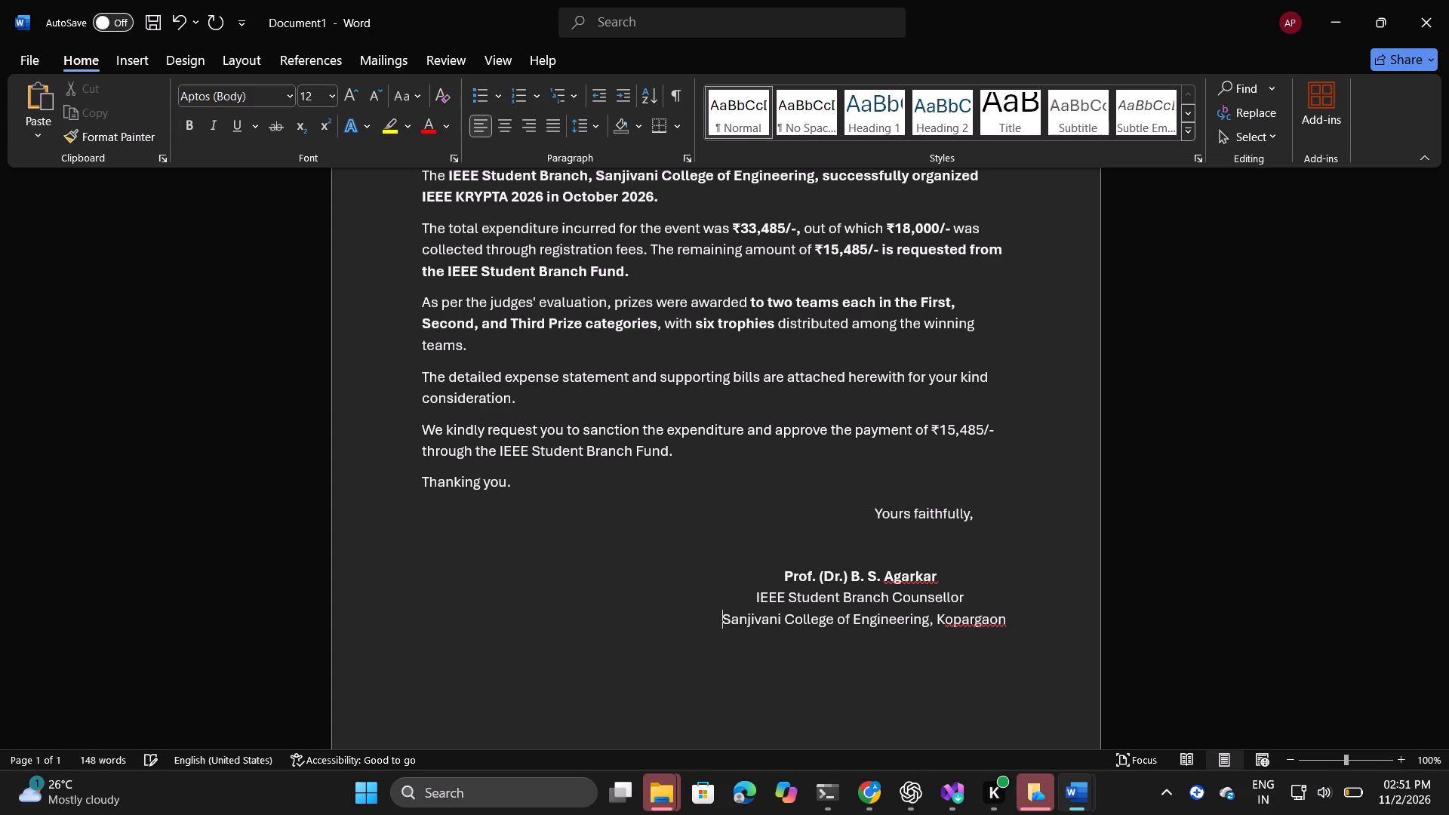
pyautogui.press('BackSpace')
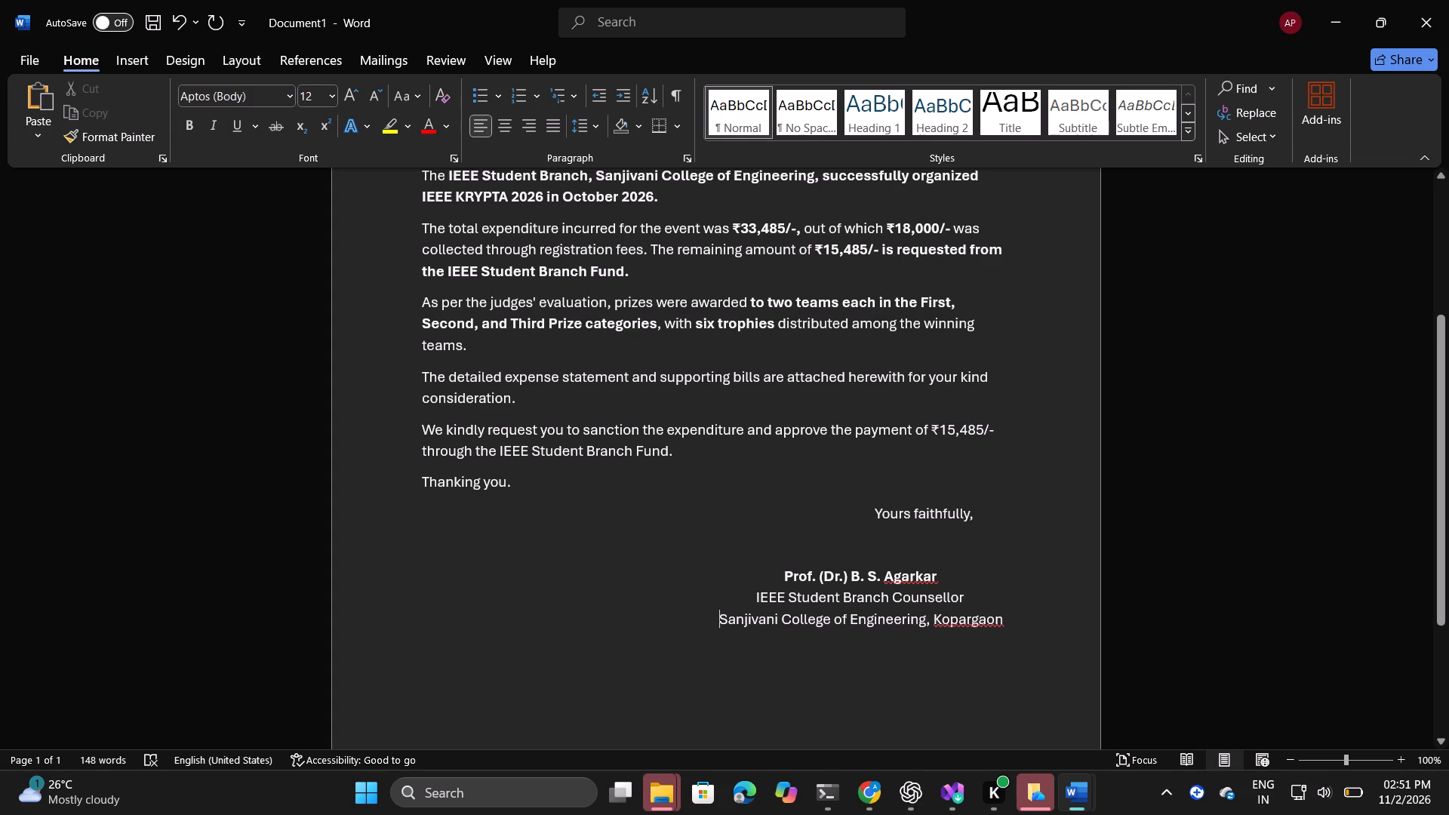
# Replace the indent of "Yours faithfully," with seven tab stops plus spaces so it sits roughly centred above the counsellor's name.
pyautogui.click(850, 520)
pyautogui.click(1004, 492)
pyautogui.click(992, 521)
pyautogui.click(865, 517)
pyautogui.press('BackSpace')
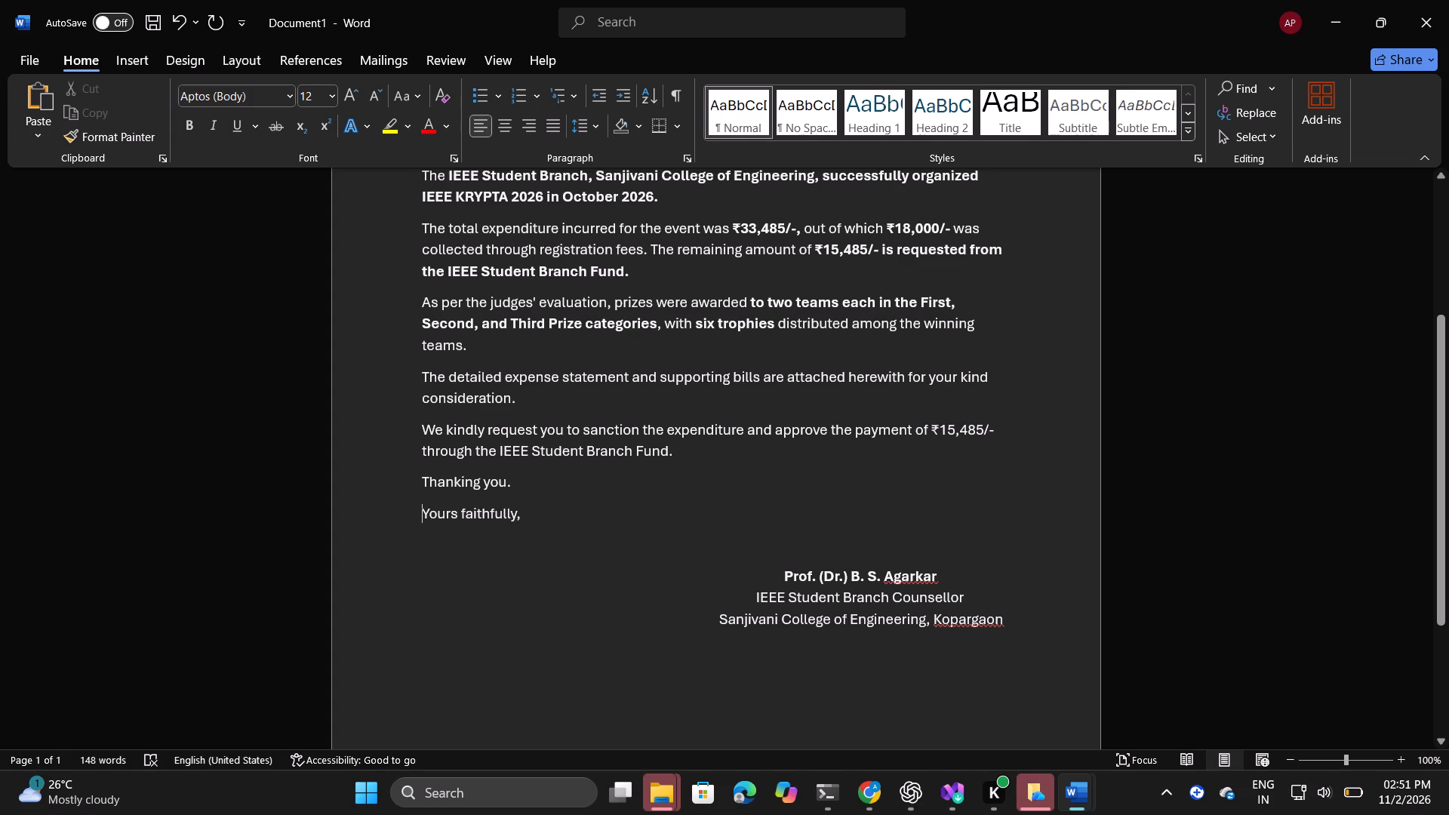
pyautogui.press('Tab')
pyautogui.press('Tab')
pyautogui.press('Tab')
pyautogui.press('Tab')
pyautogui.press('Tab')
pyautogui.press('Tab')
pyautogui.press('Tab')
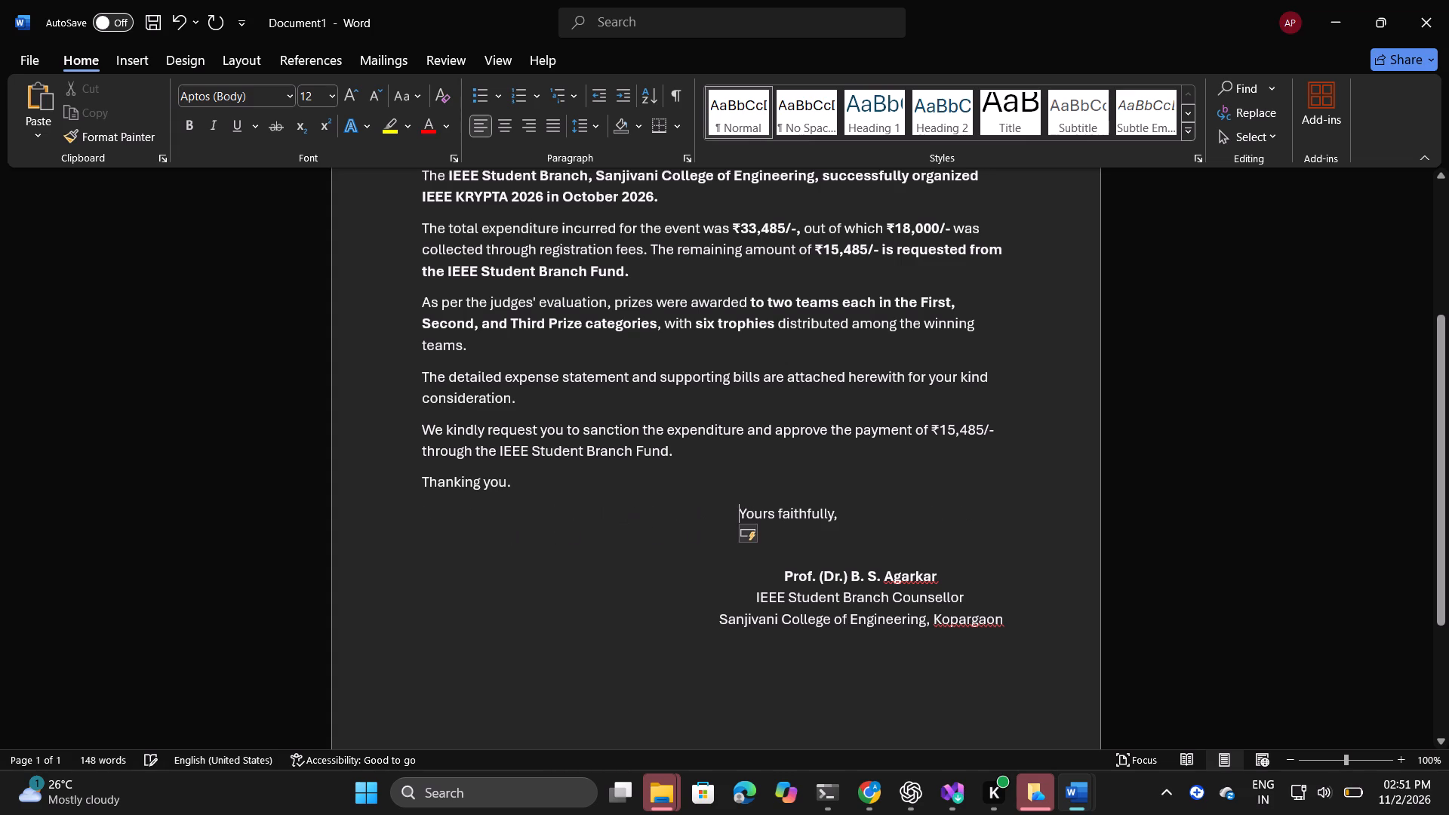
pyautogui.press('space')
pyautogui.press('space')
pyautogui.press('space')
pyautogui.press('space')
pyautogui.press('space')
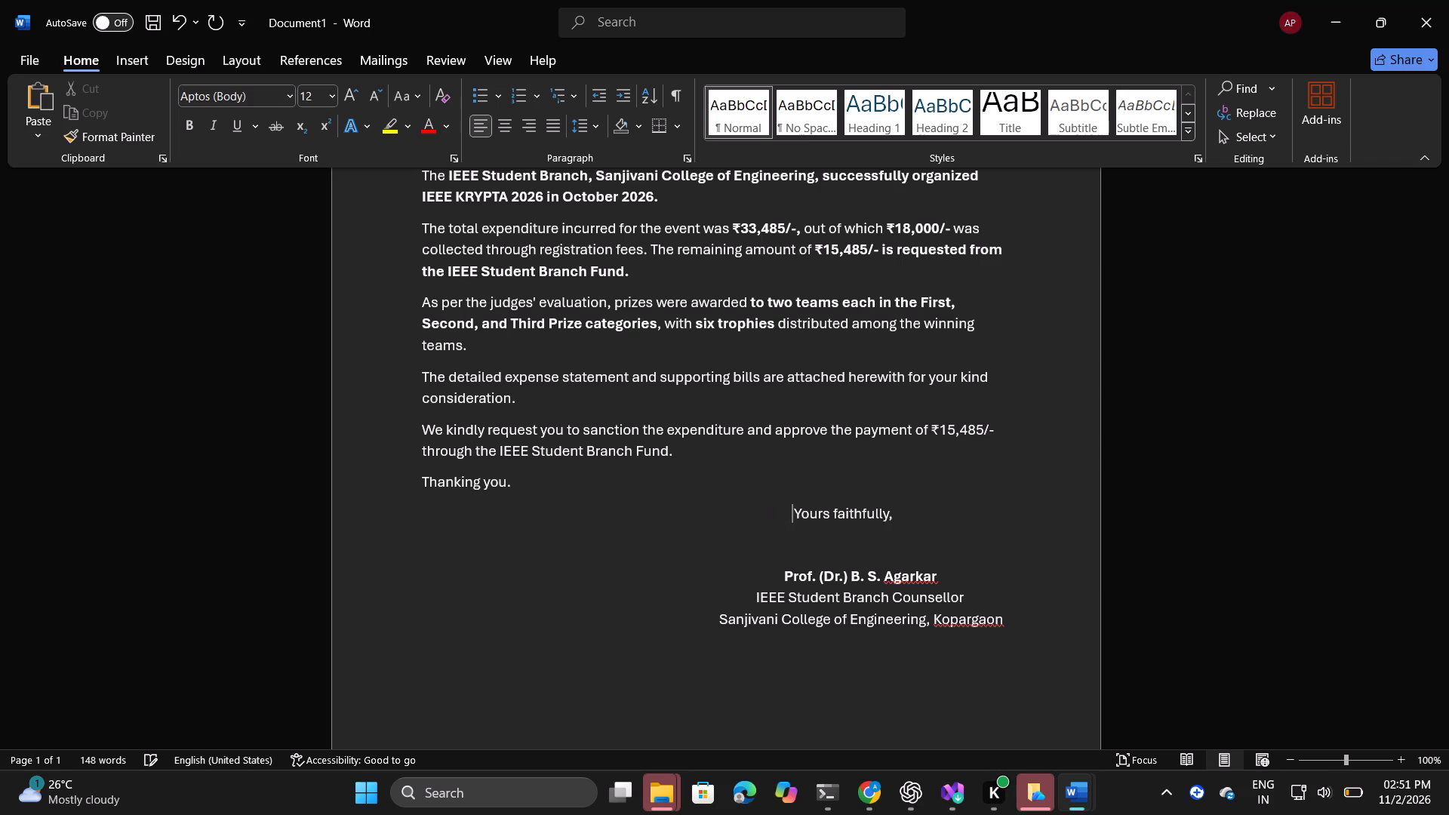
pyautogui.press('space')
pyautogui.press('space')
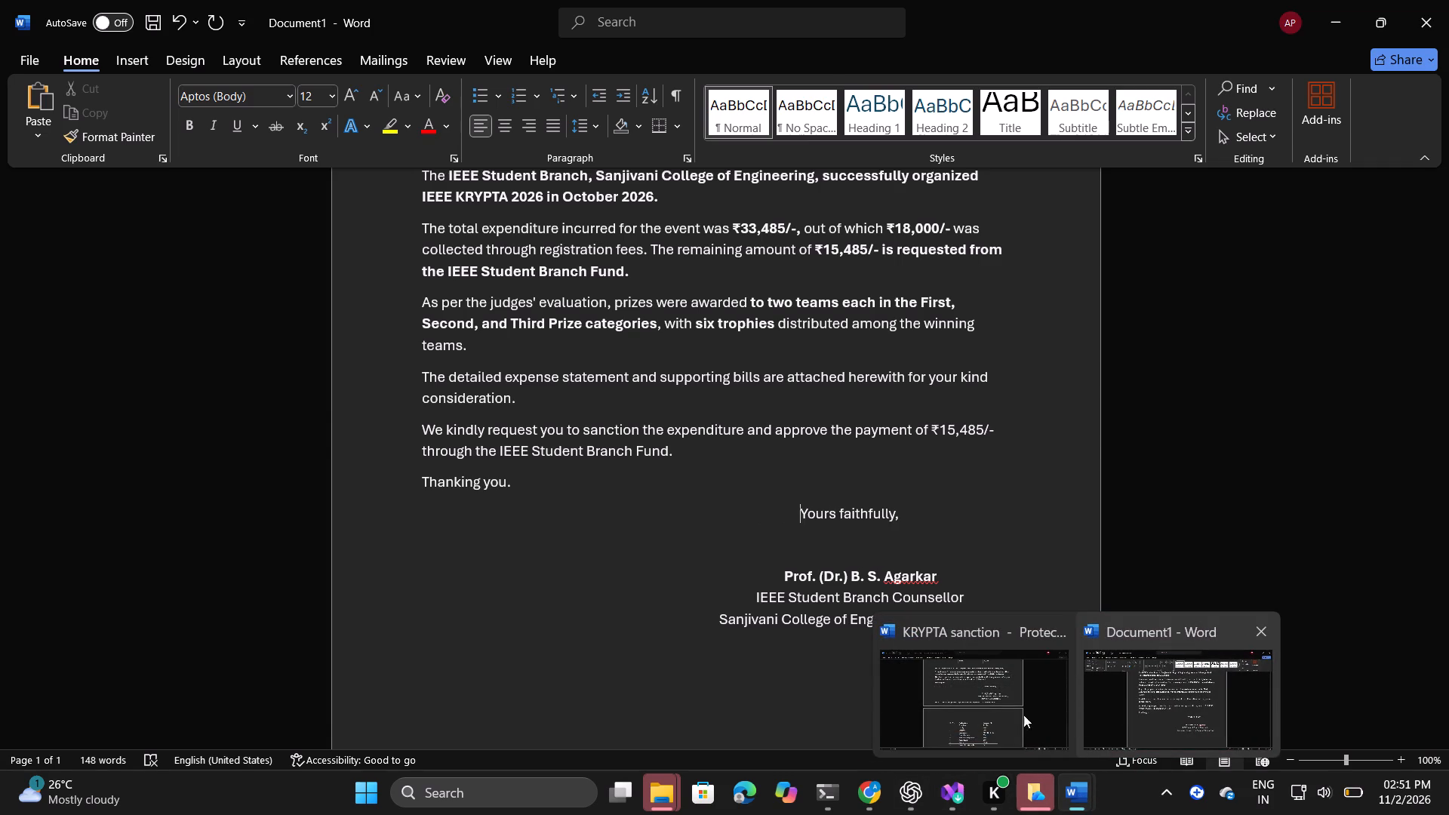
# Change the font of the entire letter to Times New Roman.
pyautogui.click(1275, 506)
pyautogui.hotkey('ctrl', 'a')
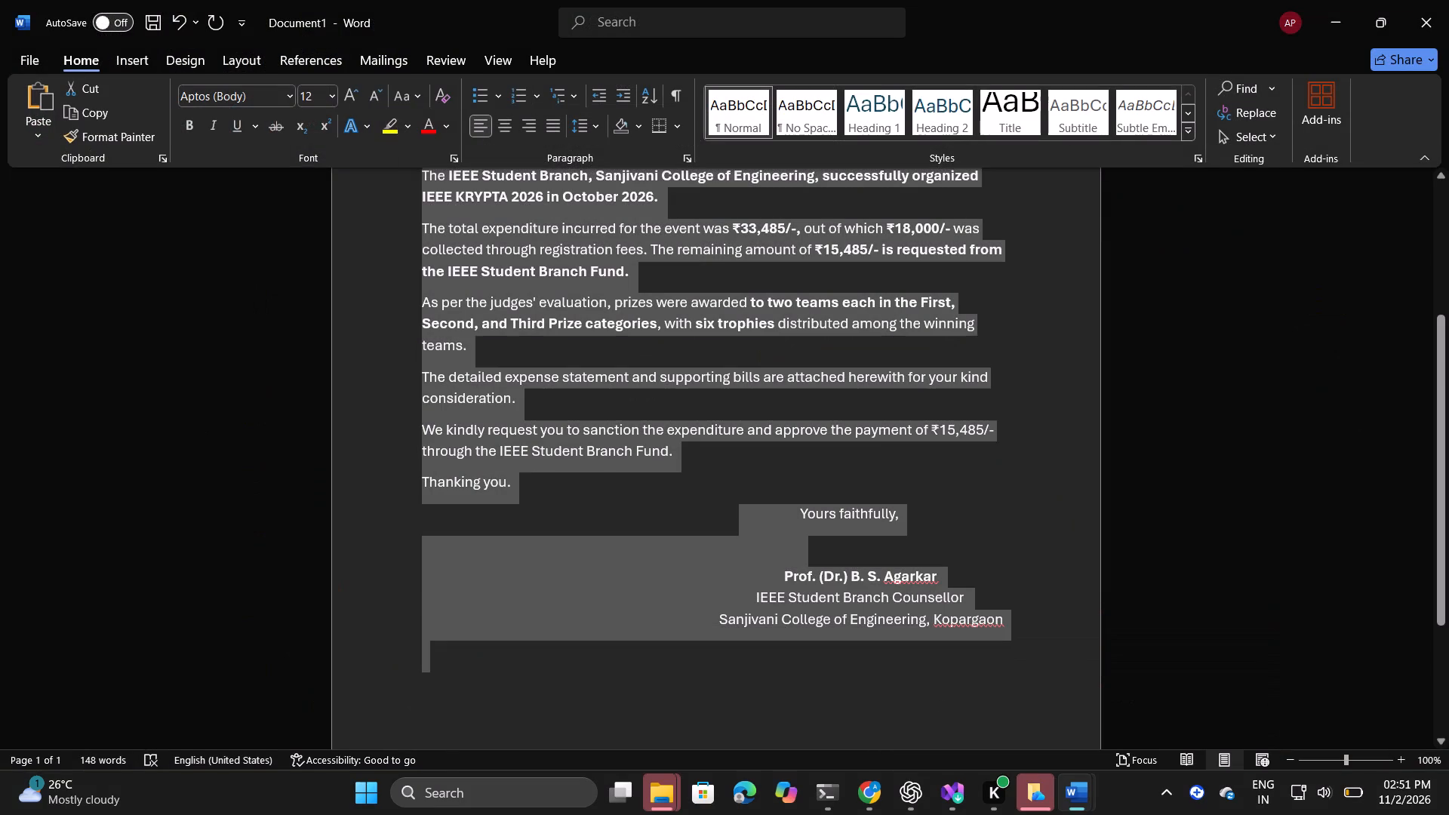
pyautogui.click(238, 92)
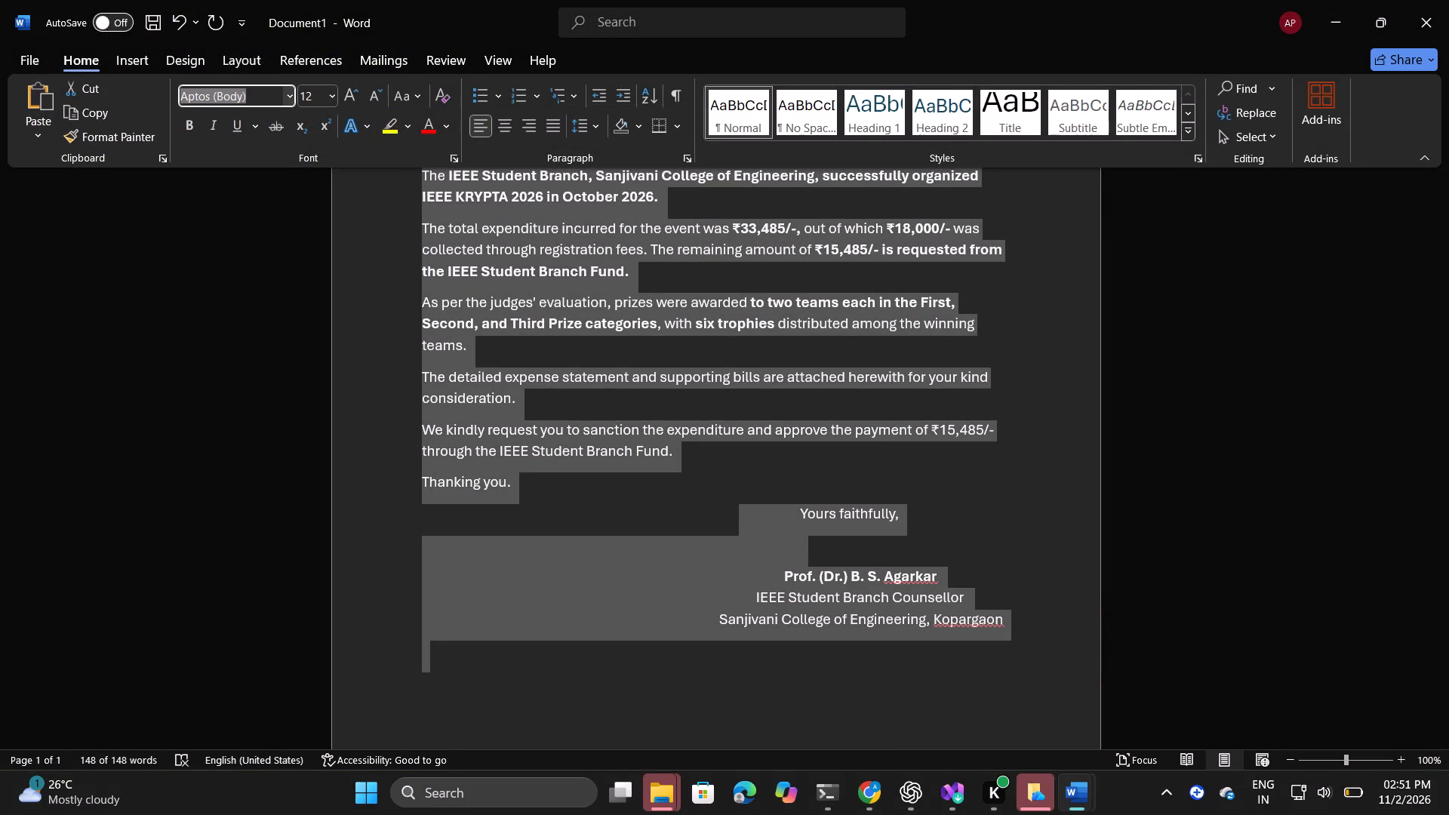
pyautogui.write('time')
pyautogui.press('Return')
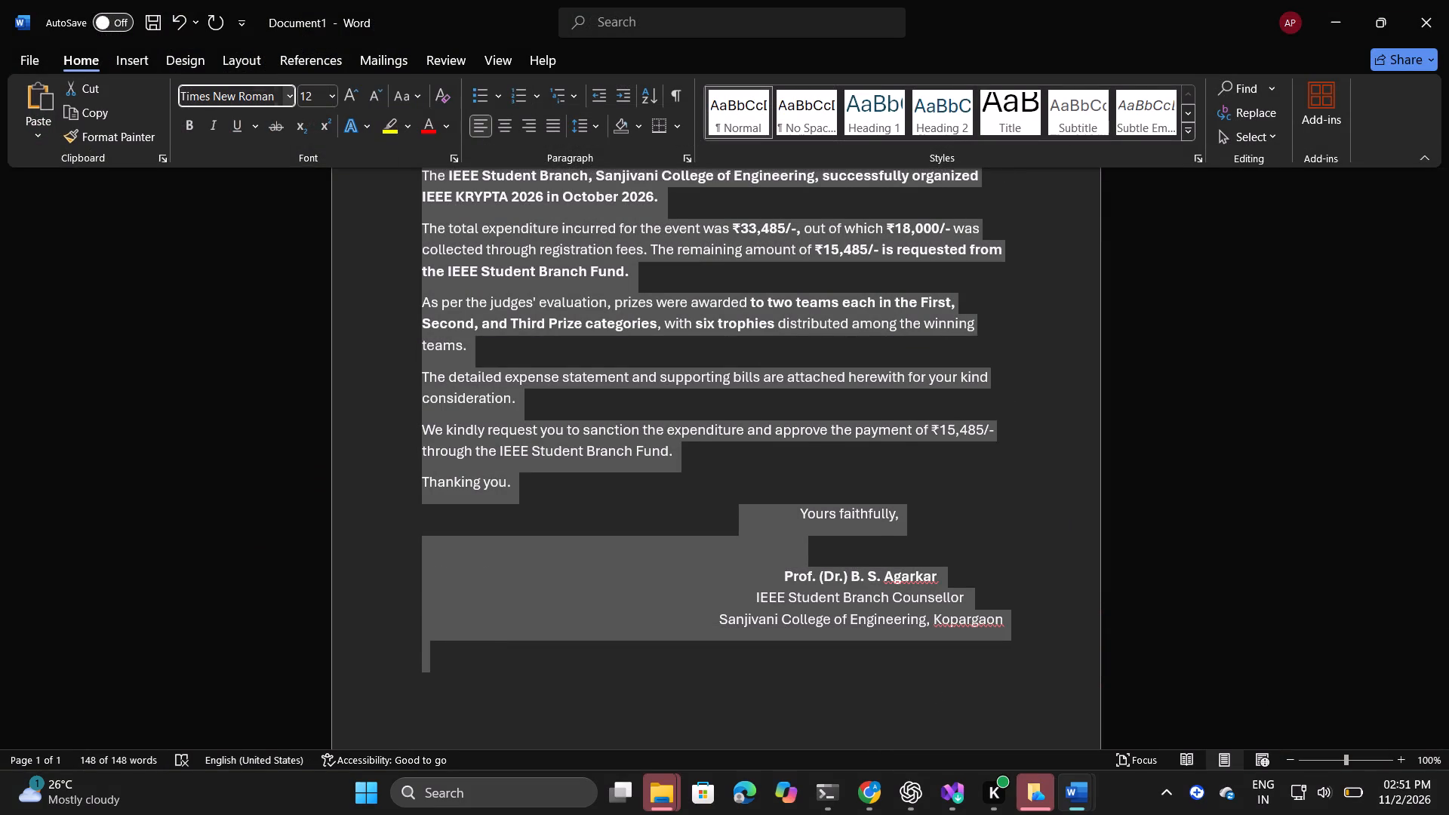
pyautogui.click(636, 611)
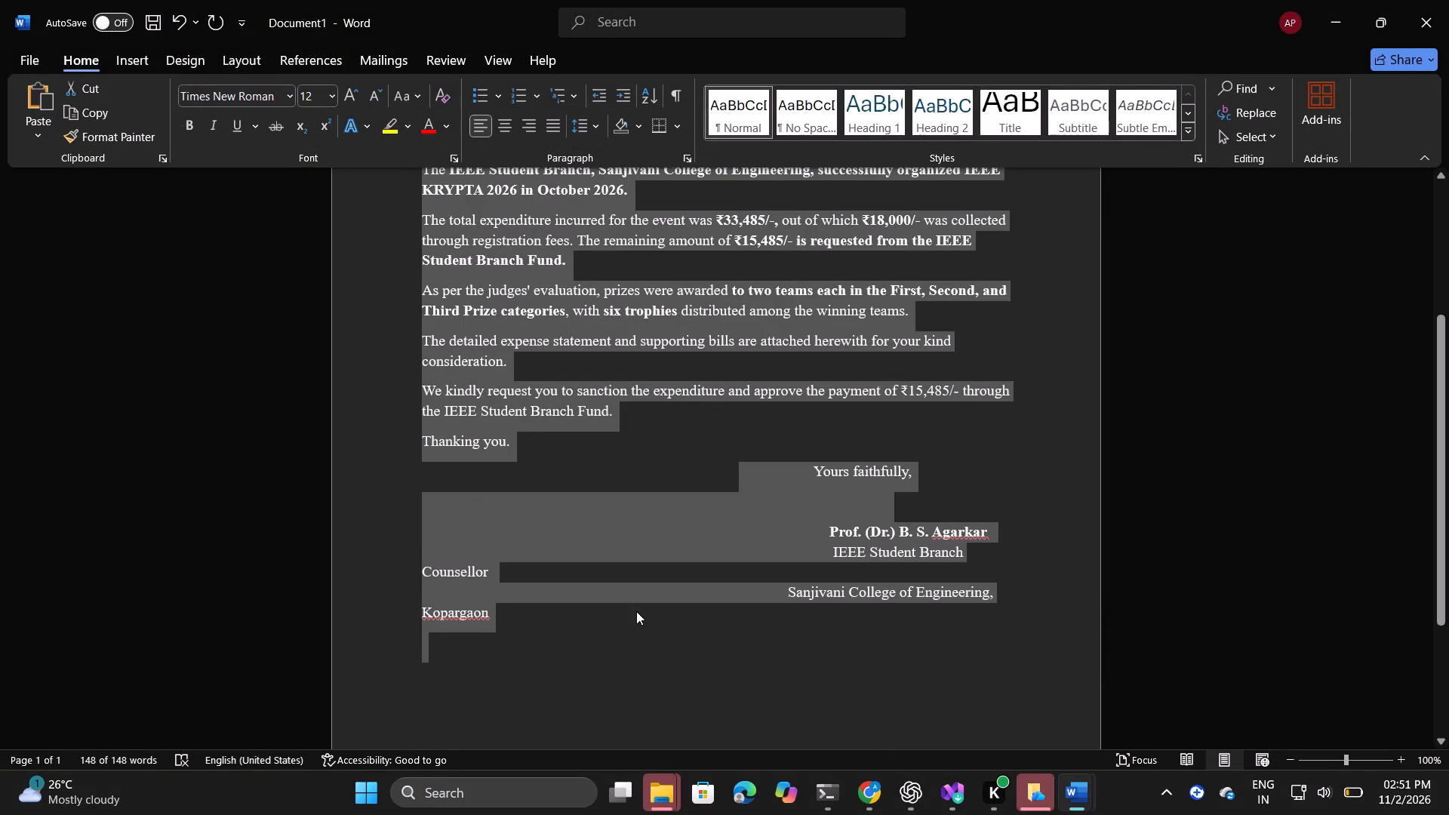
# Remove excess leading spaces from the "IEEE Student Branch Counsellor" line so it fits on a single line.
pyautogui.click(823, 546)
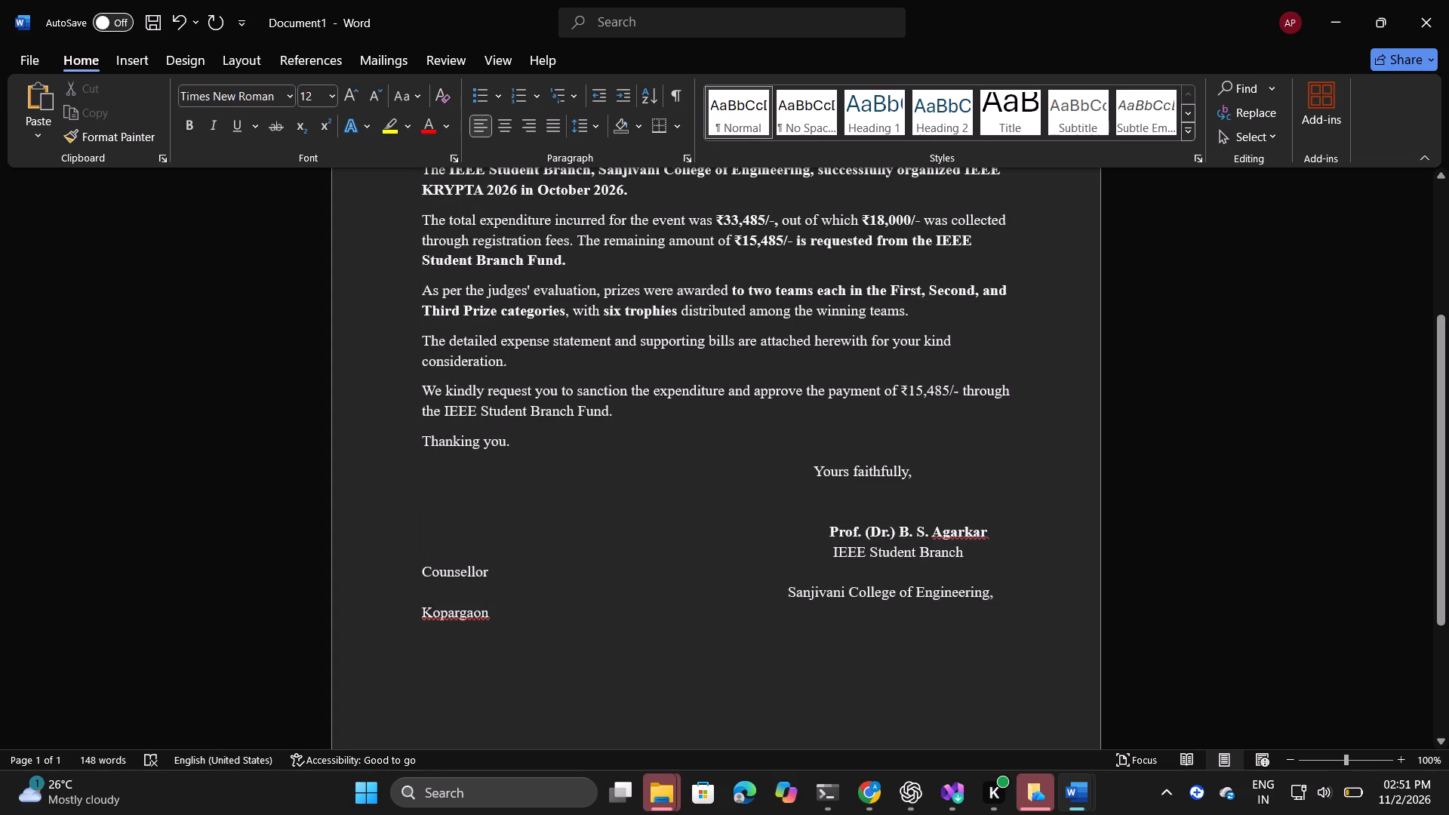
pyautogui.press('BackSpace')
pyautogui.press('BackSpace')
pyautogui.press('BackSpace')
pyautogui.press('BackSpace')
pyautogui.press('BackSpace')
pyautogui.press('BackSpace')
pyautogui.press('BackSpace')
pyautogui.press('BackSpace')
pyautogui.press('BackSpace')
pyautogui.press('BackSpace')
pyautogui.press('BackSpace')
pyautogui.press('BackSpace')
pyautogui.press('BackSpace')
pyautogui.press('BackSpace')
pyautogui.press('BackSpace')
pyautogui.press('BackSpace')
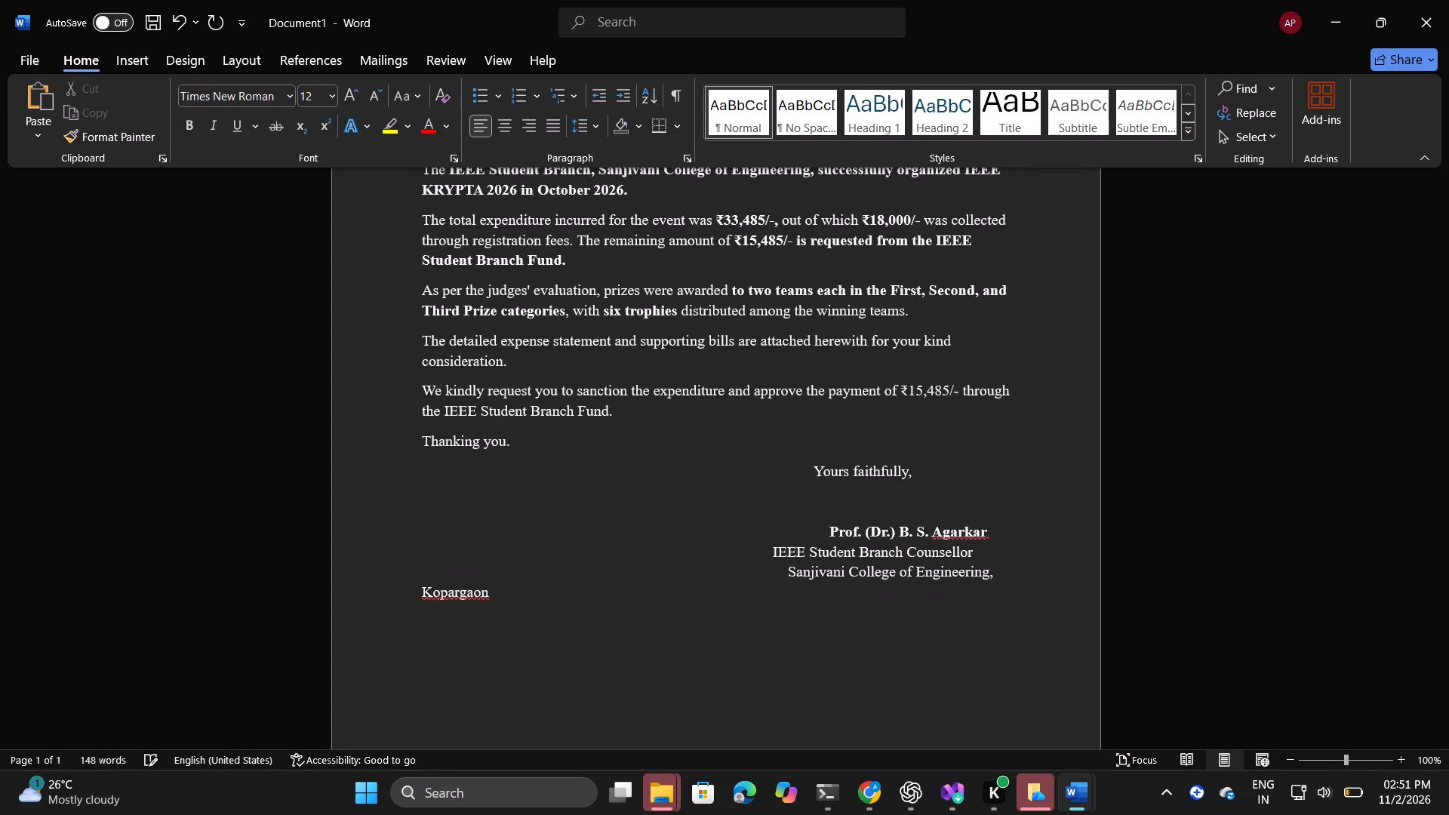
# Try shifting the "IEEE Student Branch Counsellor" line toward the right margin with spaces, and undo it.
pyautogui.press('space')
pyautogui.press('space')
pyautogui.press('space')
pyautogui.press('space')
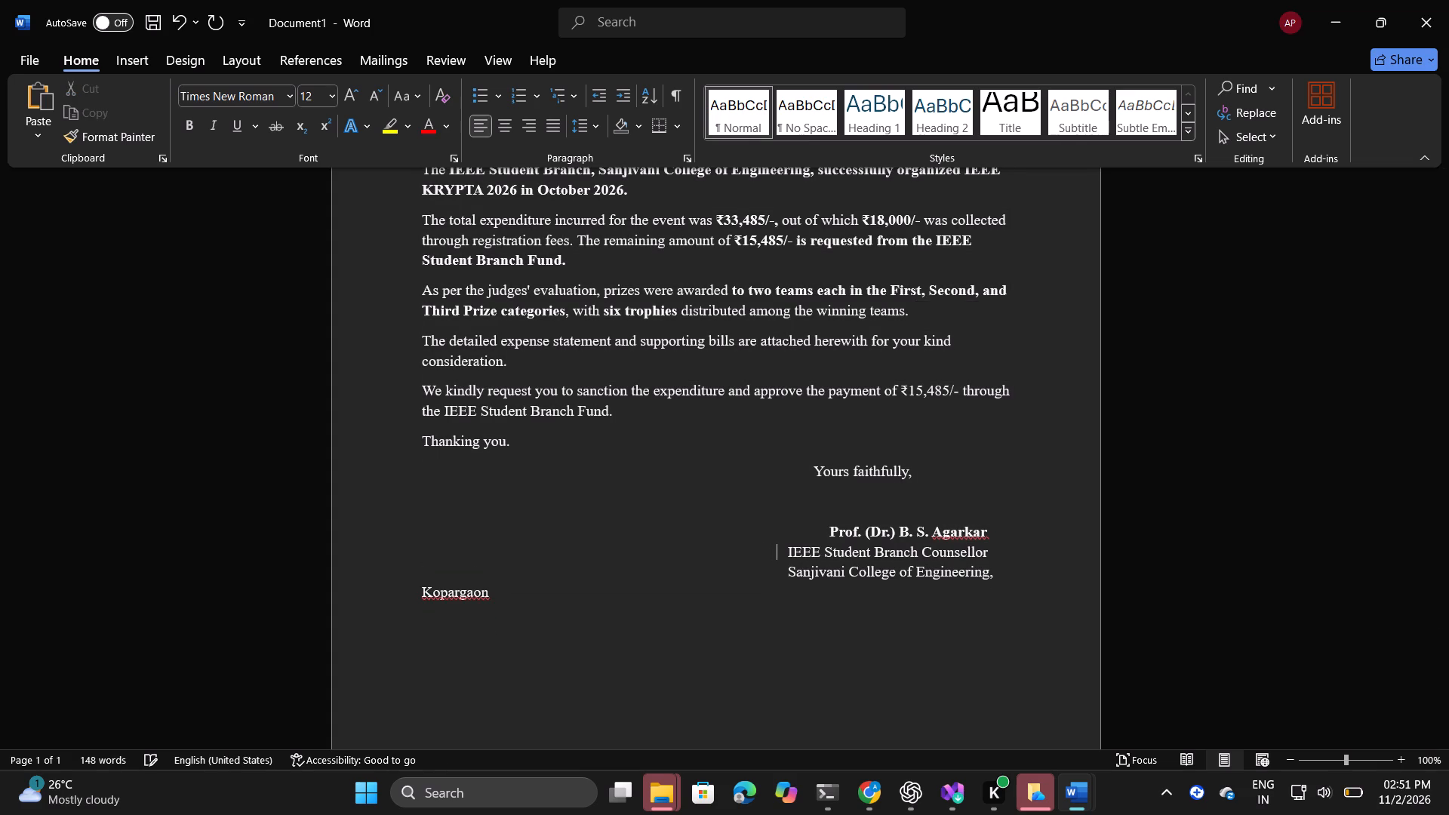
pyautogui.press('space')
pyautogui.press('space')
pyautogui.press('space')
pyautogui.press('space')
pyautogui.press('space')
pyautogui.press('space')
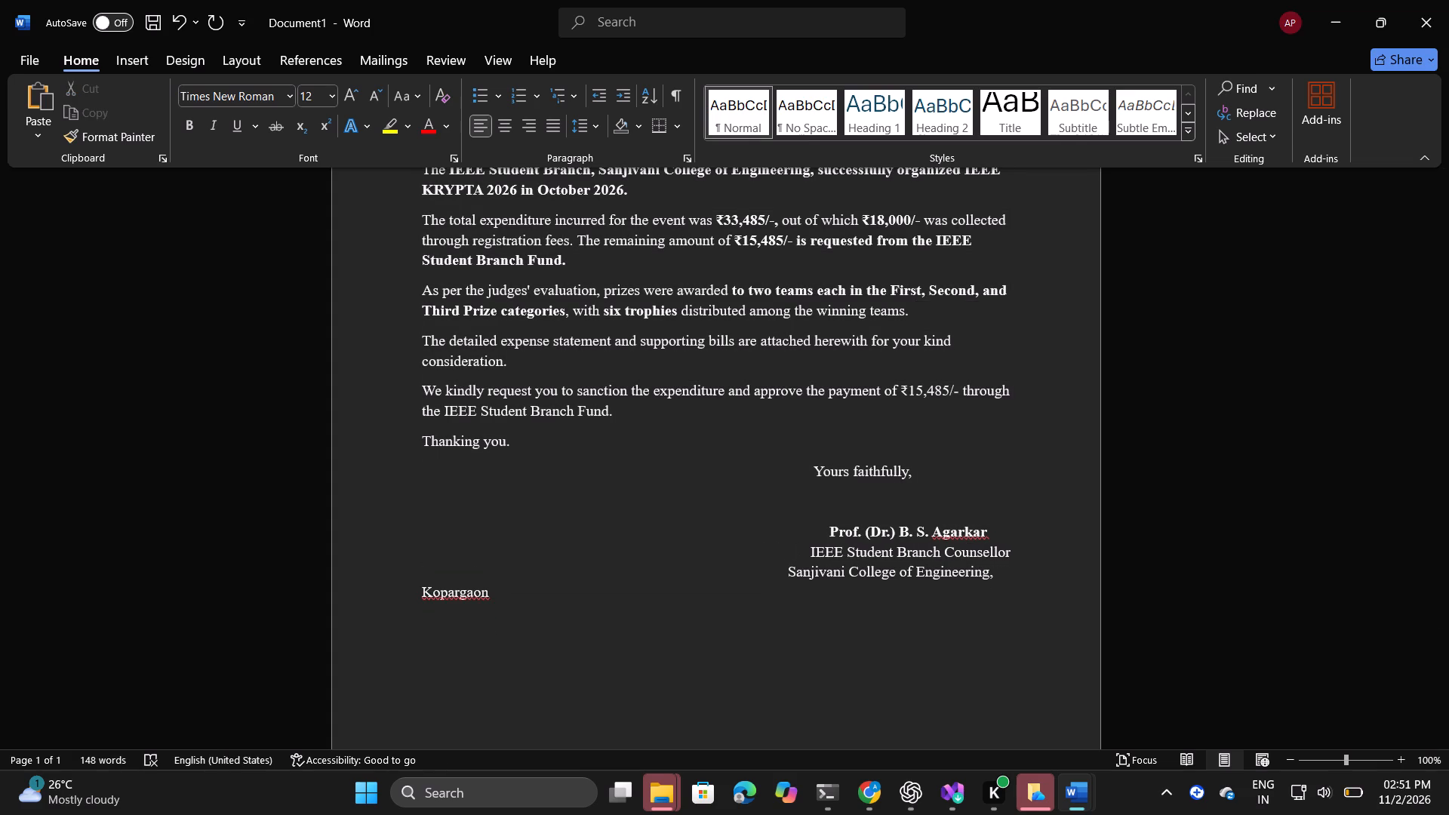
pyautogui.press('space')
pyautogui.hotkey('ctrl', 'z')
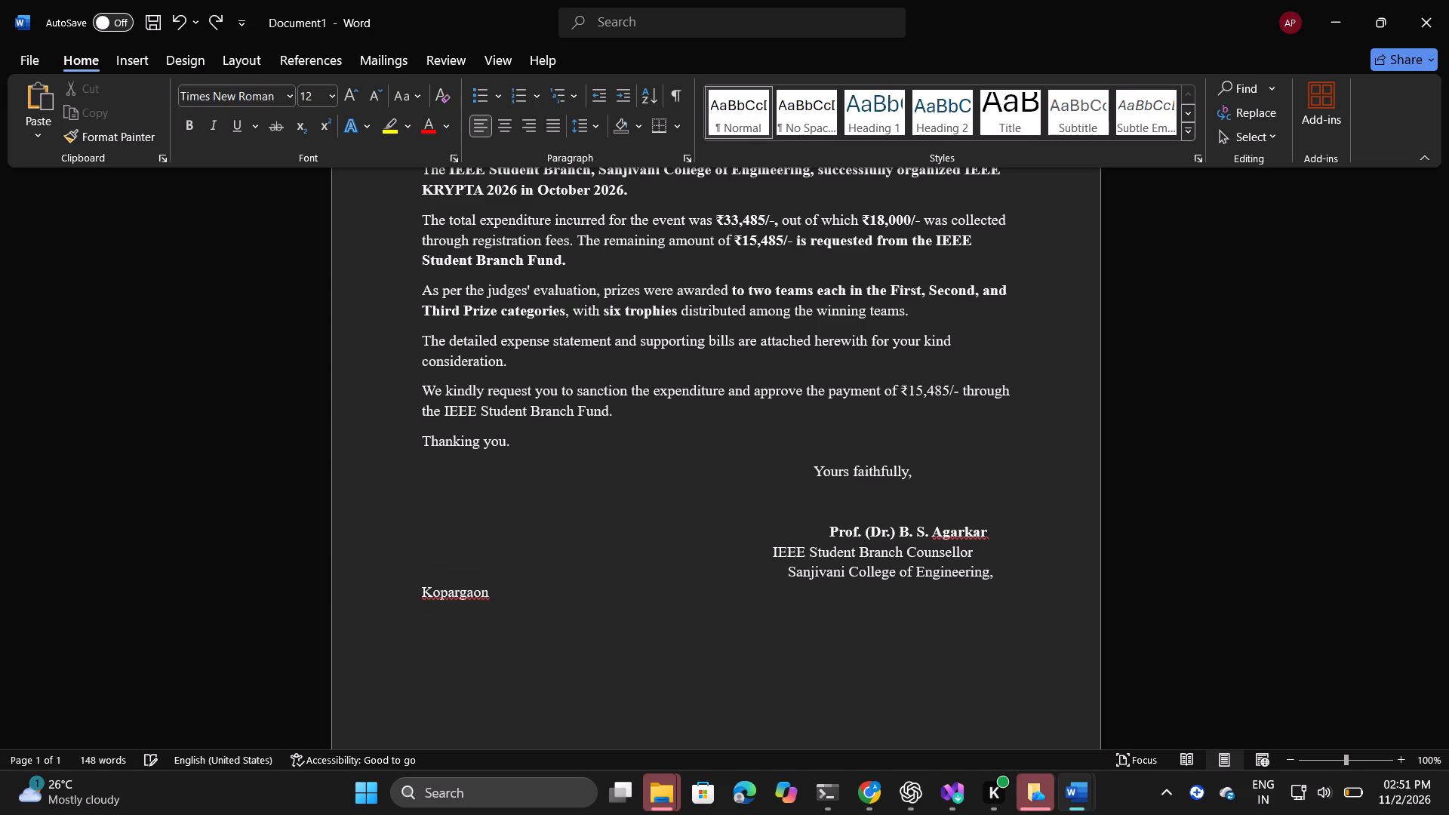
# Shift the "IEEE Student Branch Counsellor" line with spaces until it sits centred beneath the counsellor's name.
pyautogui.press('space')
pyautogui.press('space')
pyautogui.press('space')
pyautogui.press('space')
pyautogui.press('space')
pyautogui.press('space')
pyautogui.press('space')
pyautogui.press('space')
pyautogui.press('space')
pyautogui.press('space')
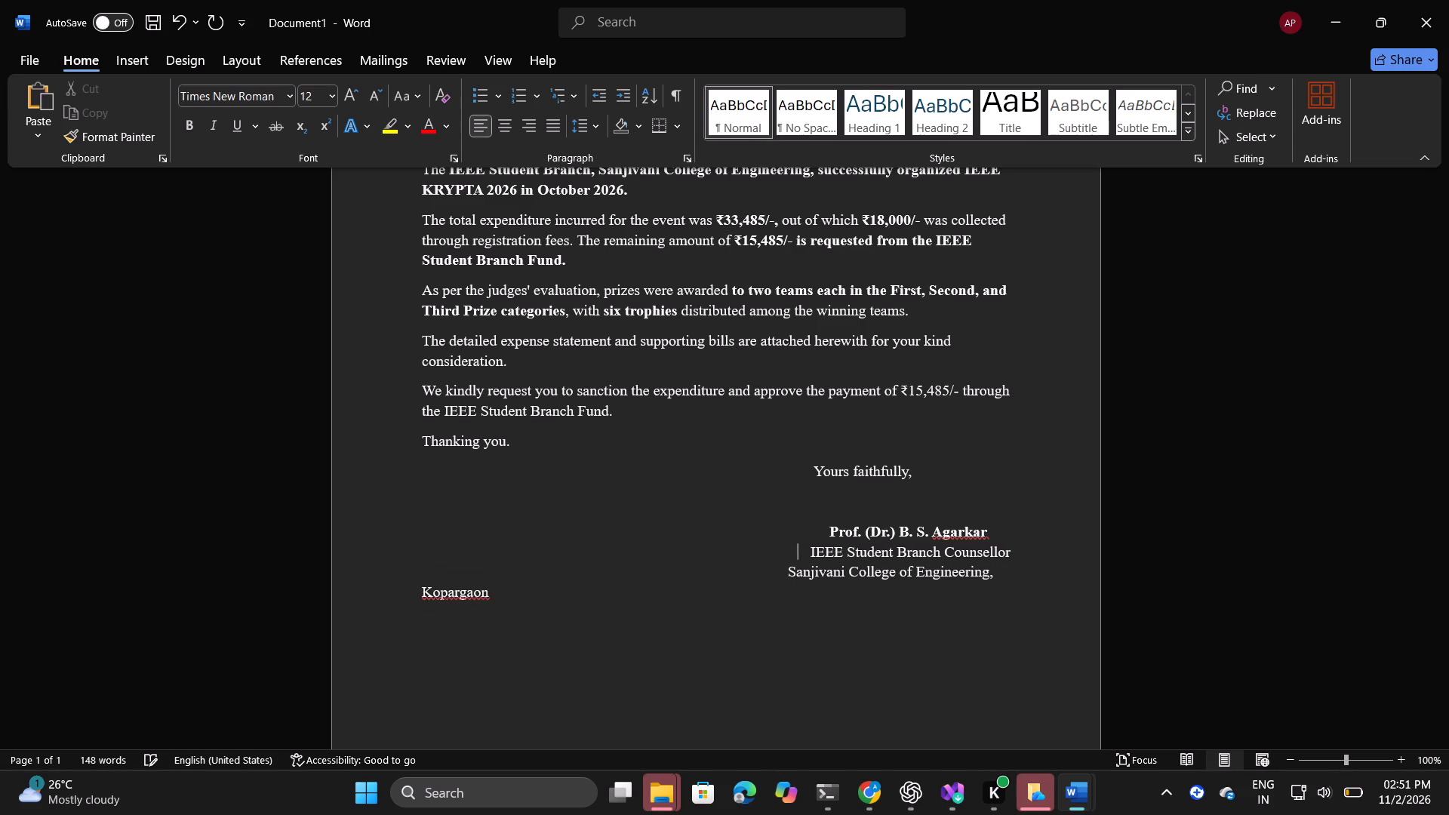
pyautogui.press('space')
pyautogui.press('BackSpace')
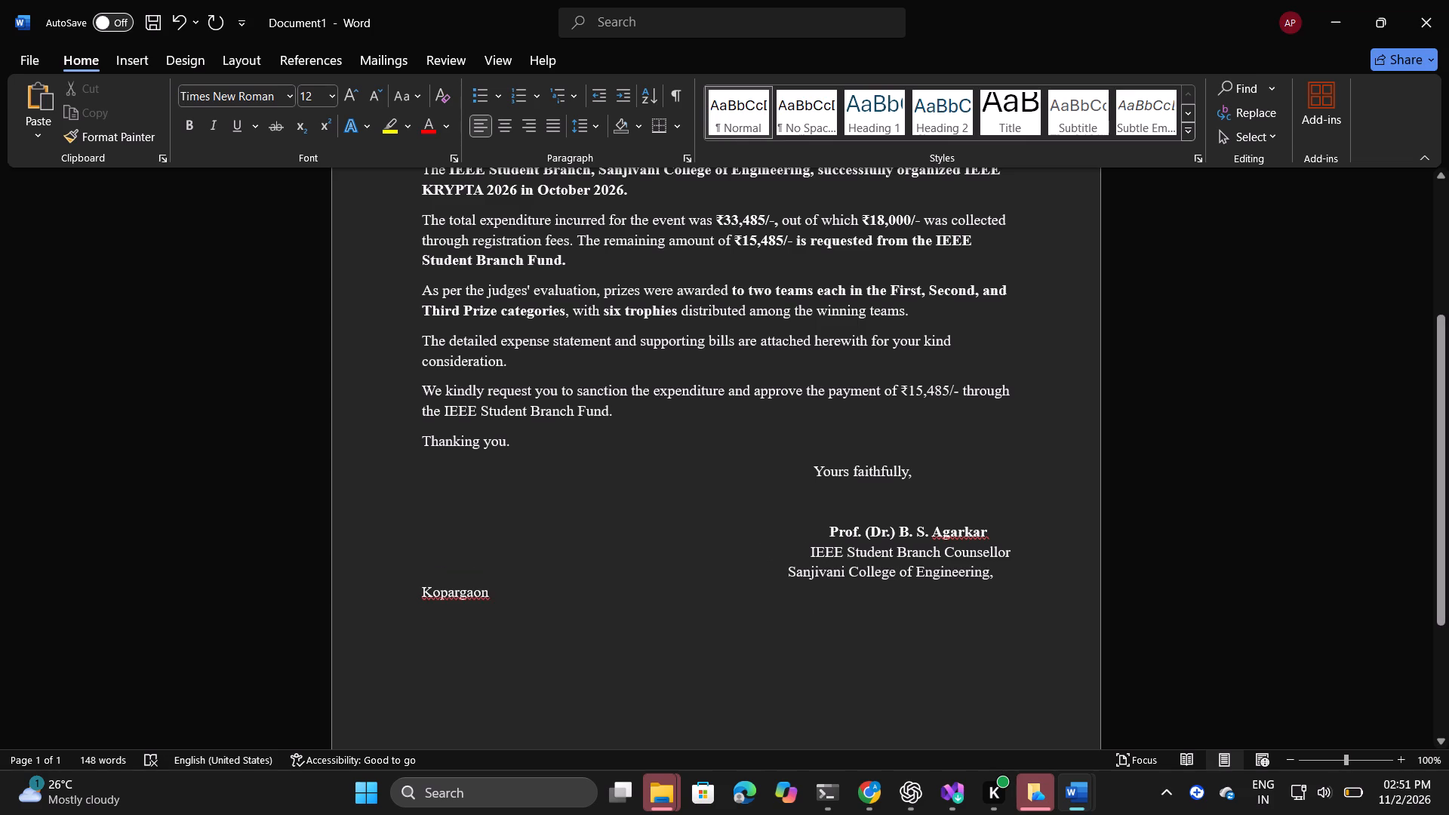
# Remove excess leading spaces from the college line so "Sanjivani College of Engineering, Kopargaon" fits on a single line.
pyautogui.click(789, 577)
pyautogui.press('BackSpace')
pyautogui.press('BackSpace')
pyautogui.press('BackSpace')
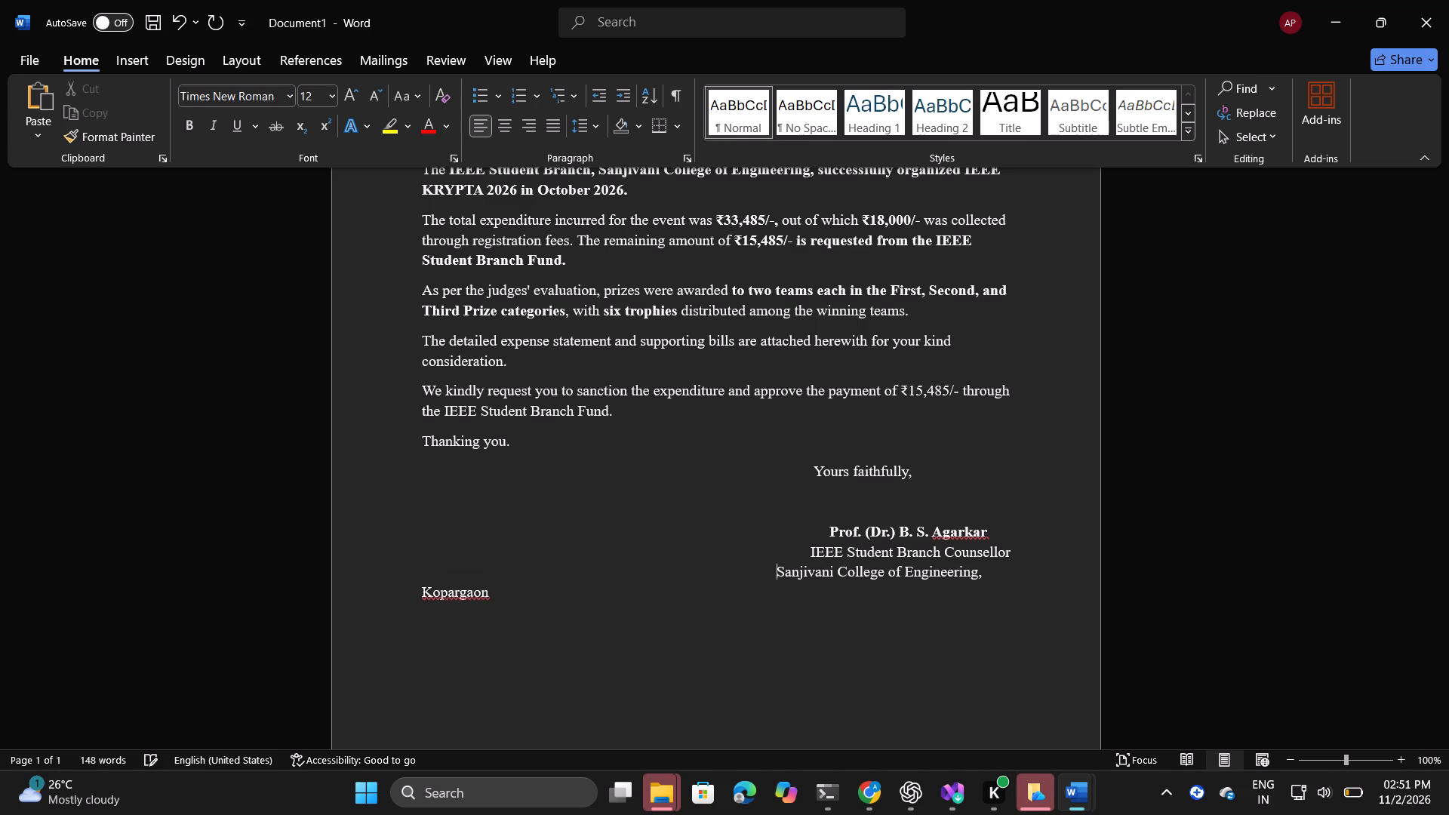
pyautogui.press('BackSpace')
pyautogui.press('BackSpace')
pyautogui.press('BackSpace')
pyautogui.press('BackSpace')
pyautogui.press('BackSpace')
pyautogui.press('BackSpace')
pyautogui.press('BackSpace')
pyautogui.press('BackSpace')
pyautogui.press('BackSpace')
pyautogui.press('BackSpace')
pyautogui.press('BackSpace')
pyautogui.press('BackSpace')
pyautogui.press('BackSpace')
pyautogui.press('BackSpace')
pyautogui.press('BackSpace')
pyautogui.press('BackSpace')
pyautogui.press('BackSpace')
pyautogui.press('BackSpace')
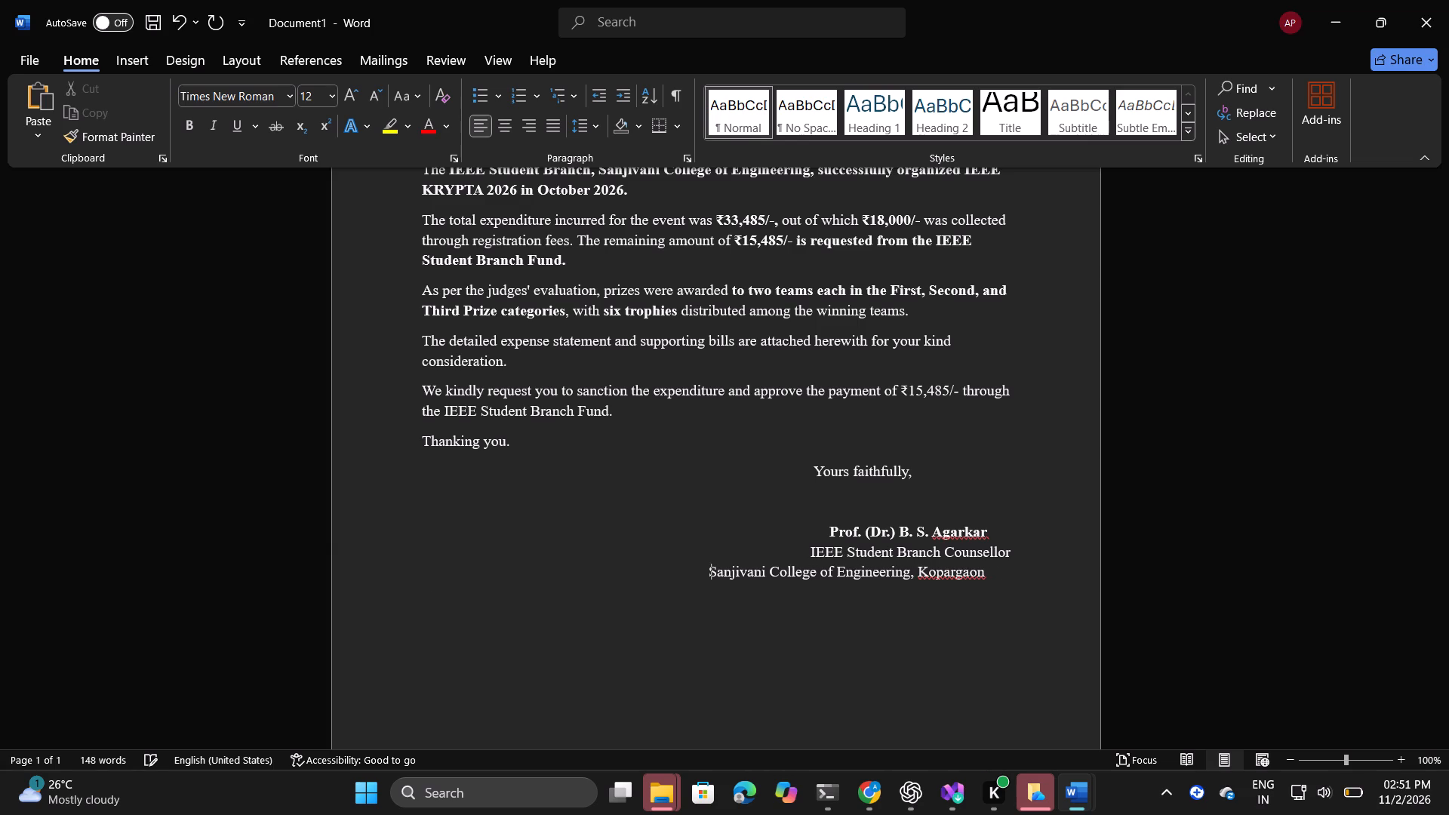
pyautogui.press('space')
pyautogui.press('space')
pyautogui.press('space')
pyautogui.press('space')
pyautogui.press('space')
pyautogui.press('space')
pyautogui.press('space')
pyautogui.press('space')
pyautogui.press('space')
pyautogui.press('space')
pyautogui.press('space')
pyautogui.press('space')
pyautogui.press('space')
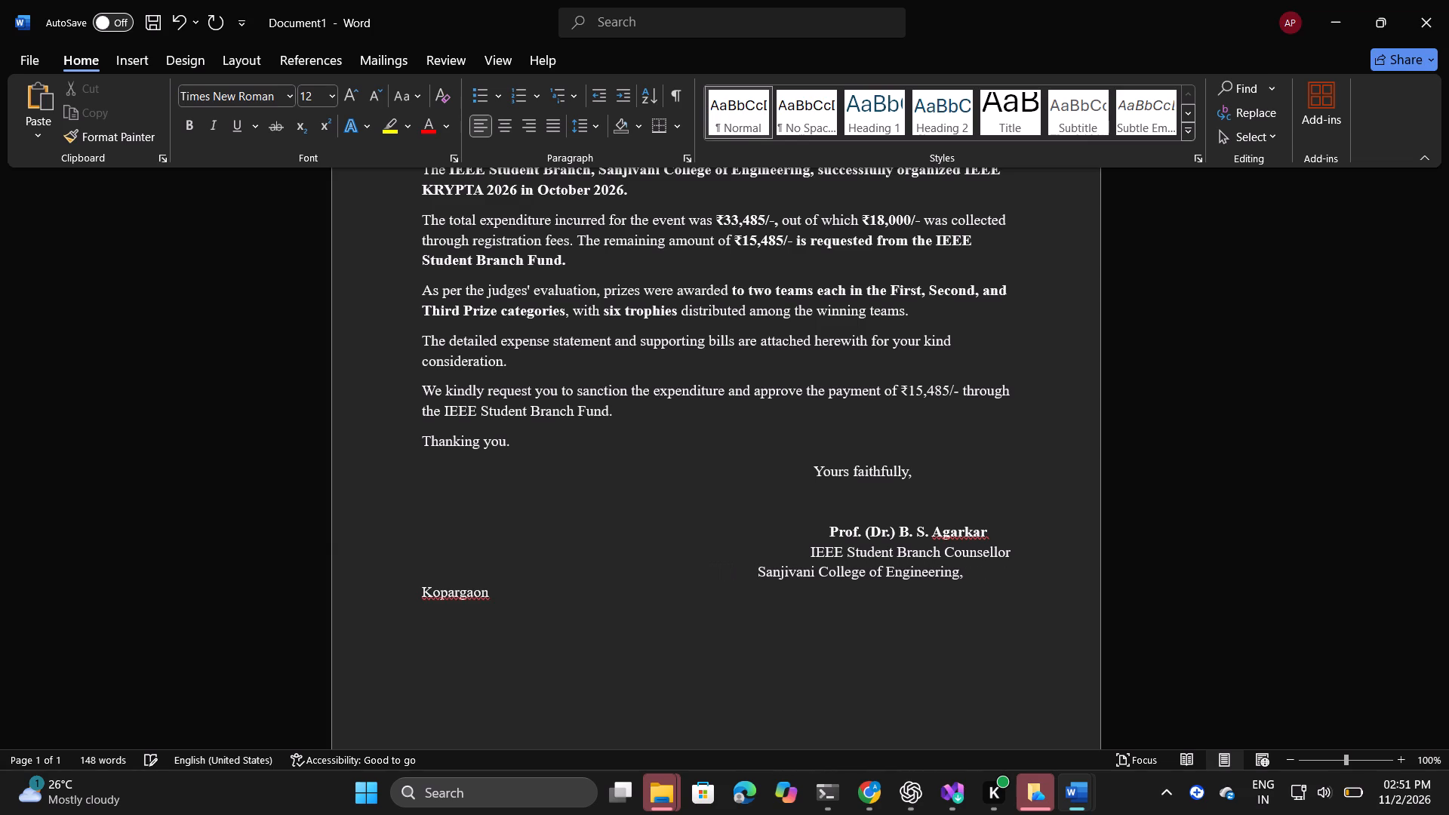
pyautogui.press('BackSpace')
pyautogui.press('BackSpace')
pyautogui.press('BackSpace')
pyautogui.press('BackSpace')
pyautogui.press('BackSpace')
pyautogui.press('BackSpace')
pyautogui.press('BackSpace')
pyautogui.press('BackSpace')
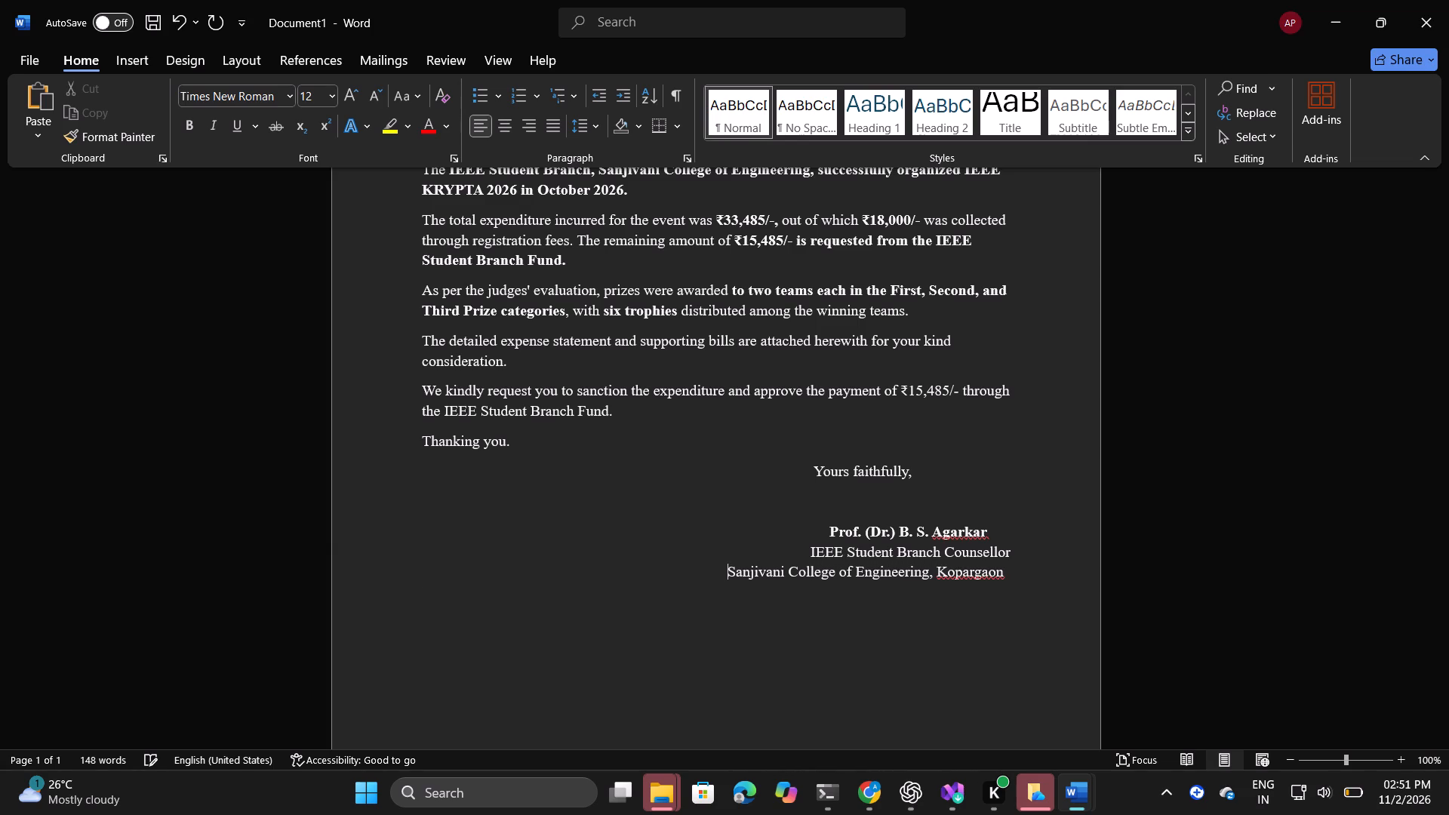
pyautogui.press('space')
pyautogui.press('space')
pyautogui.press('space')
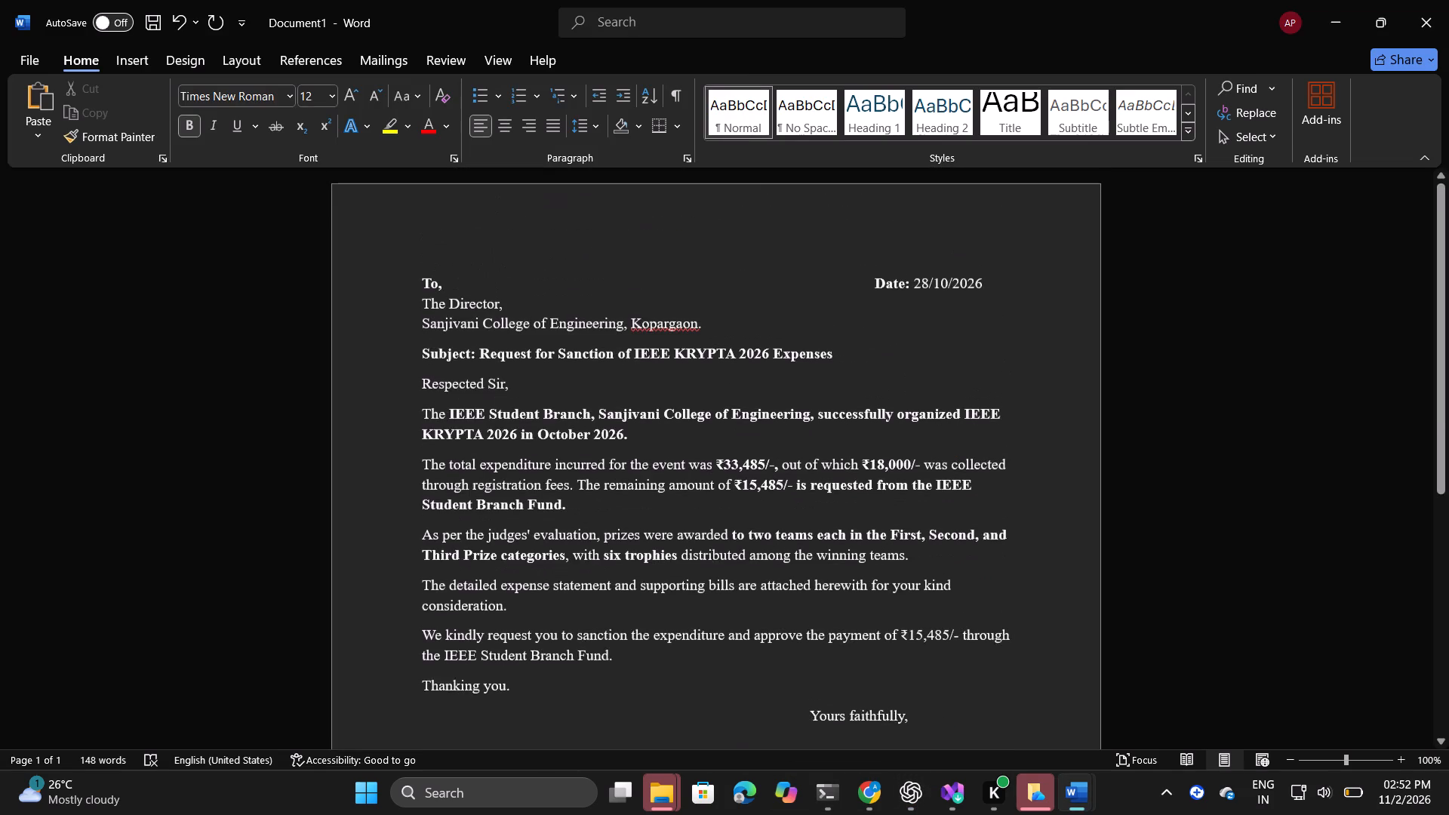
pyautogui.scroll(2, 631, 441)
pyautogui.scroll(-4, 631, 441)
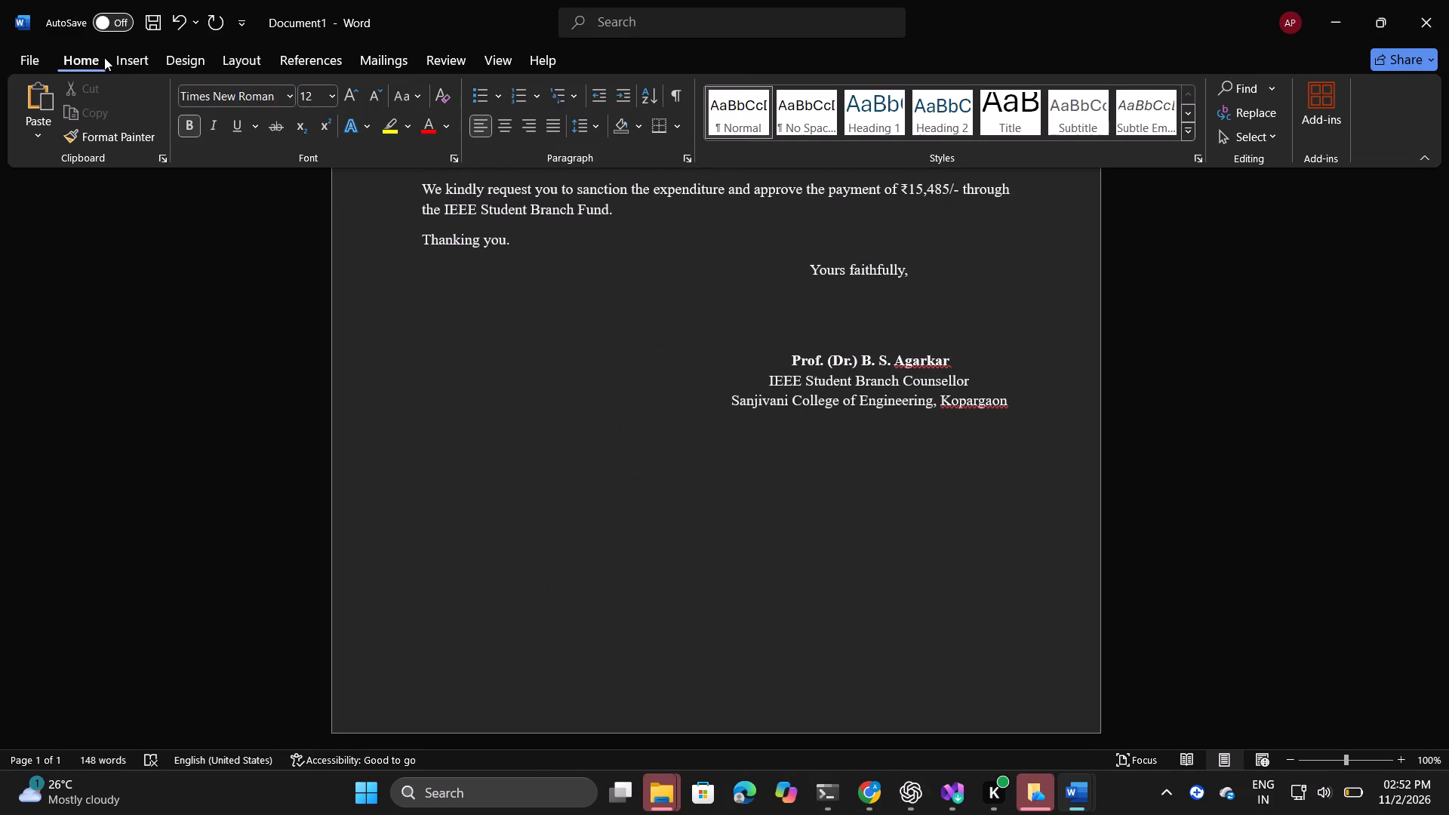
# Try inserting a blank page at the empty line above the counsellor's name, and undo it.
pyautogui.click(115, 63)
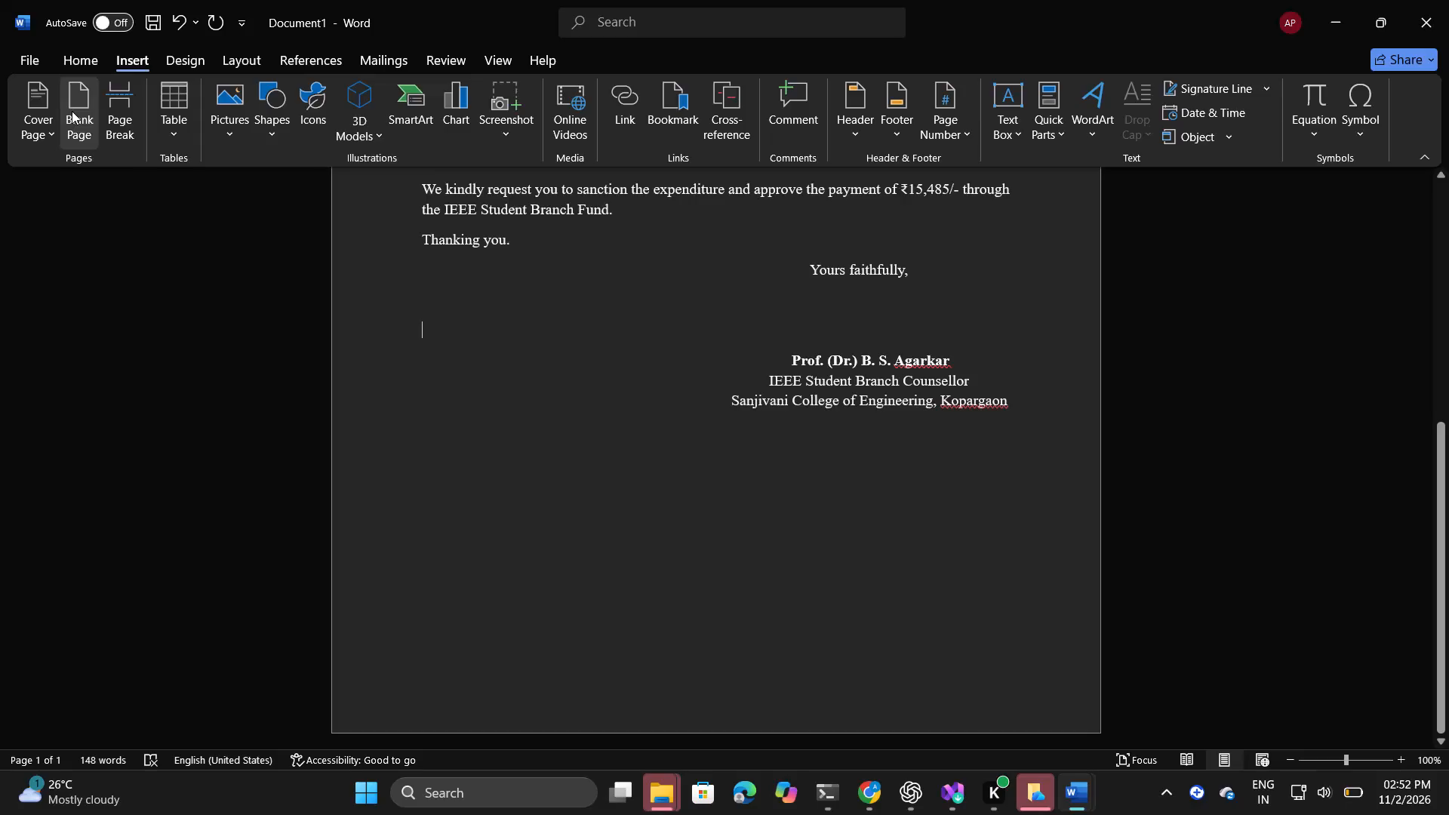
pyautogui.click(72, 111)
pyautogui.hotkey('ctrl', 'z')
# Insert a blank page after the college line that ends the signature block.
pyautogui.click(498, 617)
pyautogui.click(799, 420)
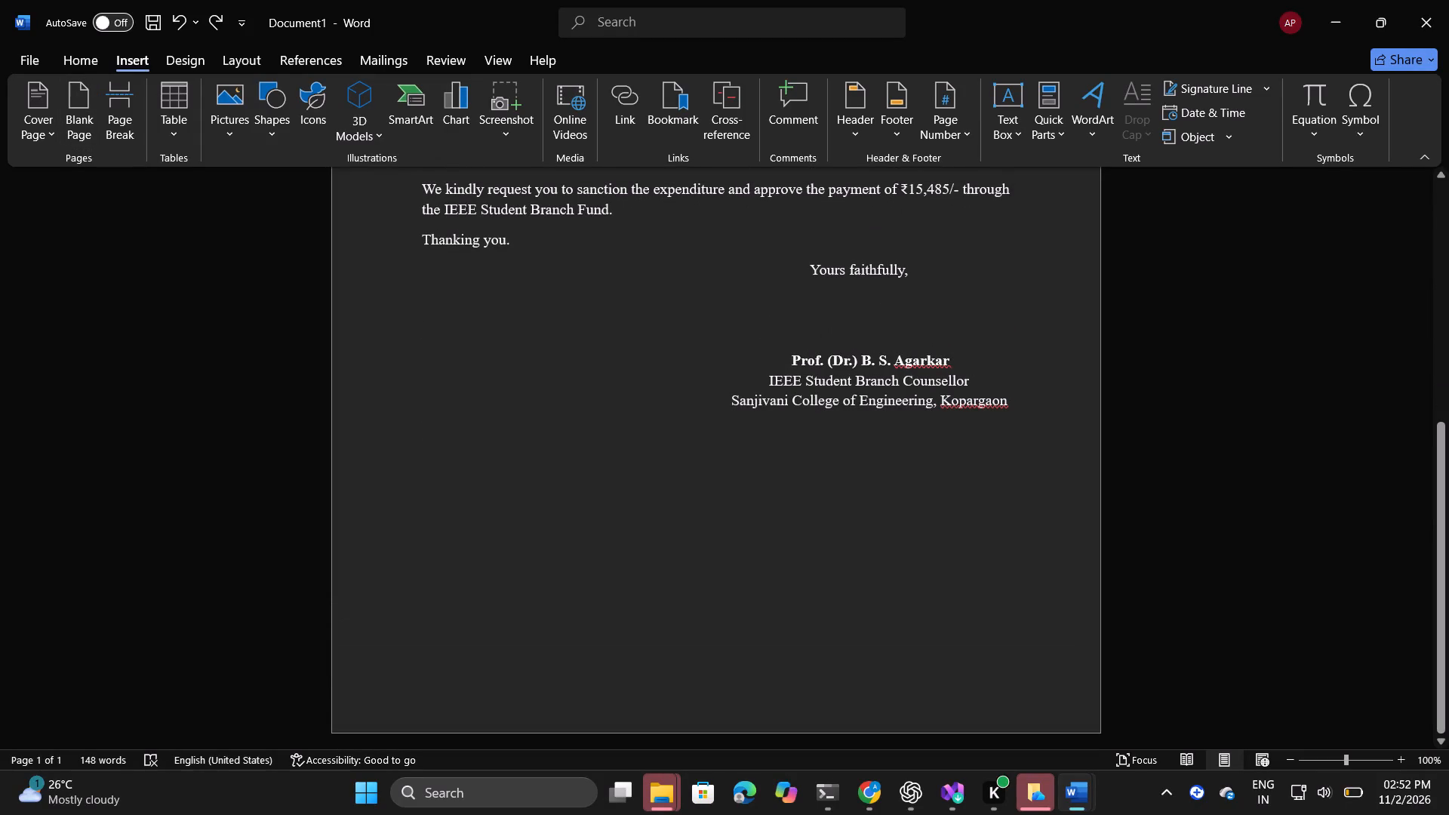
pyautogui.click(579, 439)
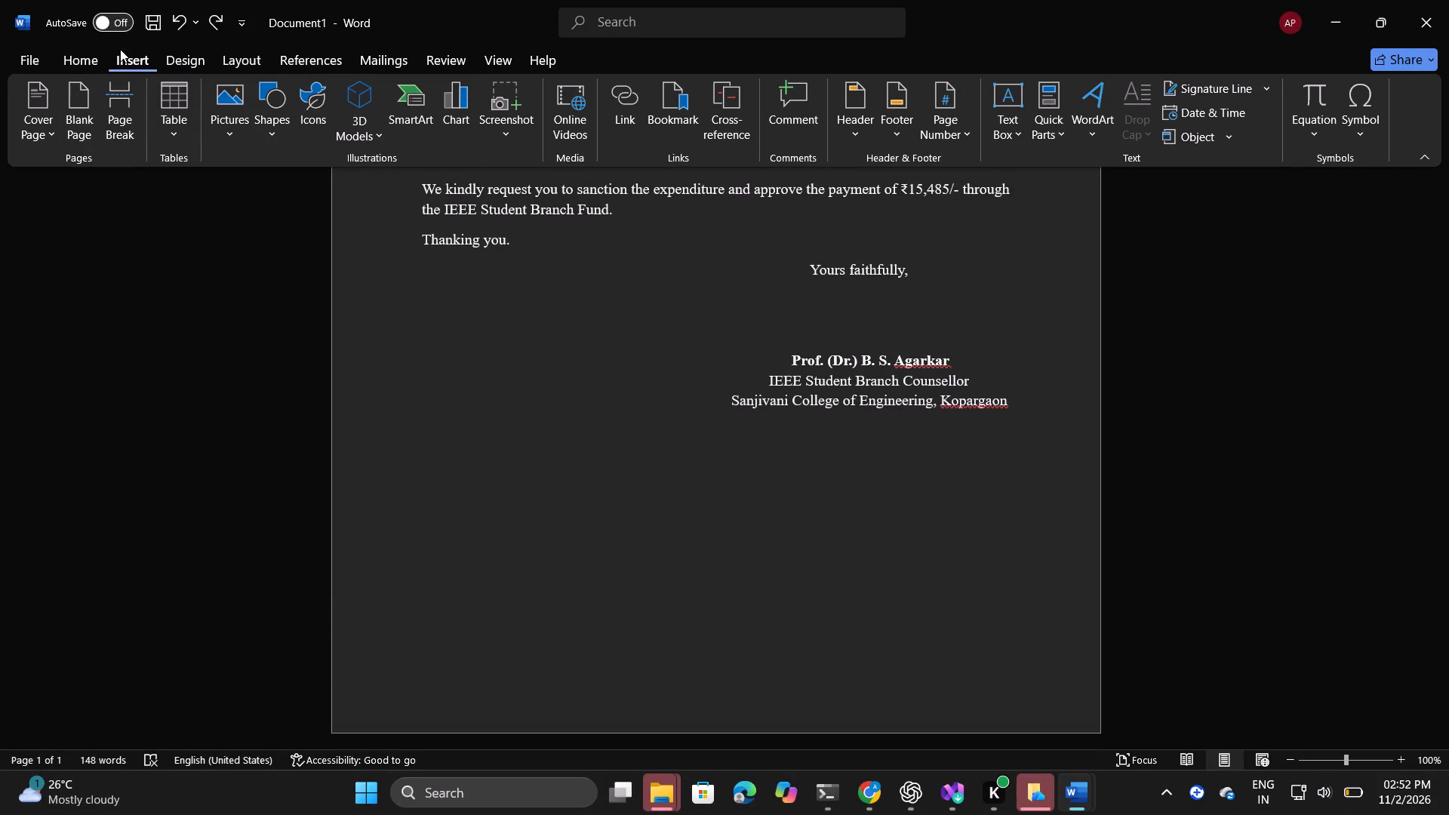
pyautogui.click(85, 102)
pyautogui.click(554, 672)
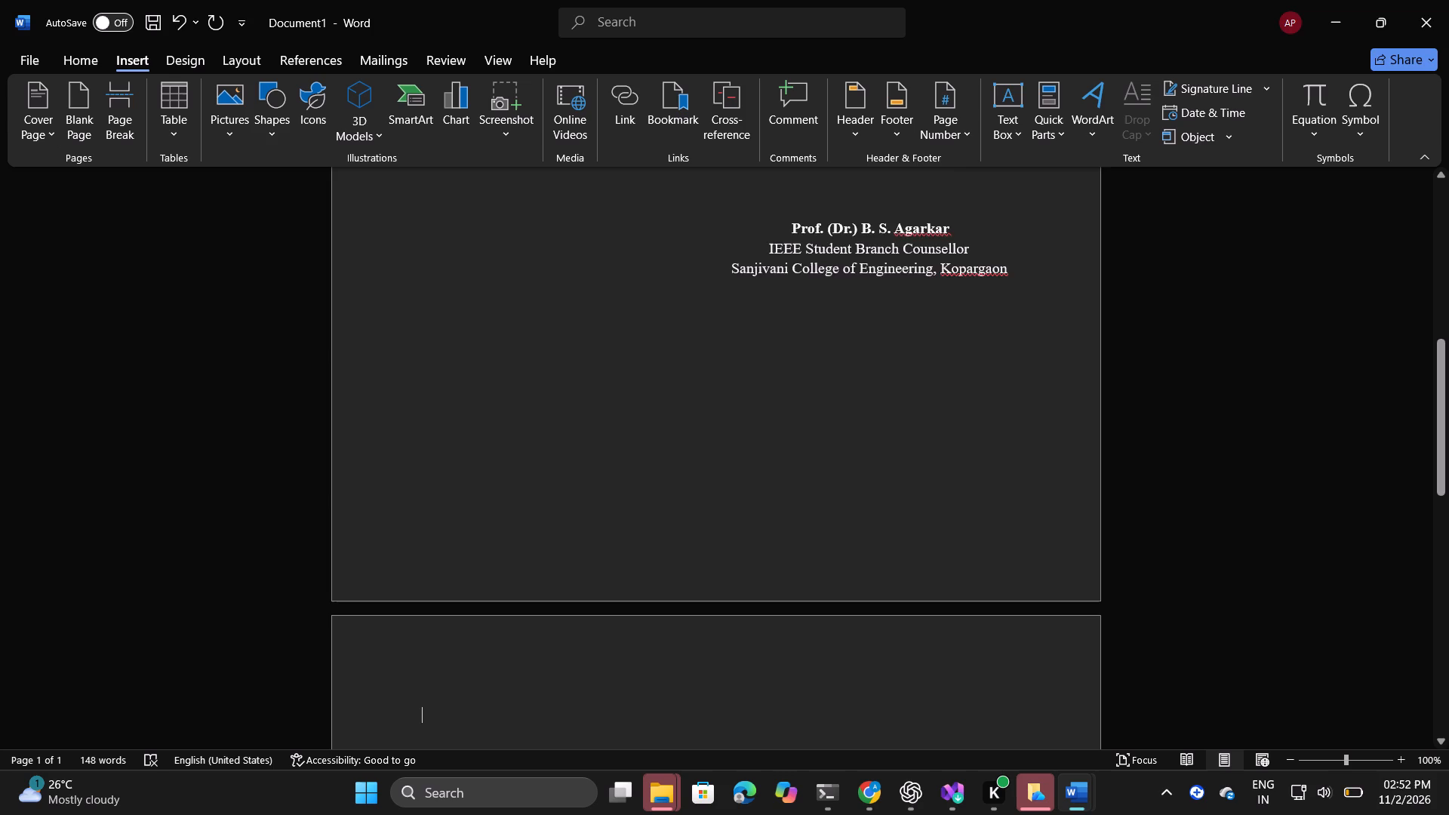
pyautogui.scroll(-7, 554, 672)
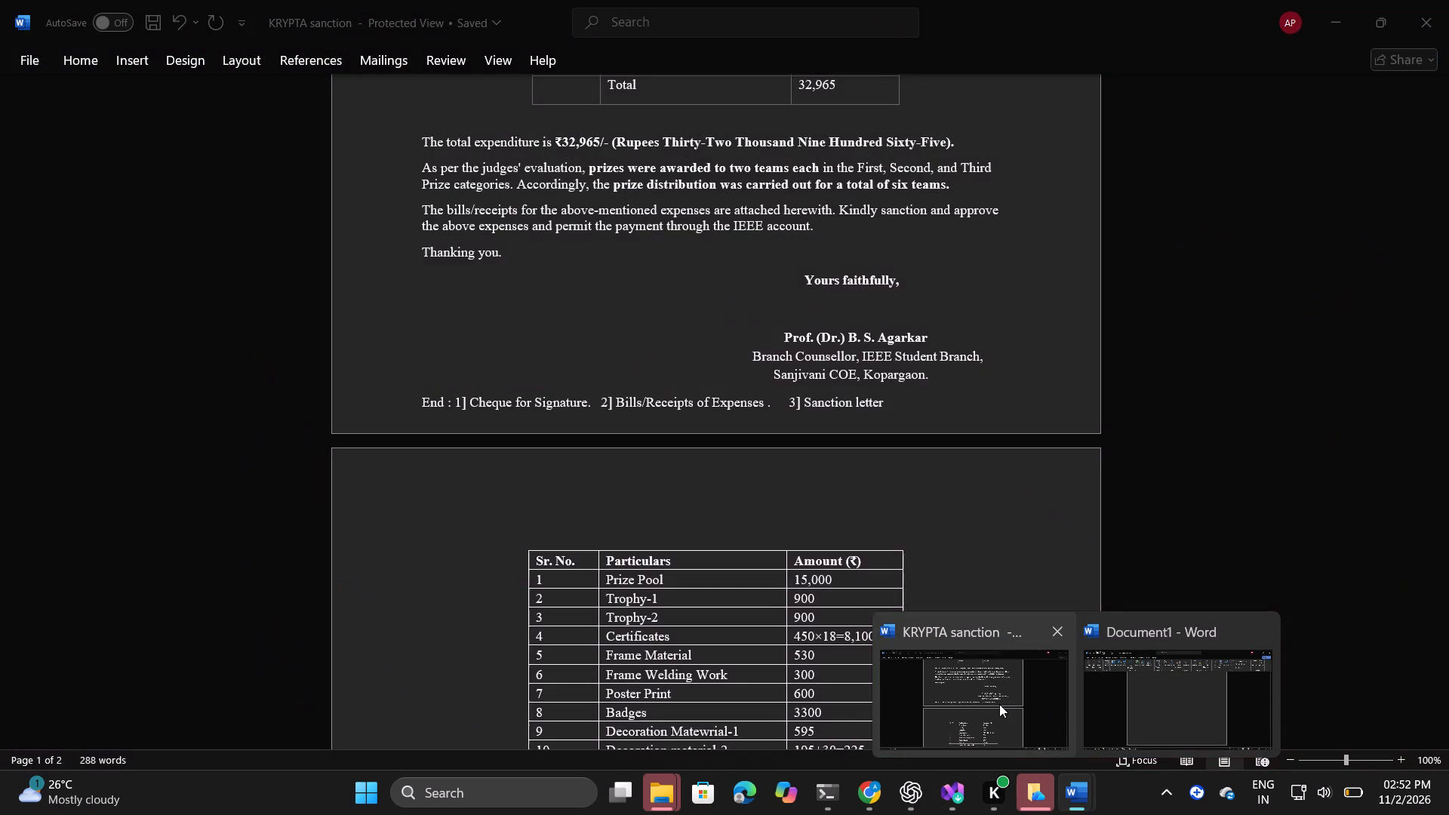
# Switch to the KRYPTA sanction document and examine its summary expense table and the detailed expense table on page 2.
pyautogui.click(999, 704)
pyautogui.scroll(-1, 663, 478)
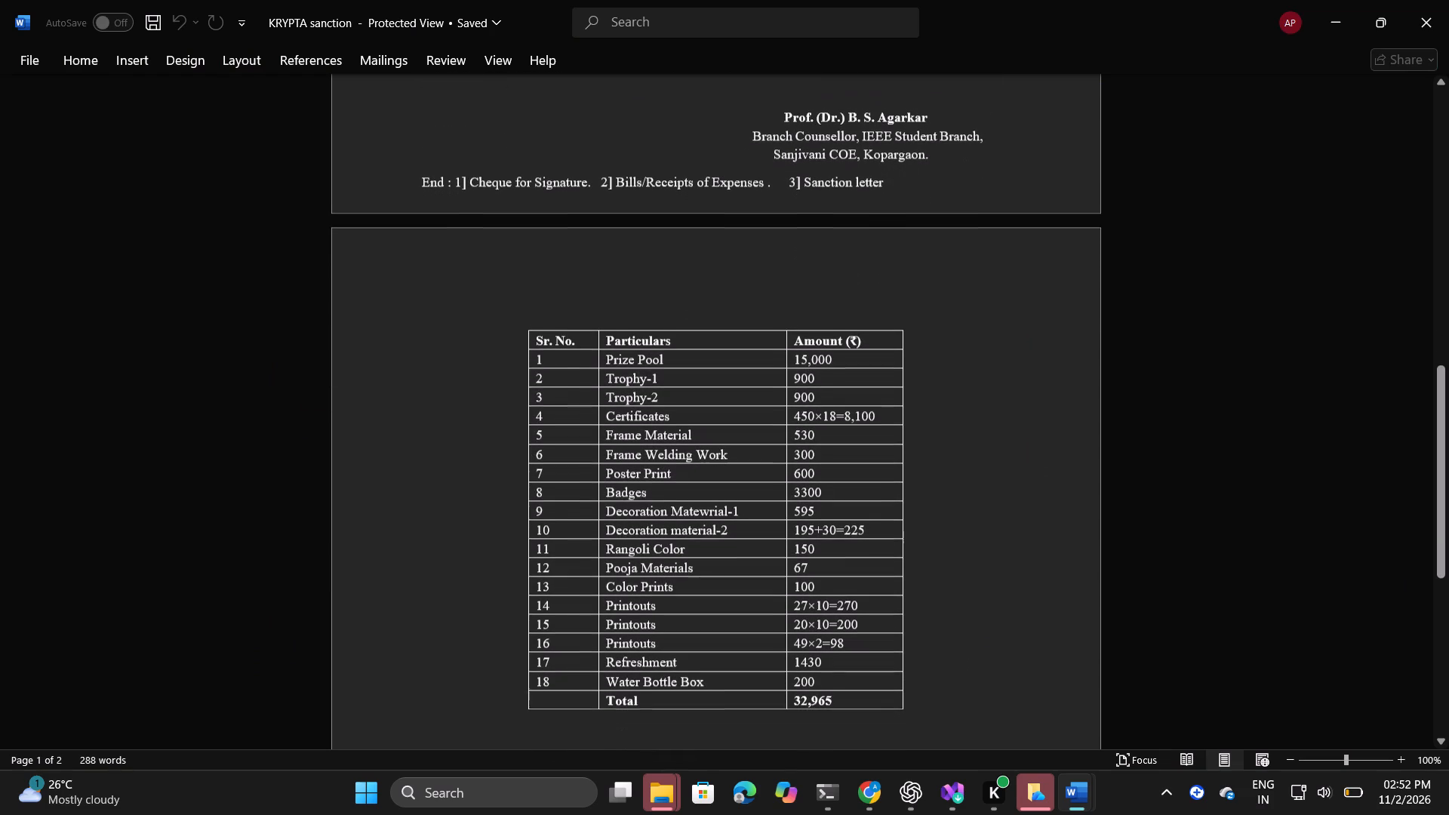
pyautogui.click(503, 318)
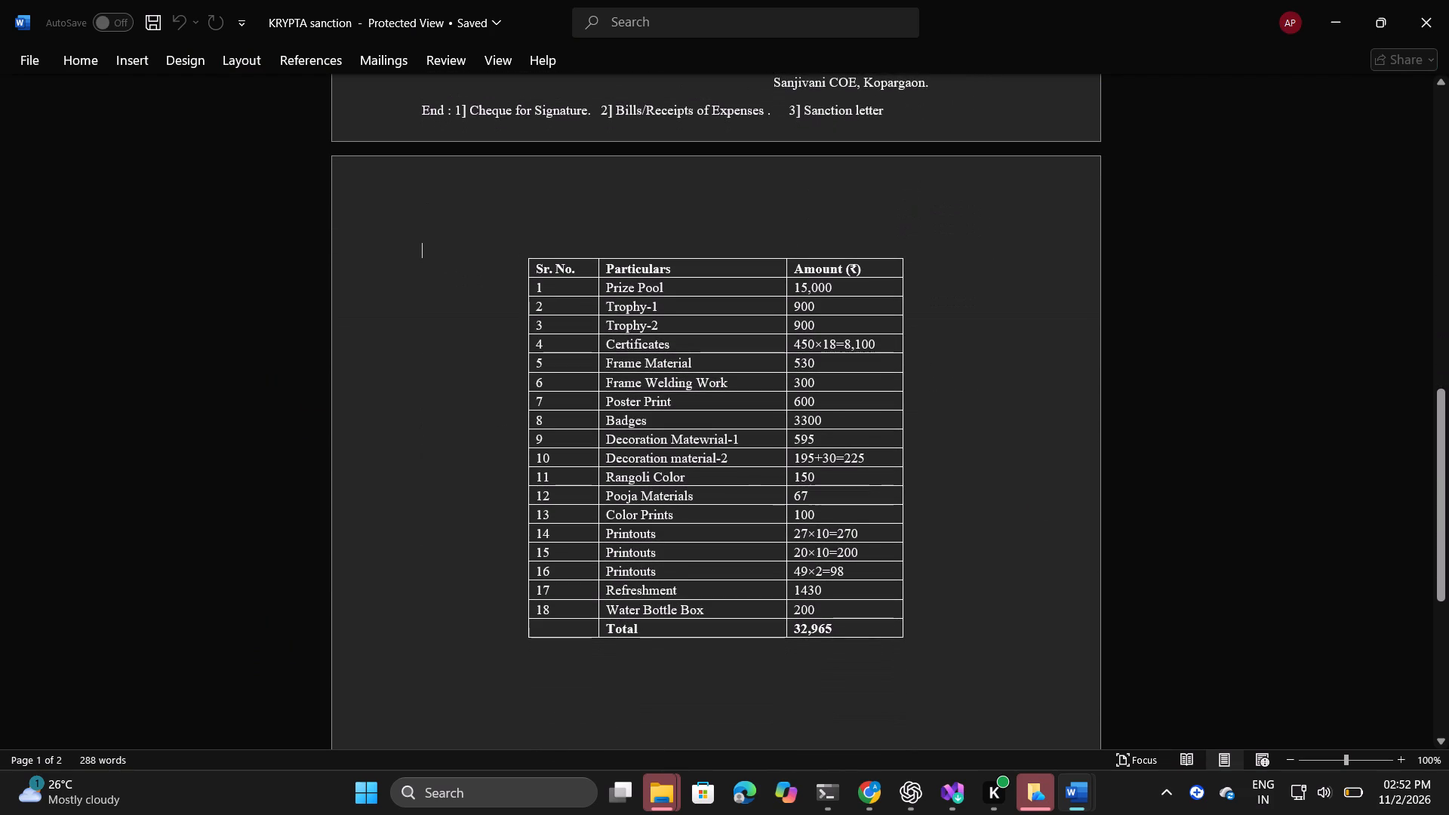
pyautogui.scroll(1, 627, 432)
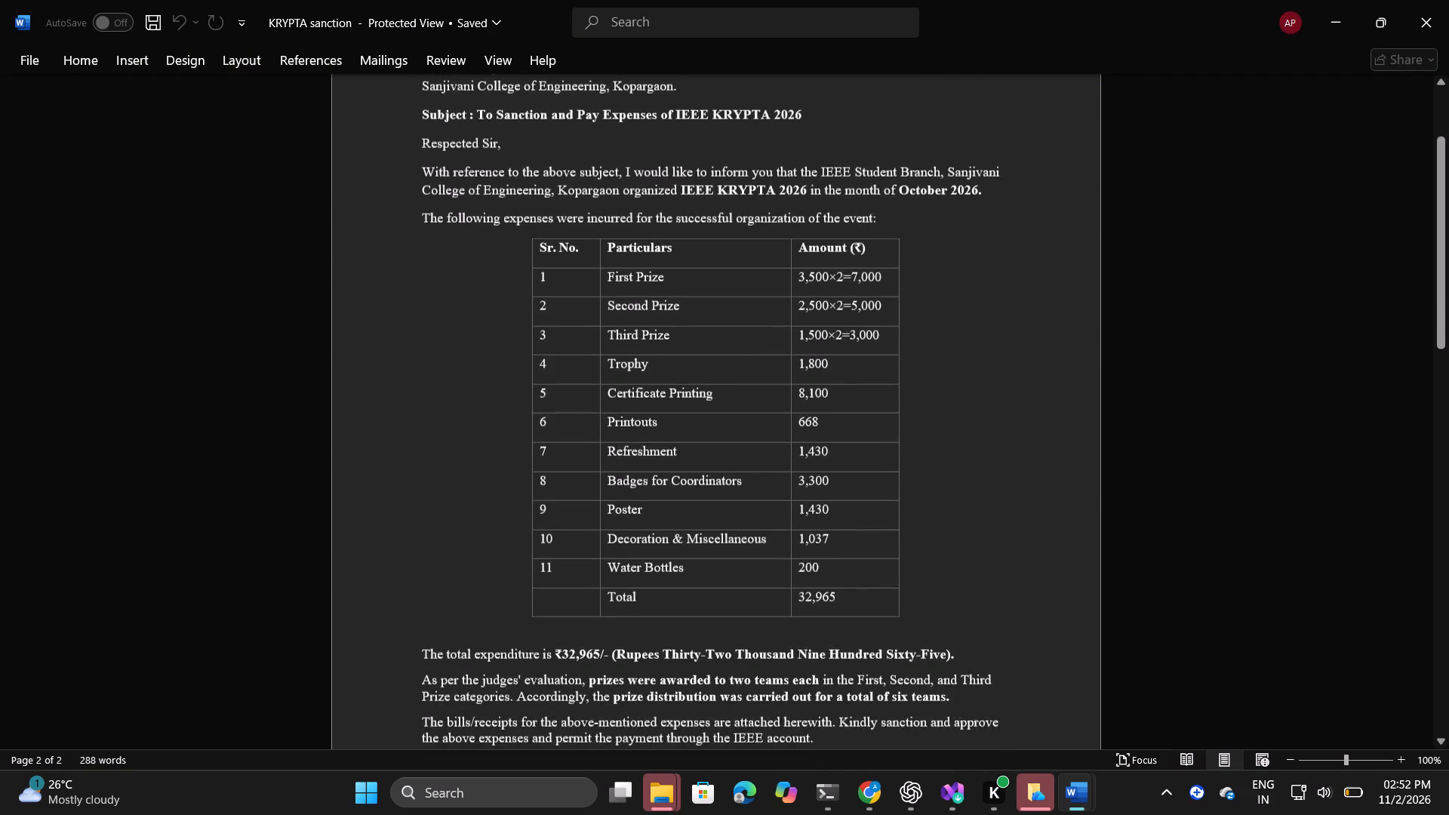
pyautogui.scroll(1, 627, 432)
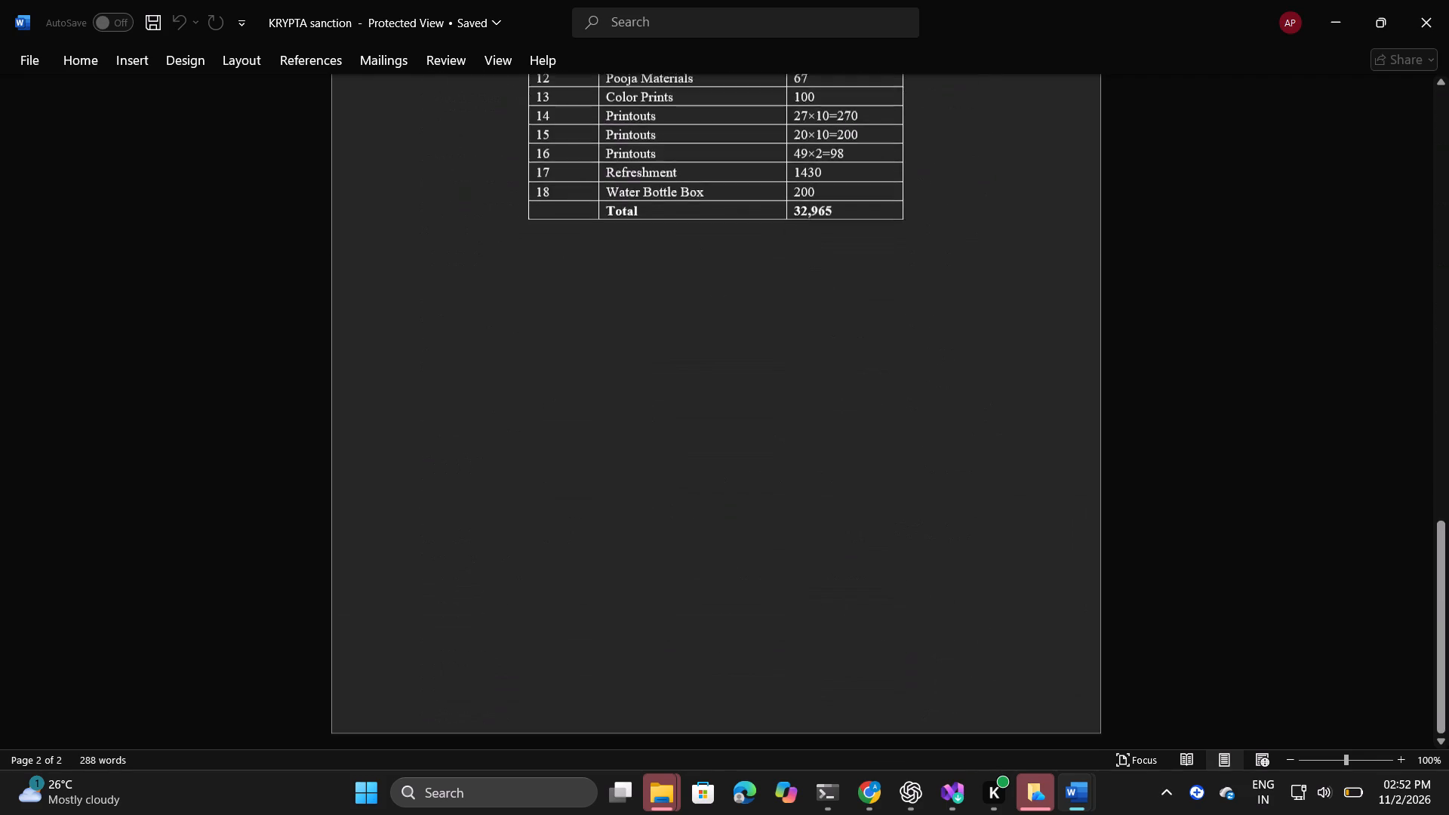
pyautogui.scroll(1, 627, 432)
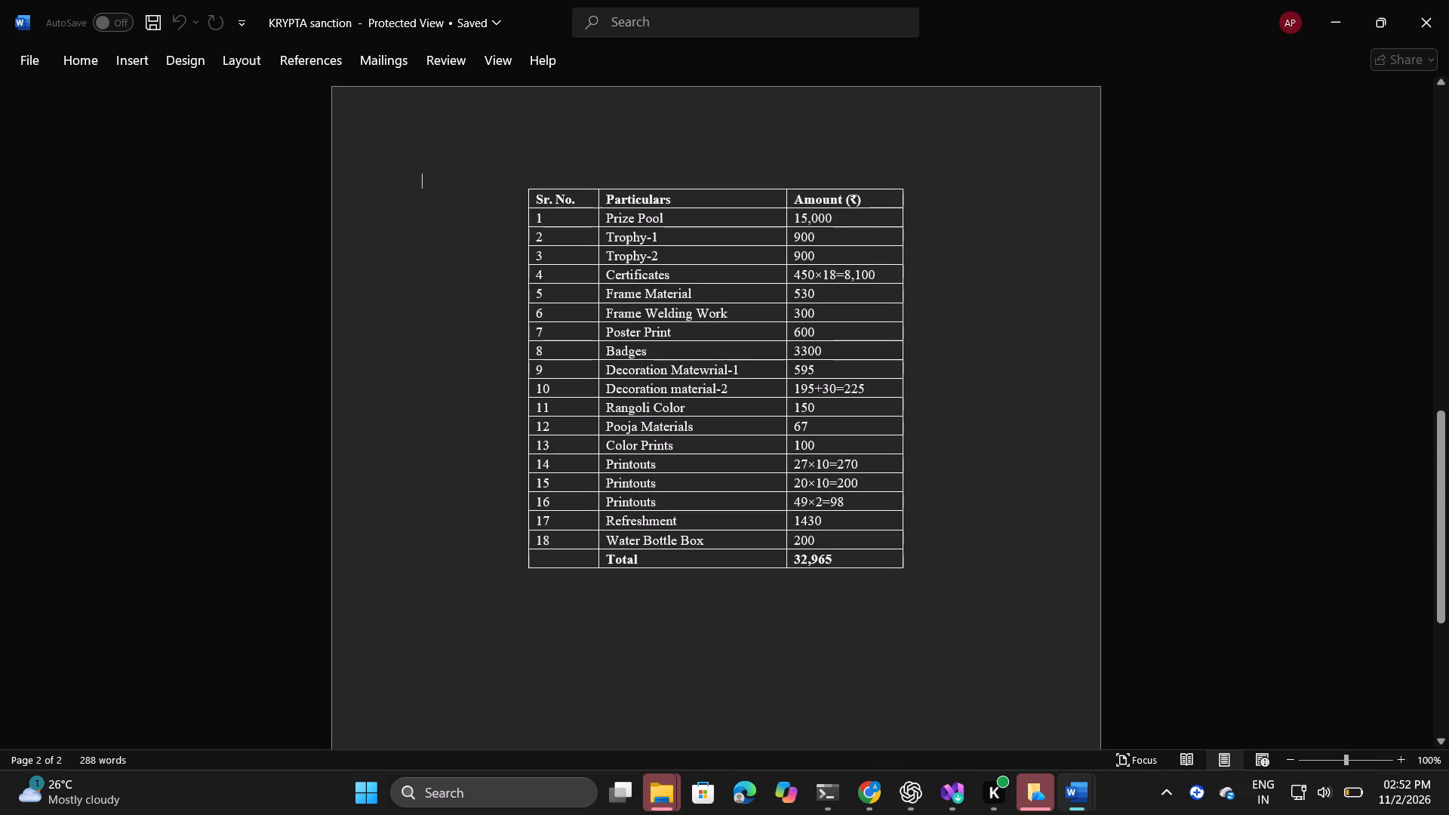
pyautogui.scroll(1, 798, 252)
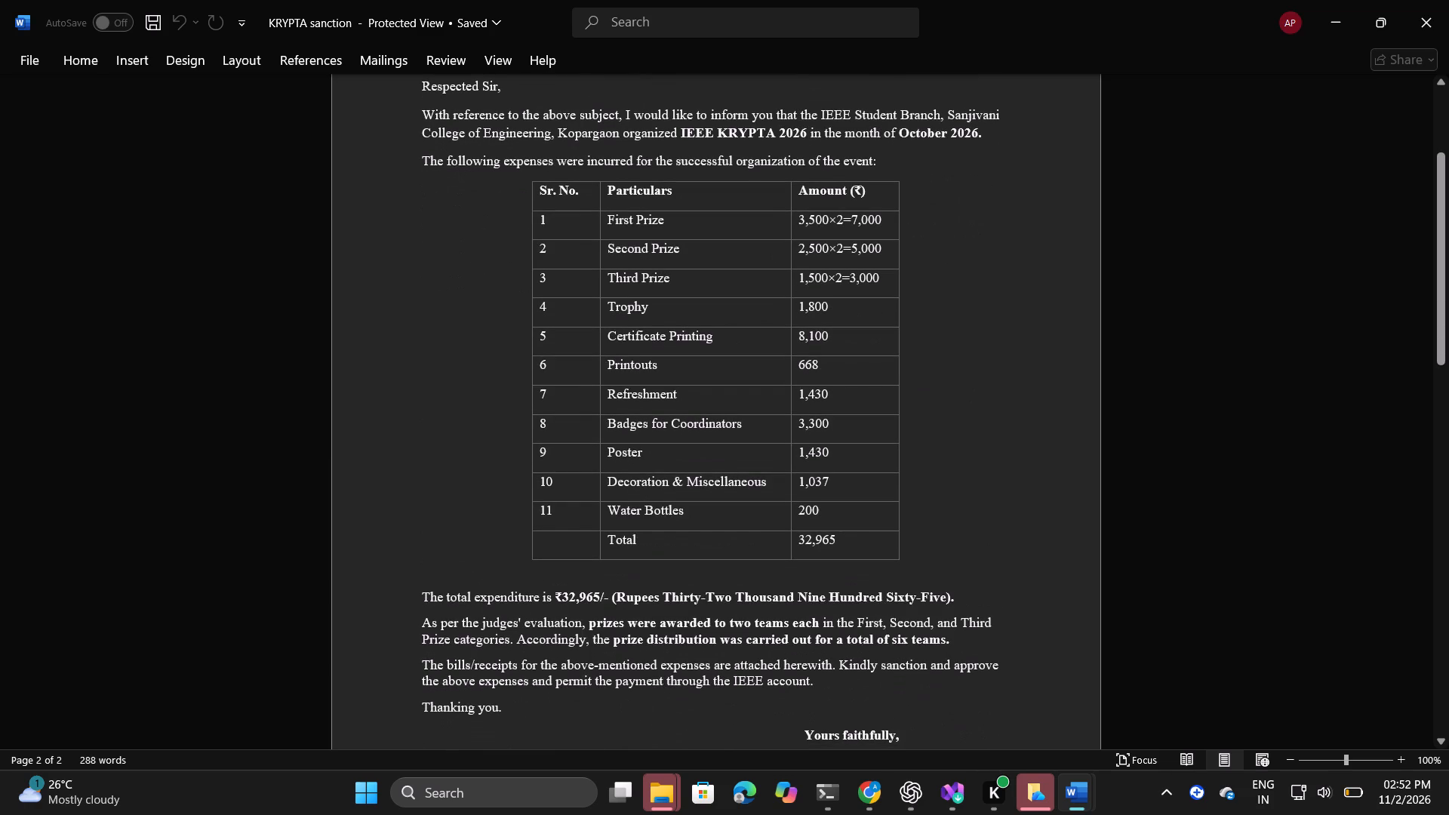
pyautogui.click(867, 481)
pyautogui.scroll(-1, 867, 481)
pyautogui.scroll(1, 611, 189)
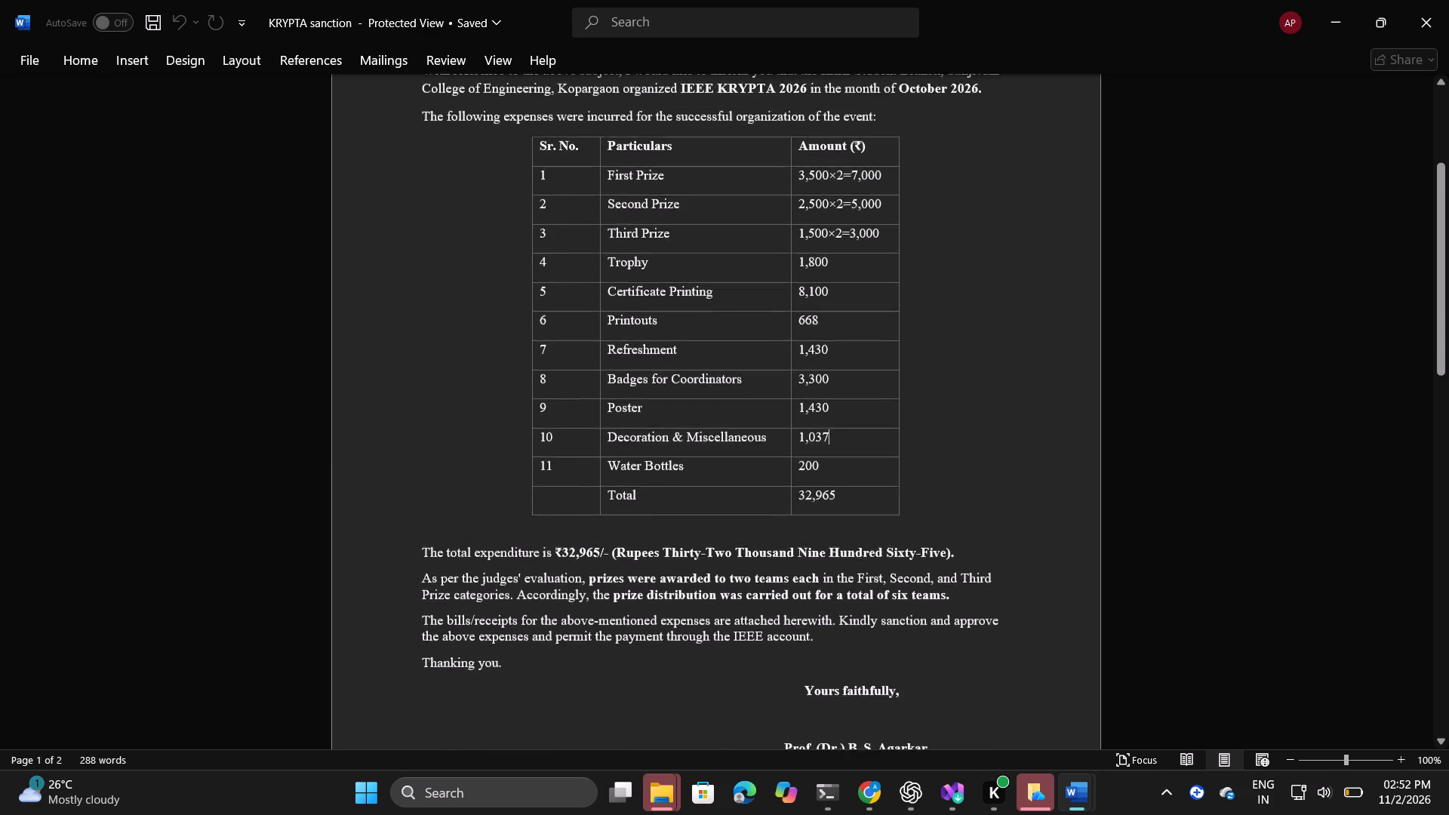
pyautogui.scroll(1, 611, 189)
pyautogui.click(850, 569)
pyautogui.scroll(-1, 850, 569)
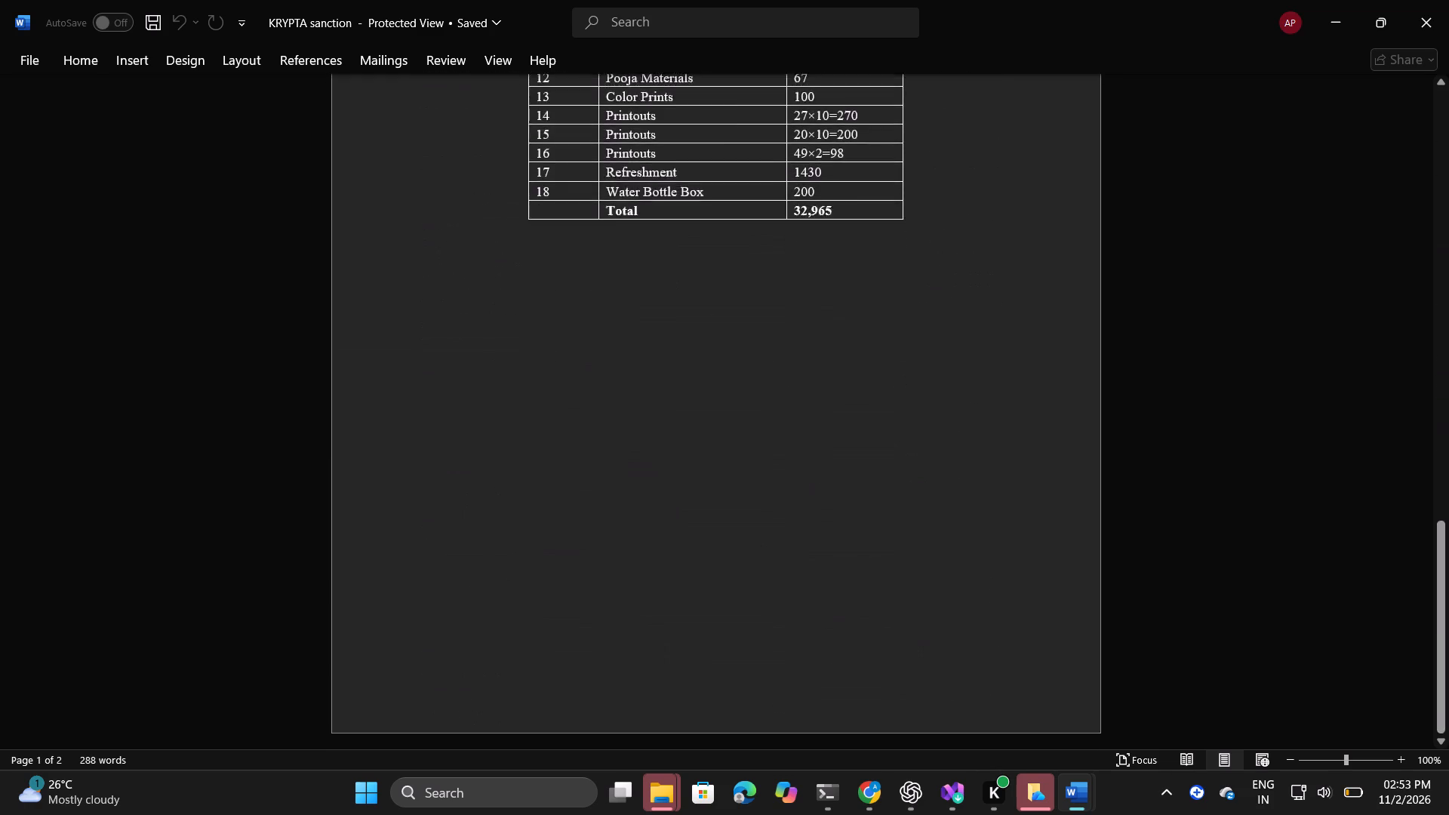
pyautogui.scroll(-1, 850, 569)
pyautogui.click(728, 563)
pyautogui.scroll(1, 728, 563)
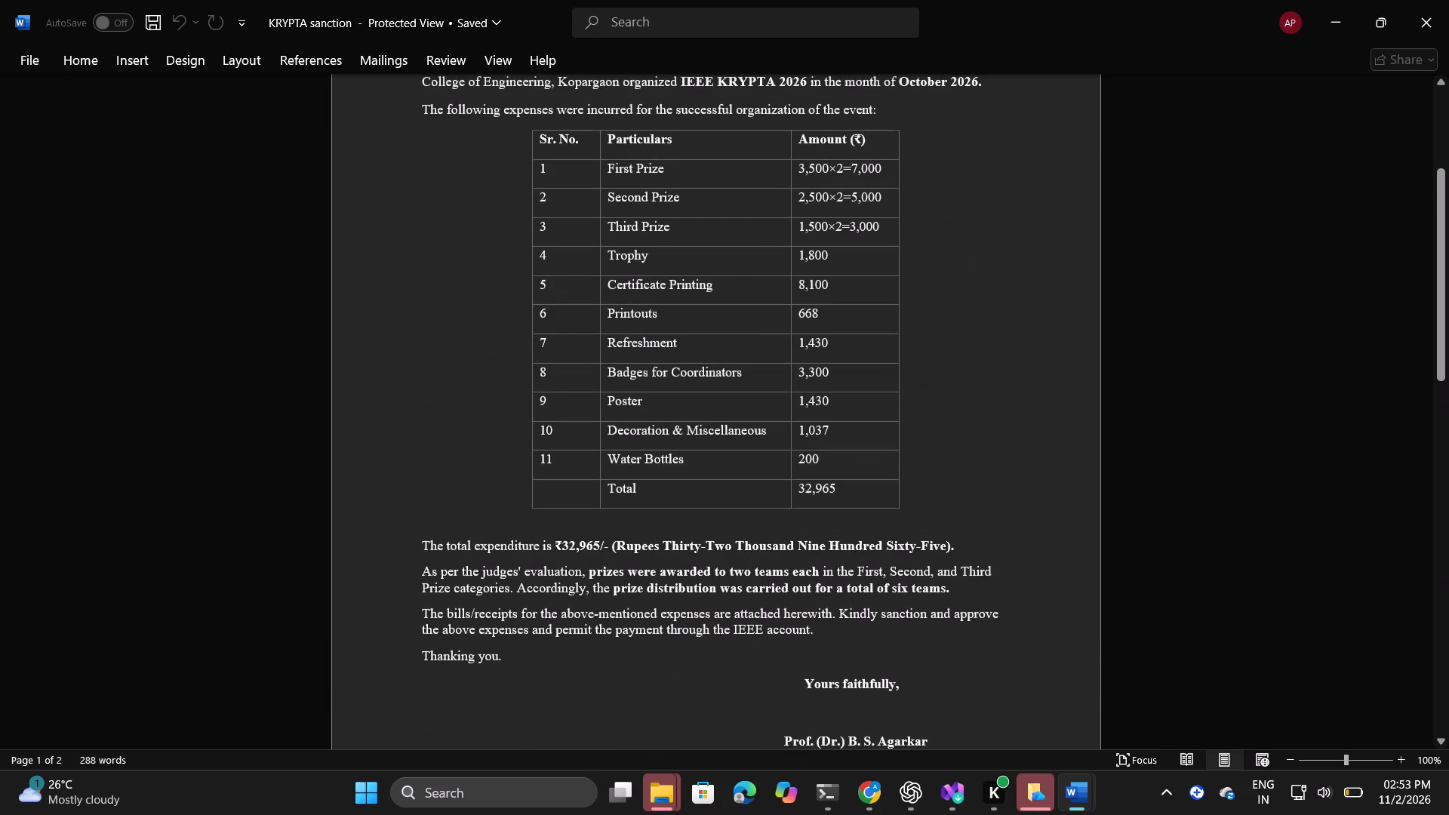
pyautogui.scroll(1, 728, 563)
pyautogui.scroll(-2, 780, 690)
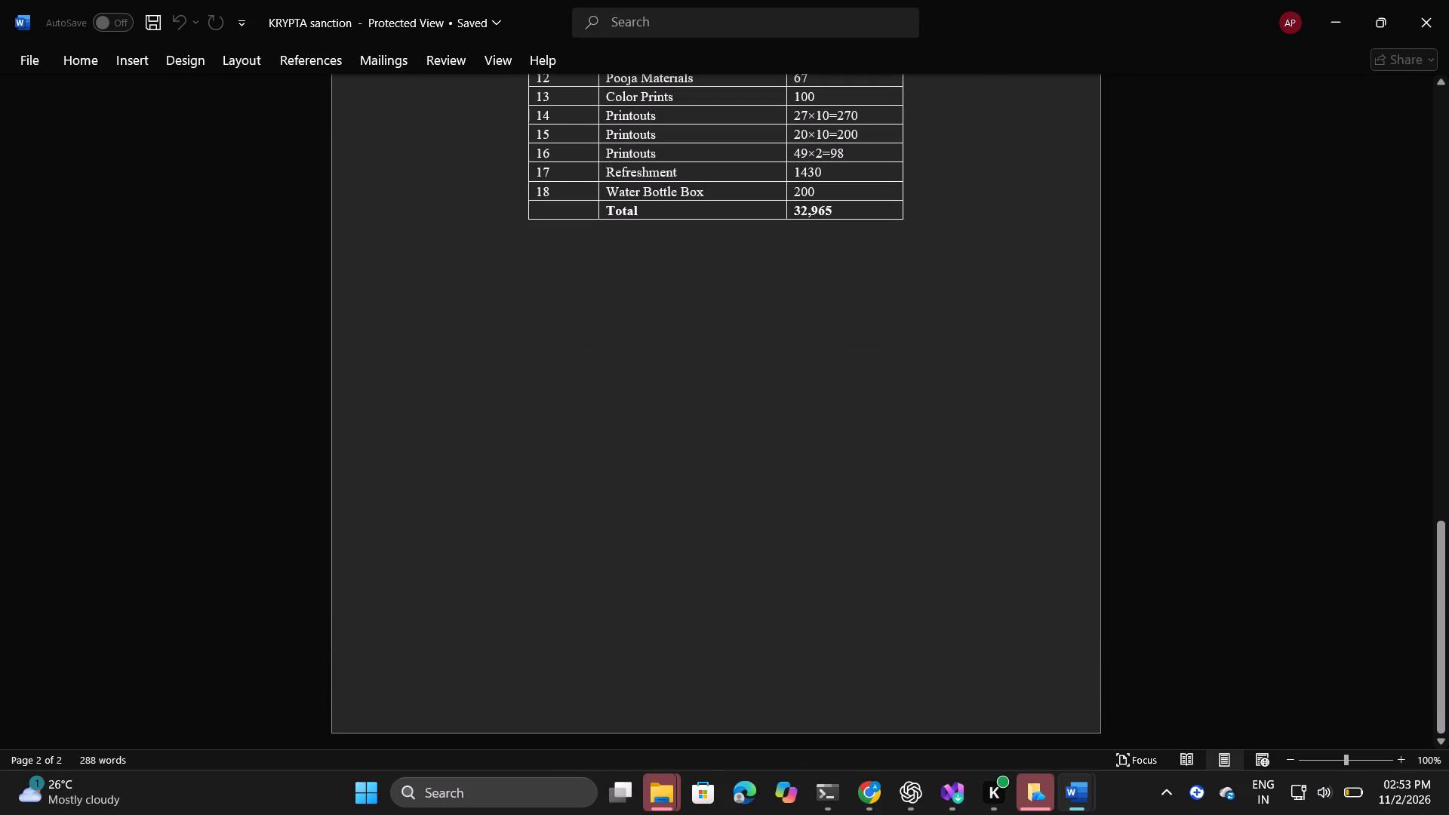
pyautogui.click(759, 209)
pyautogui.click(803, 171)
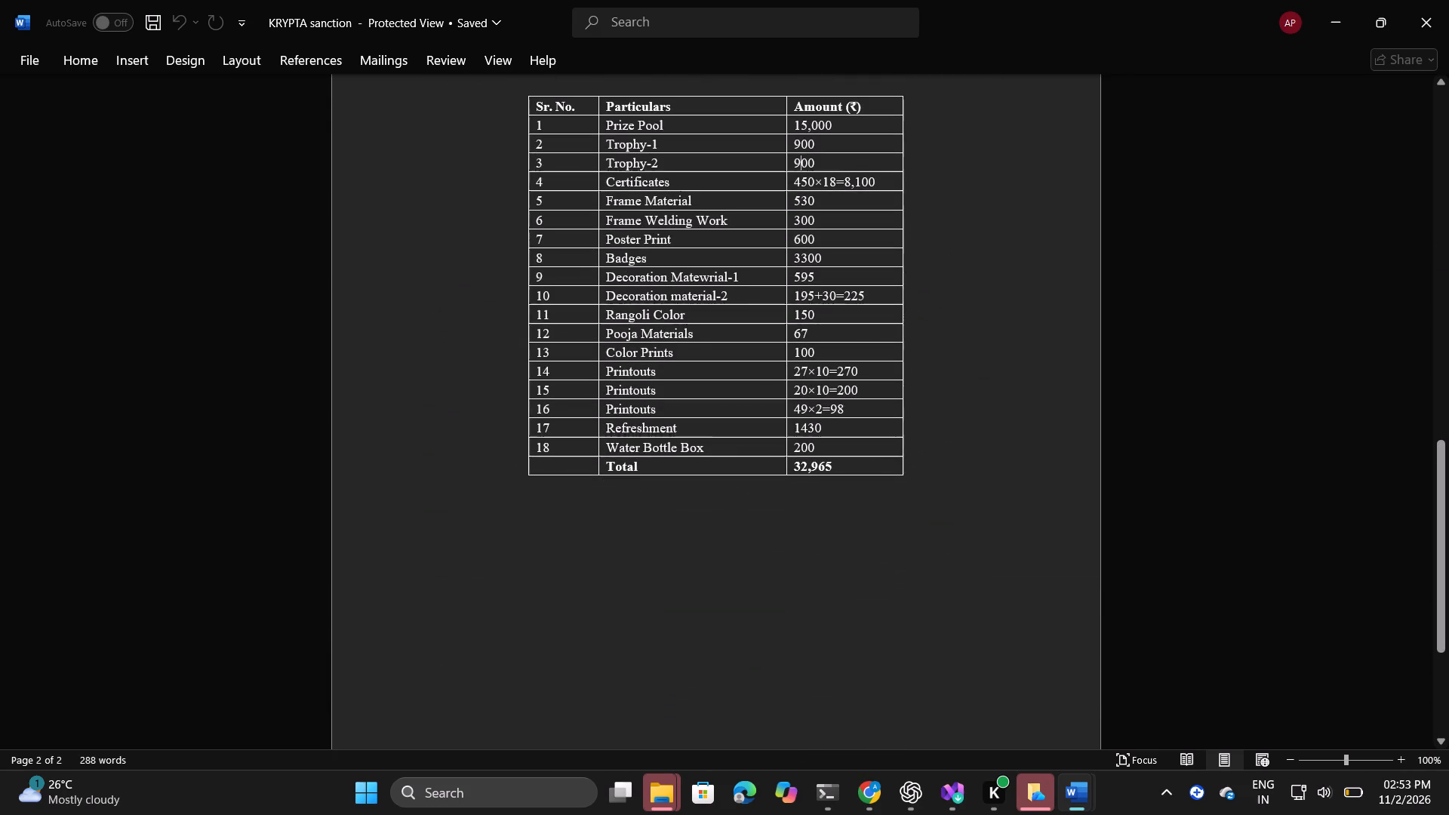
# Copy the entire 18-item expense table, including its Total row, from page 2 of the KRYPTA sanction document.
pyautogui.moveTo(525, 92); pyautogui.dragTo(884, 361)
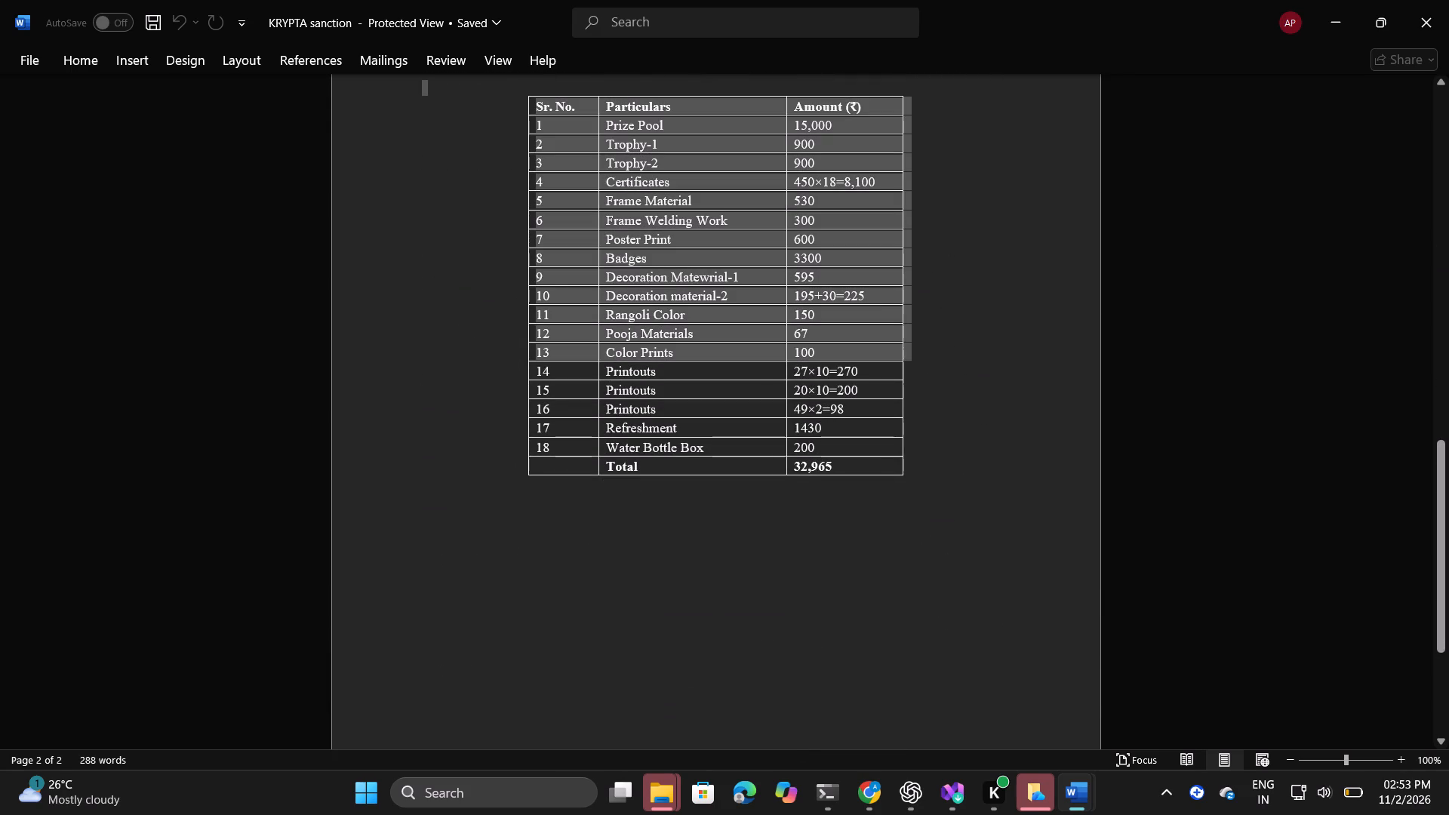
pyautogui.moveTo(884, 361); pyautogui.dragTo(909, 487)
pyautogui.hotkey('ctrl', 'c')
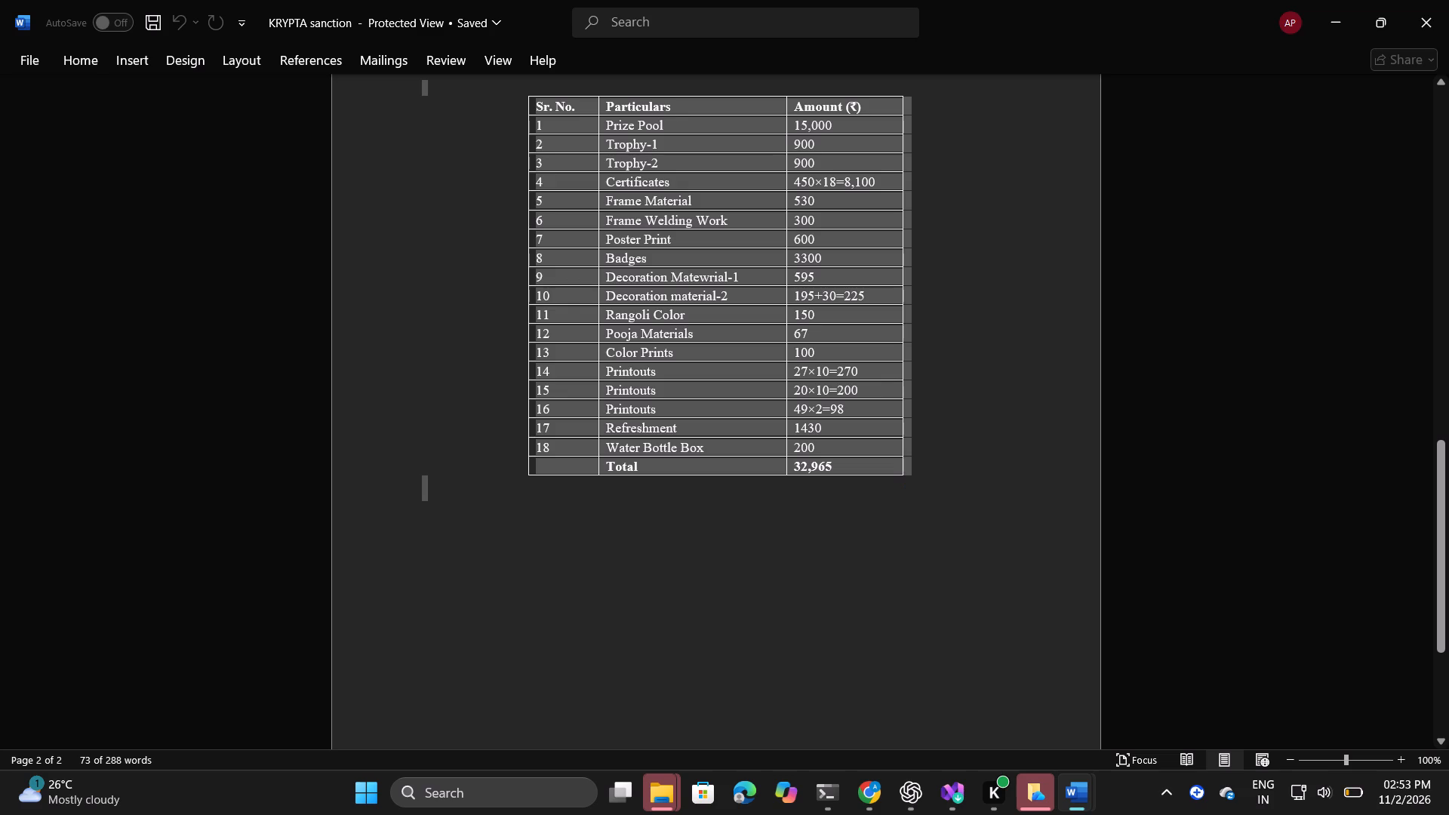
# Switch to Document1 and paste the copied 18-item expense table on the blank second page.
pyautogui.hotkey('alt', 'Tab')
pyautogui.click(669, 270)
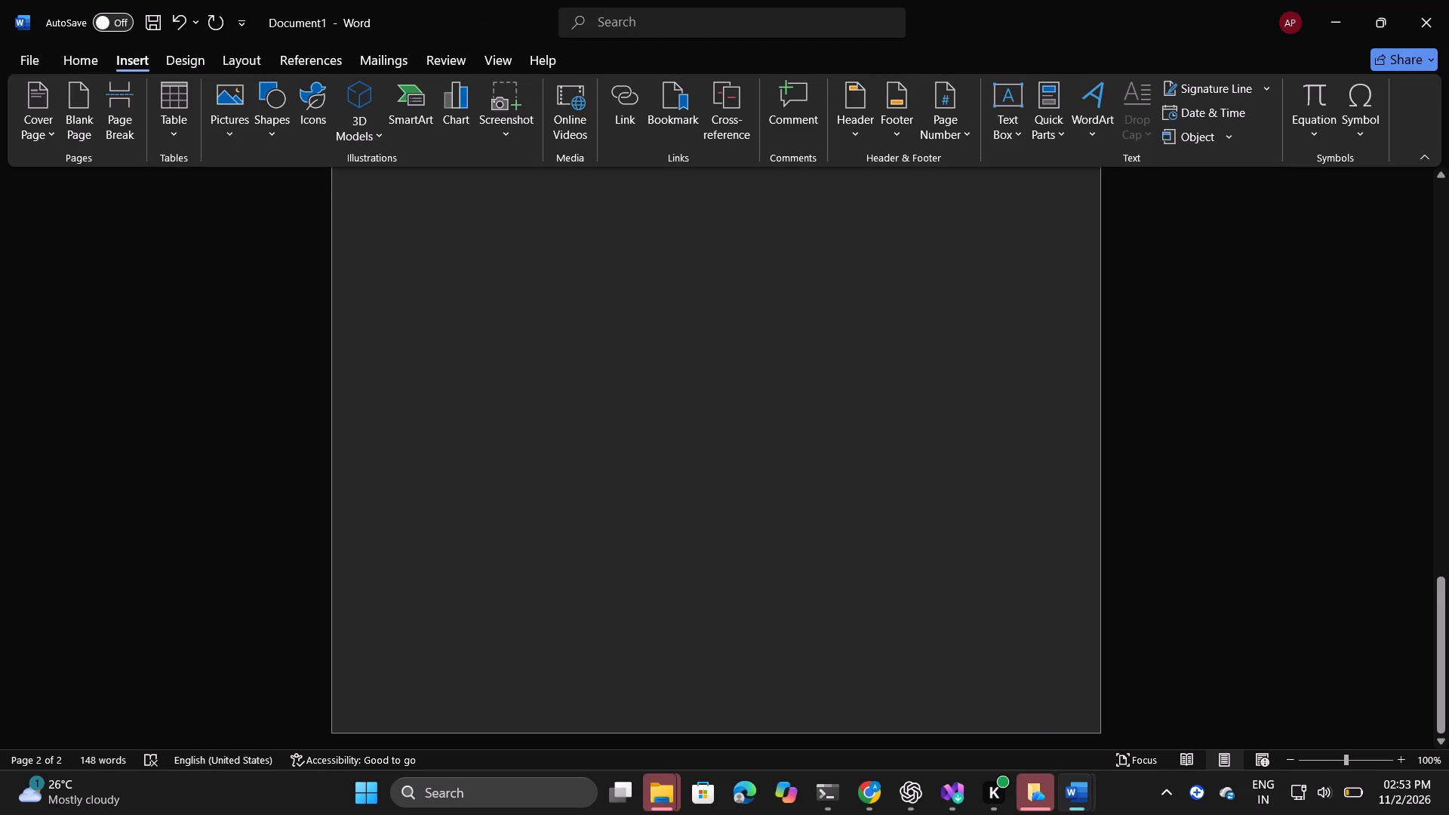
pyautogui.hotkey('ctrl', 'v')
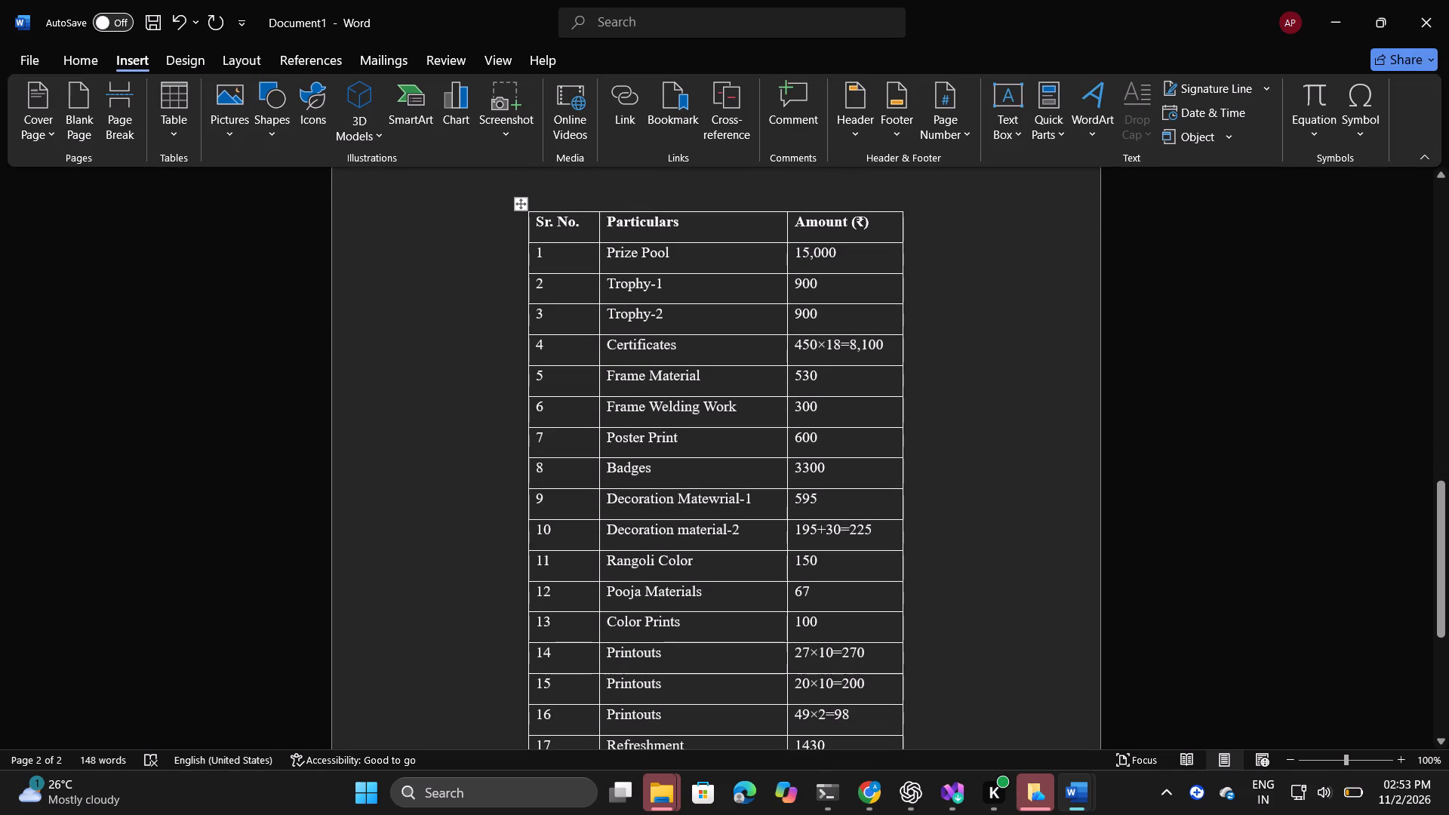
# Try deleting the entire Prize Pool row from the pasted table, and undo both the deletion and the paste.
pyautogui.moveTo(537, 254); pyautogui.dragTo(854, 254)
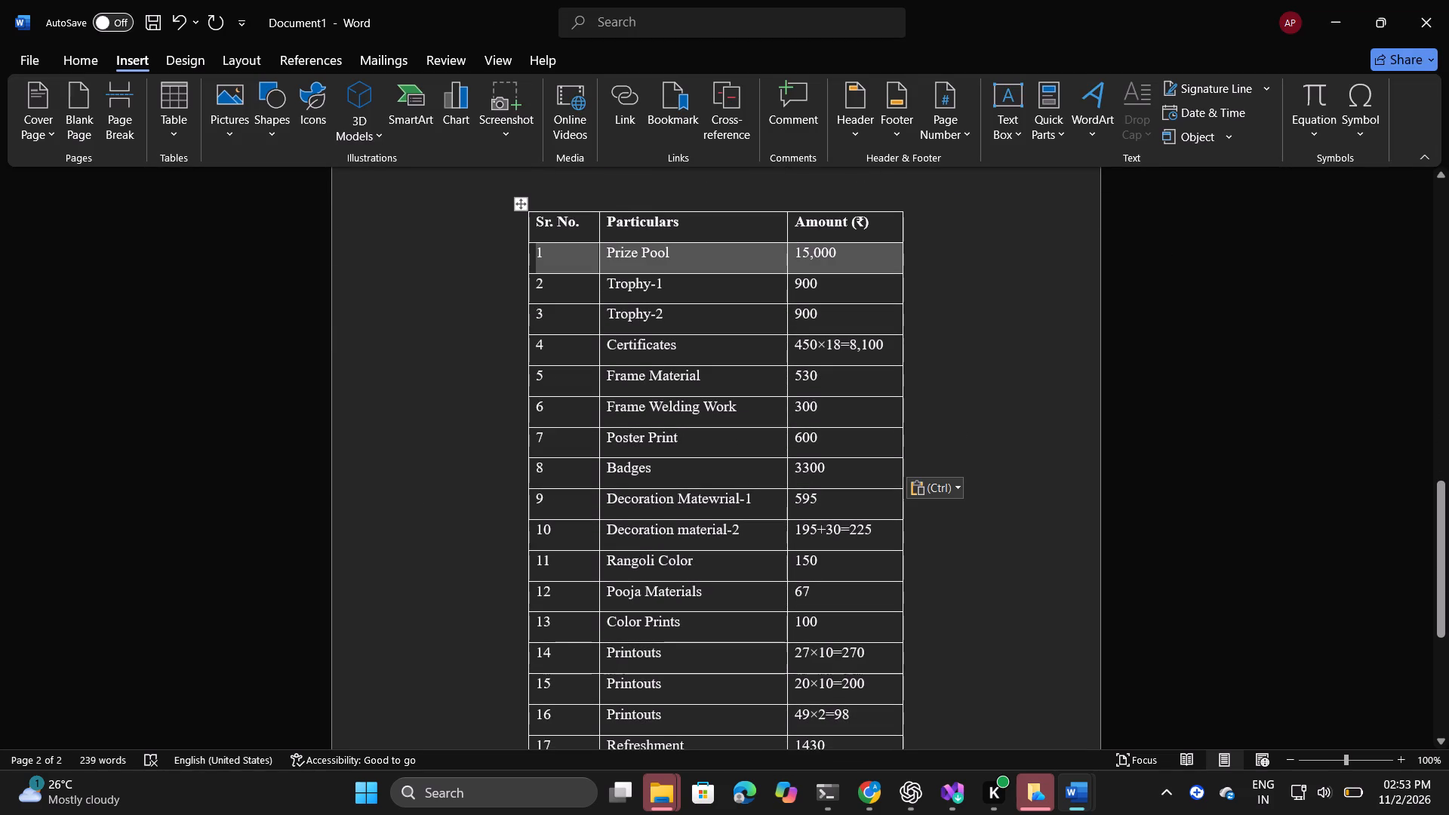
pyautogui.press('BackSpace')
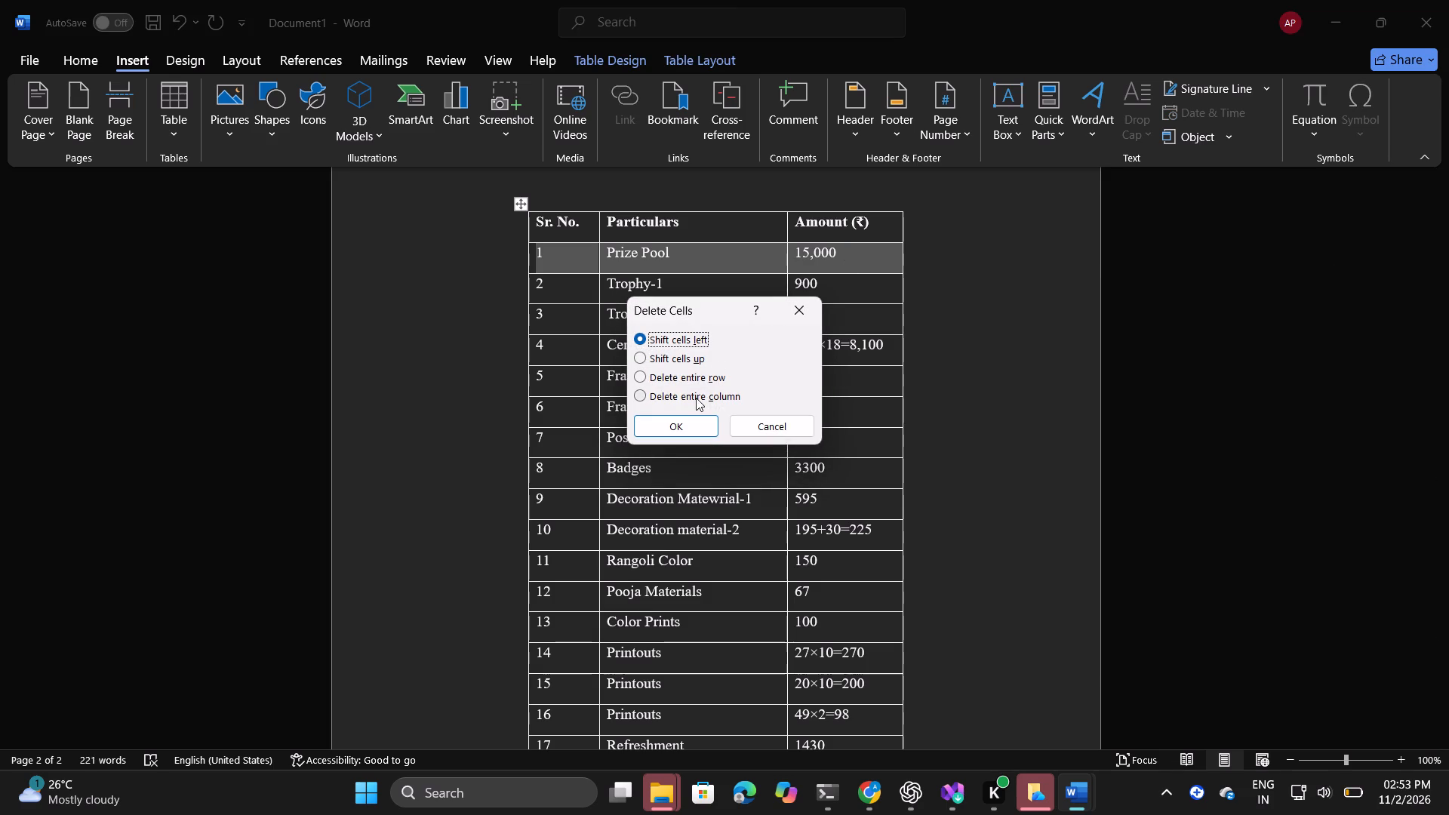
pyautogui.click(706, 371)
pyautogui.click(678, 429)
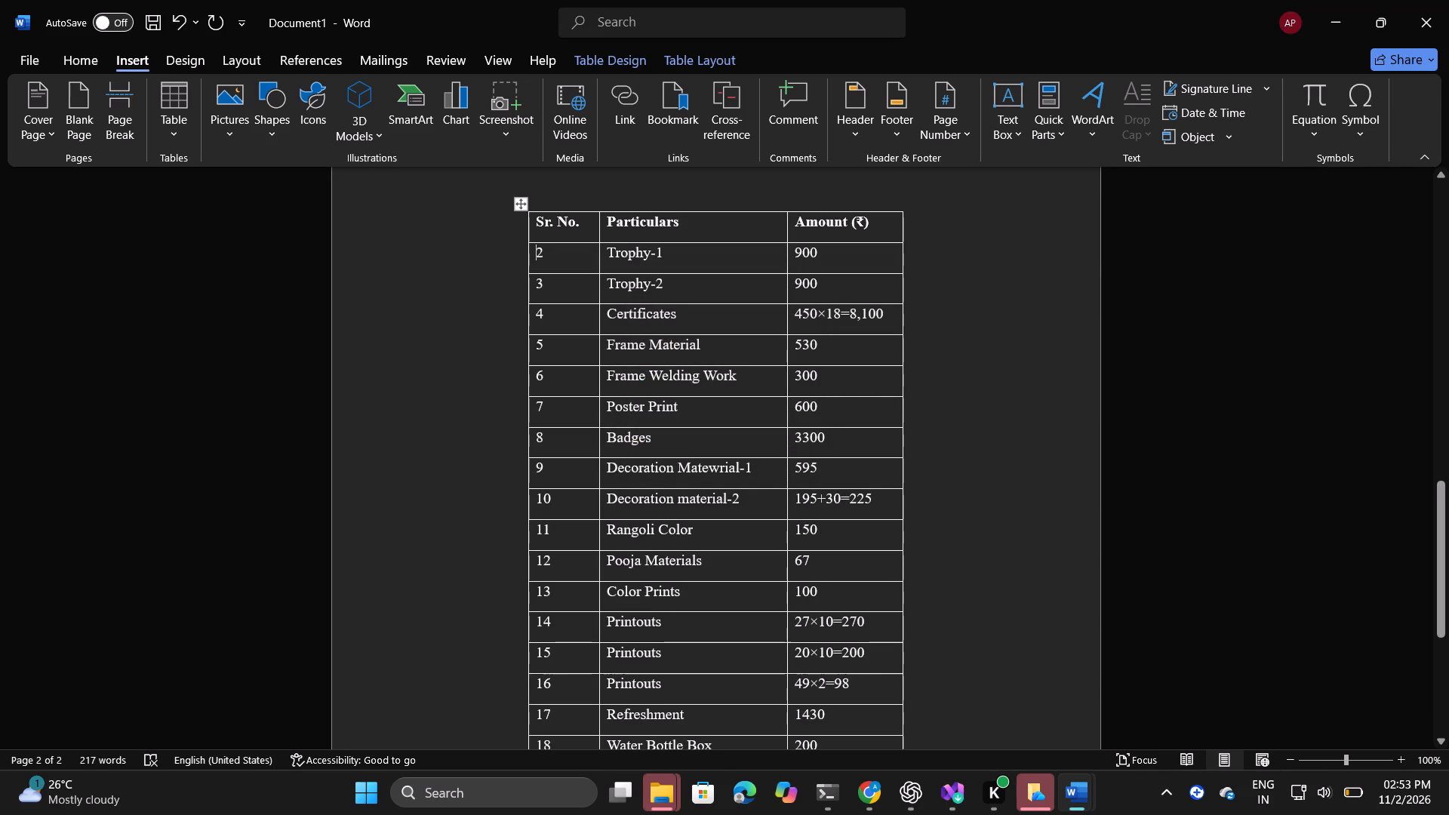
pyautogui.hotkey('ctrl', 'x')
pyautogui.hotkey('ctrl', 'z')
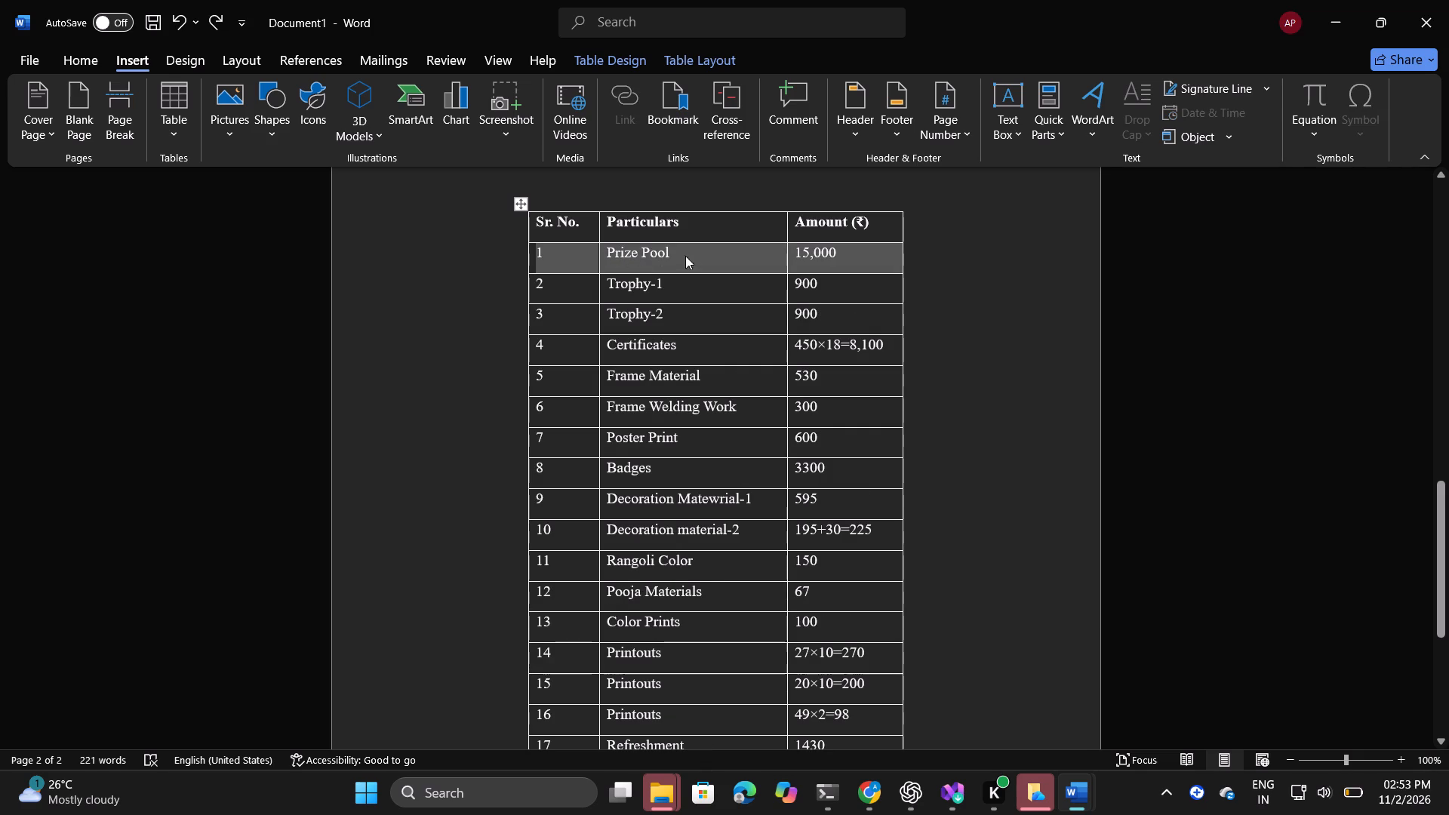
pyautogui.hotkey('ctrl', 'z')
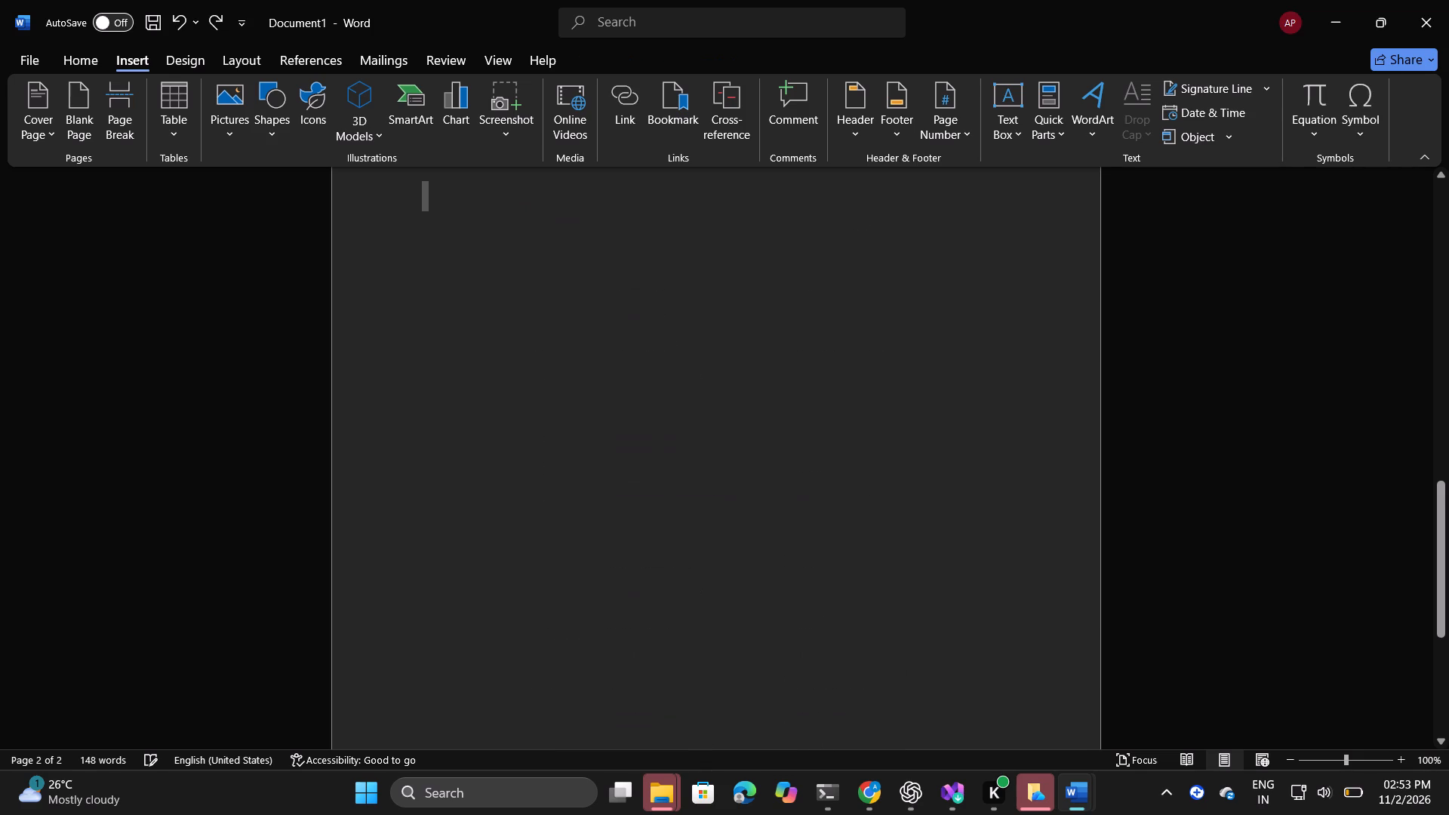
# Copy the whole 11-item summary expense table from page 1 of the KRYPTA sanction document and paste it on page 2 of Document1.
pyautogui.hotkey('alt', 'Tab')
pyautogui.click(709, 260)
pyautogui.scroll(1, 709, 260)
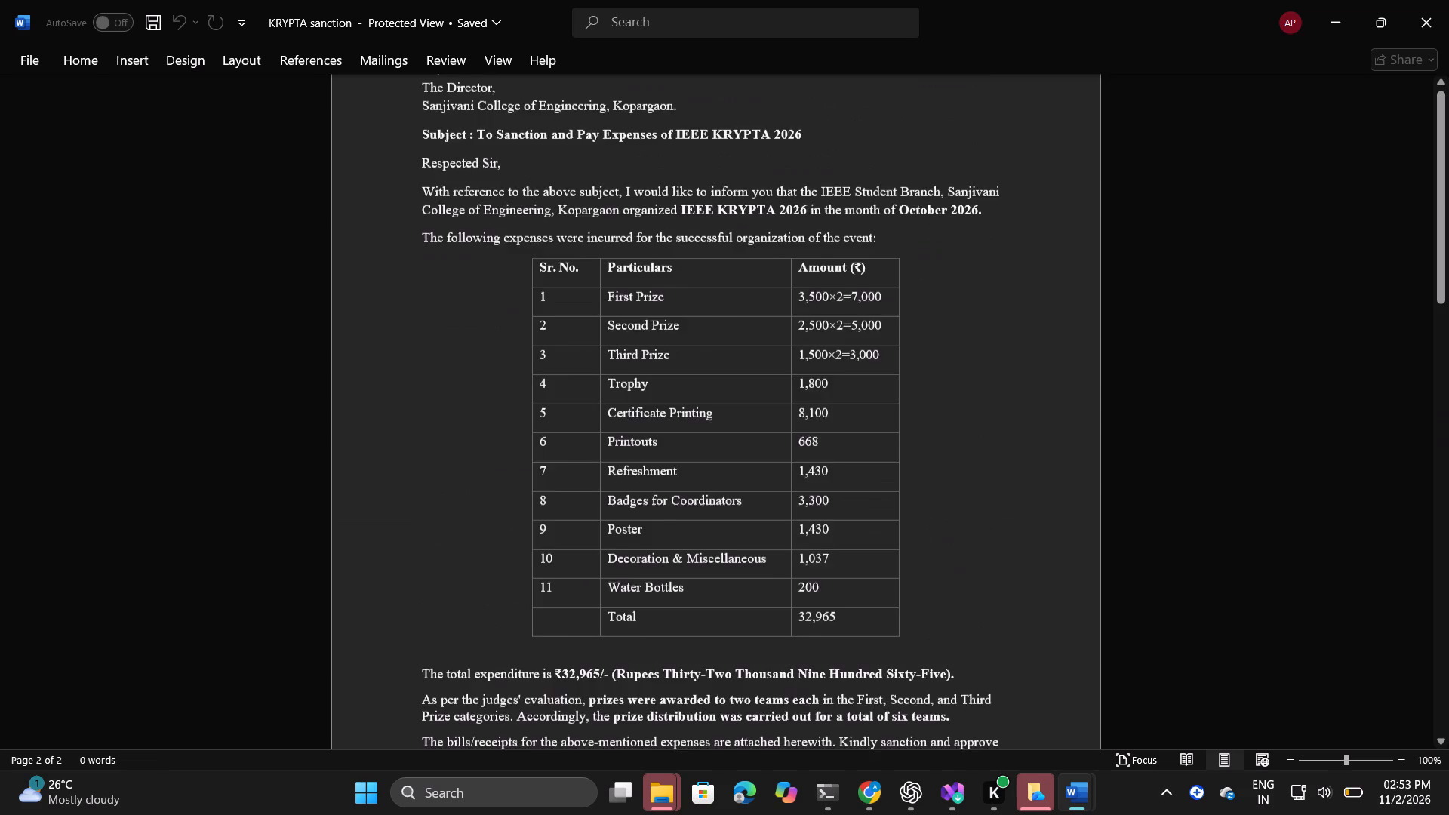
pyautogui.scroll(1, 709, 260)
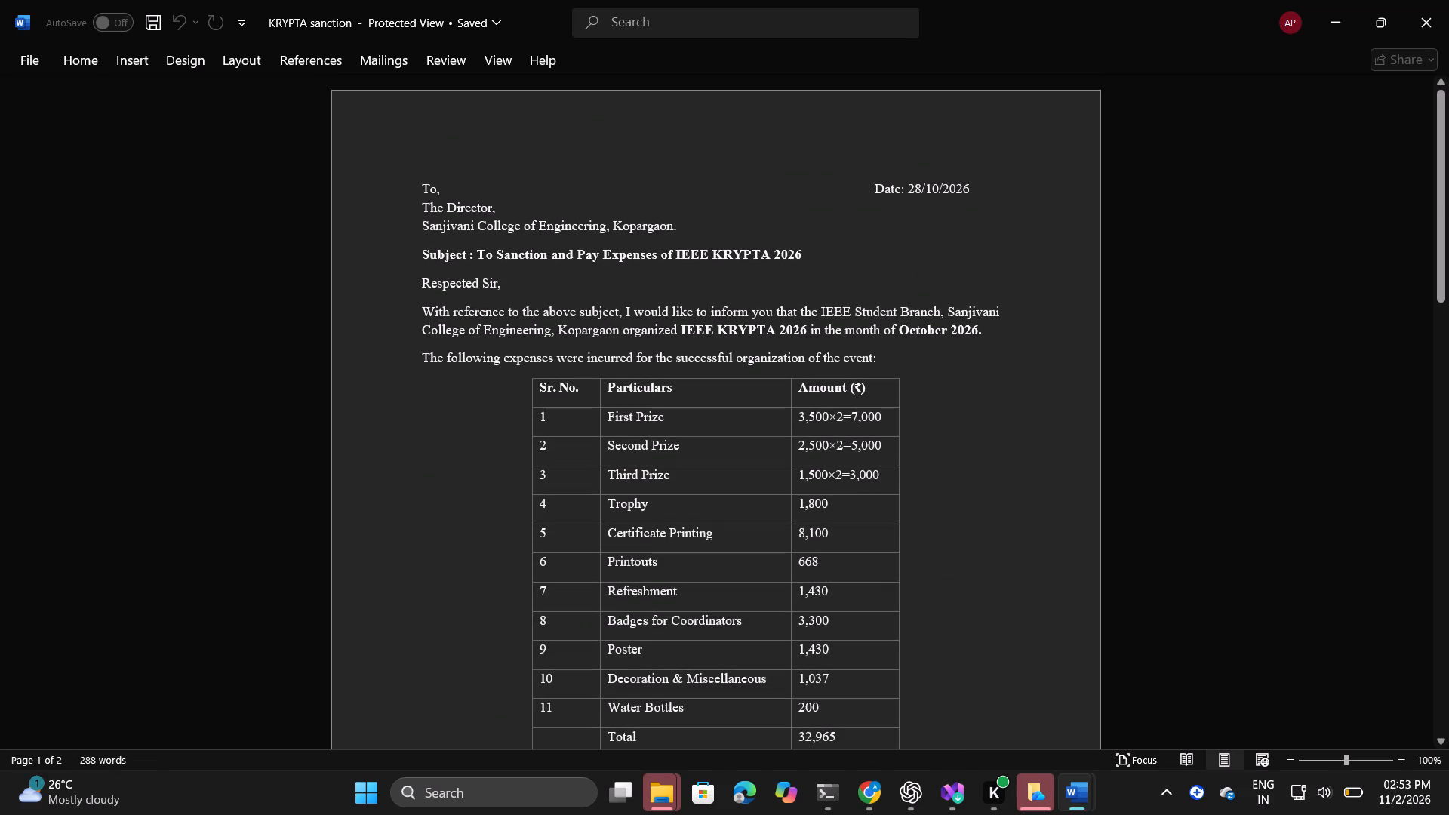
pyautogui.click(533, 381)
pyautogui.click(533, 381)
pyautogui.click(507, 402)
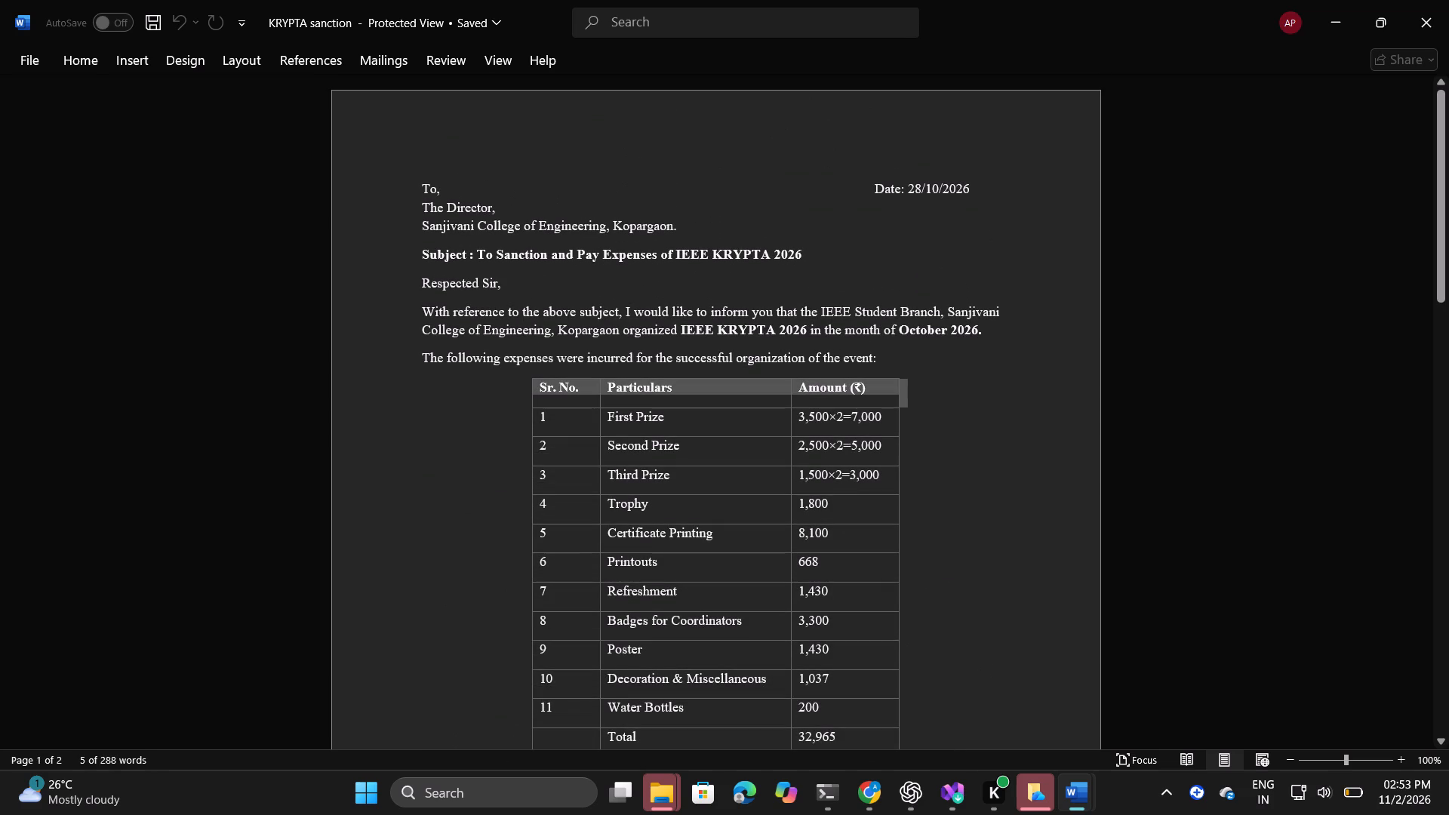
pyautogui.click(515, 374)
pyautogui.moveTo(528, 377); pyautogui.dragTo(754, 536)
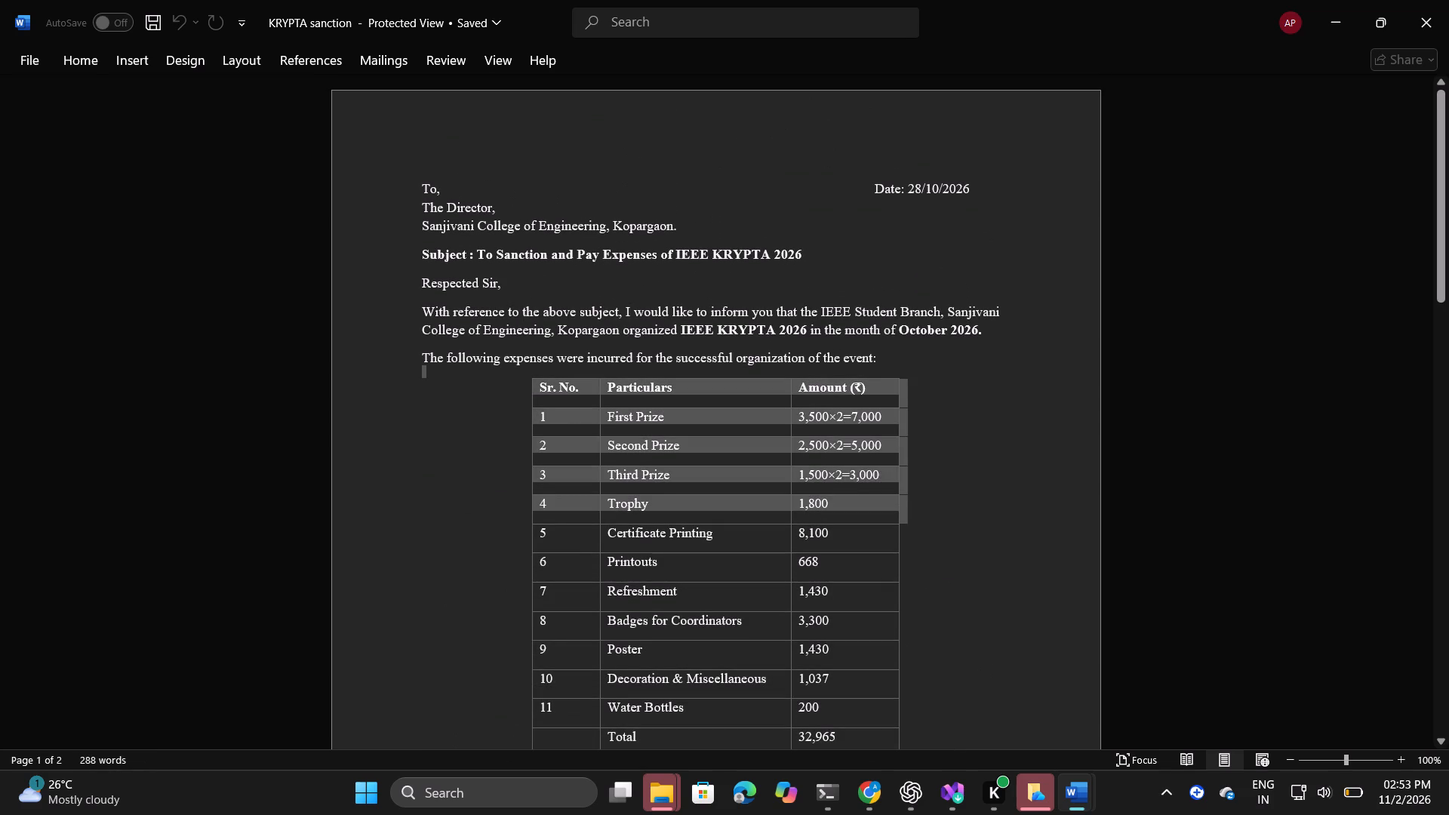
pyautogui.moveTo(754, 536); pyautogui.dragTo(900, 675)
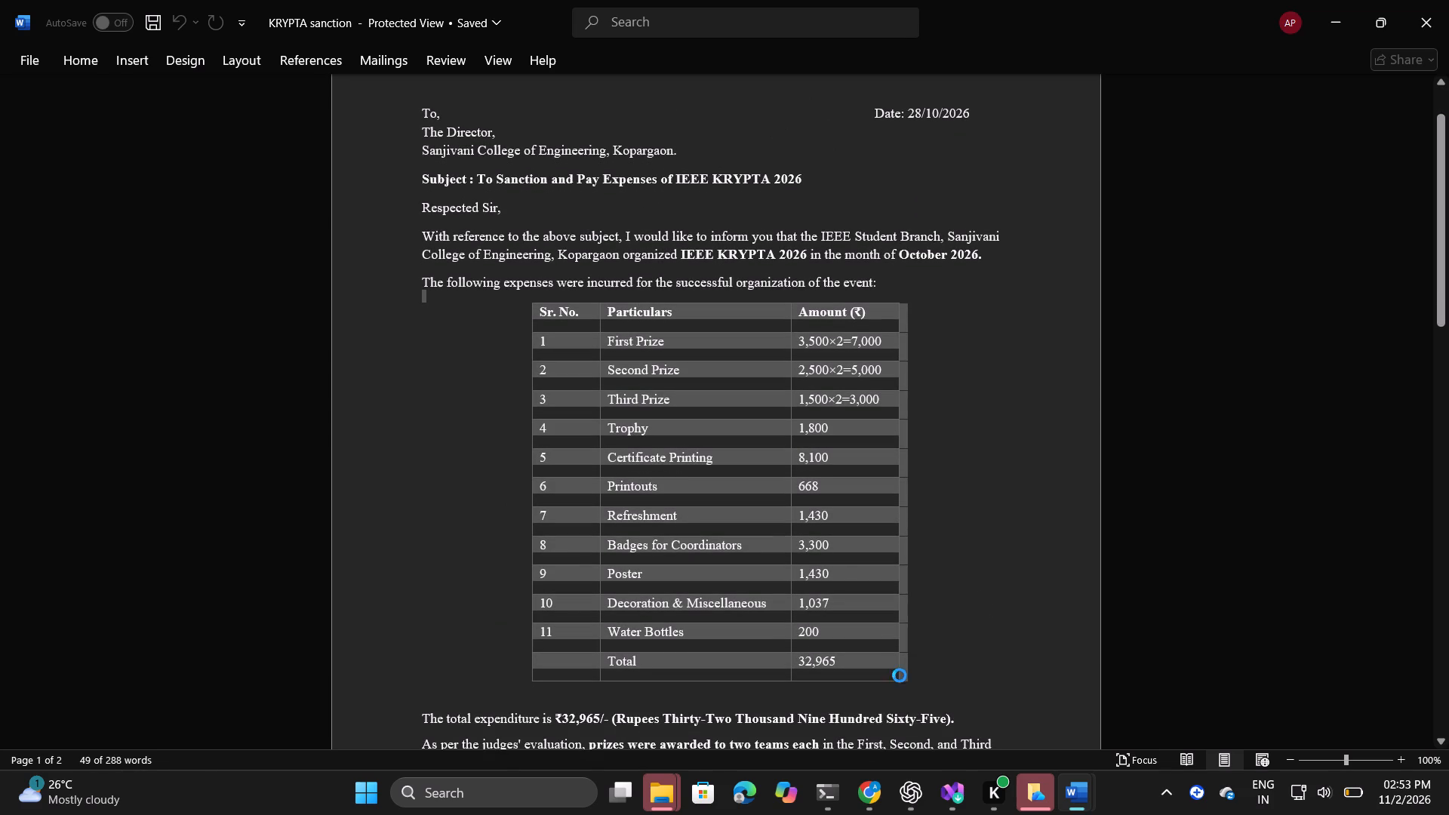
pyautogui.hotkey('ctrl', 'c')
pyautogui.hotkey('alt', 'Tab')
pyautogui.hotkey('ctrl', 'v')
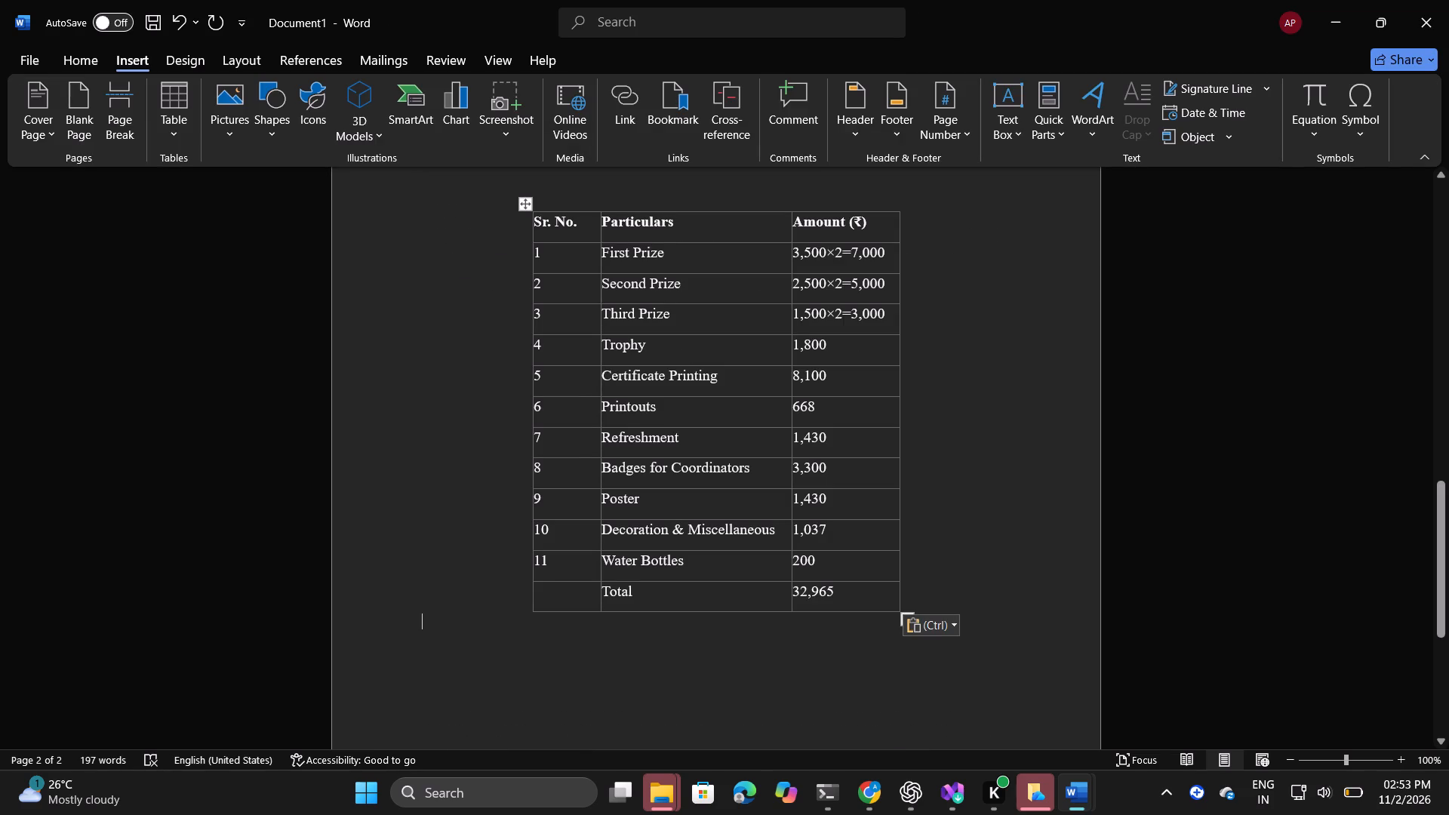
# Insert two empty rows below the Poster row in the pasted expense table.
pyautogui.click(749, 377)
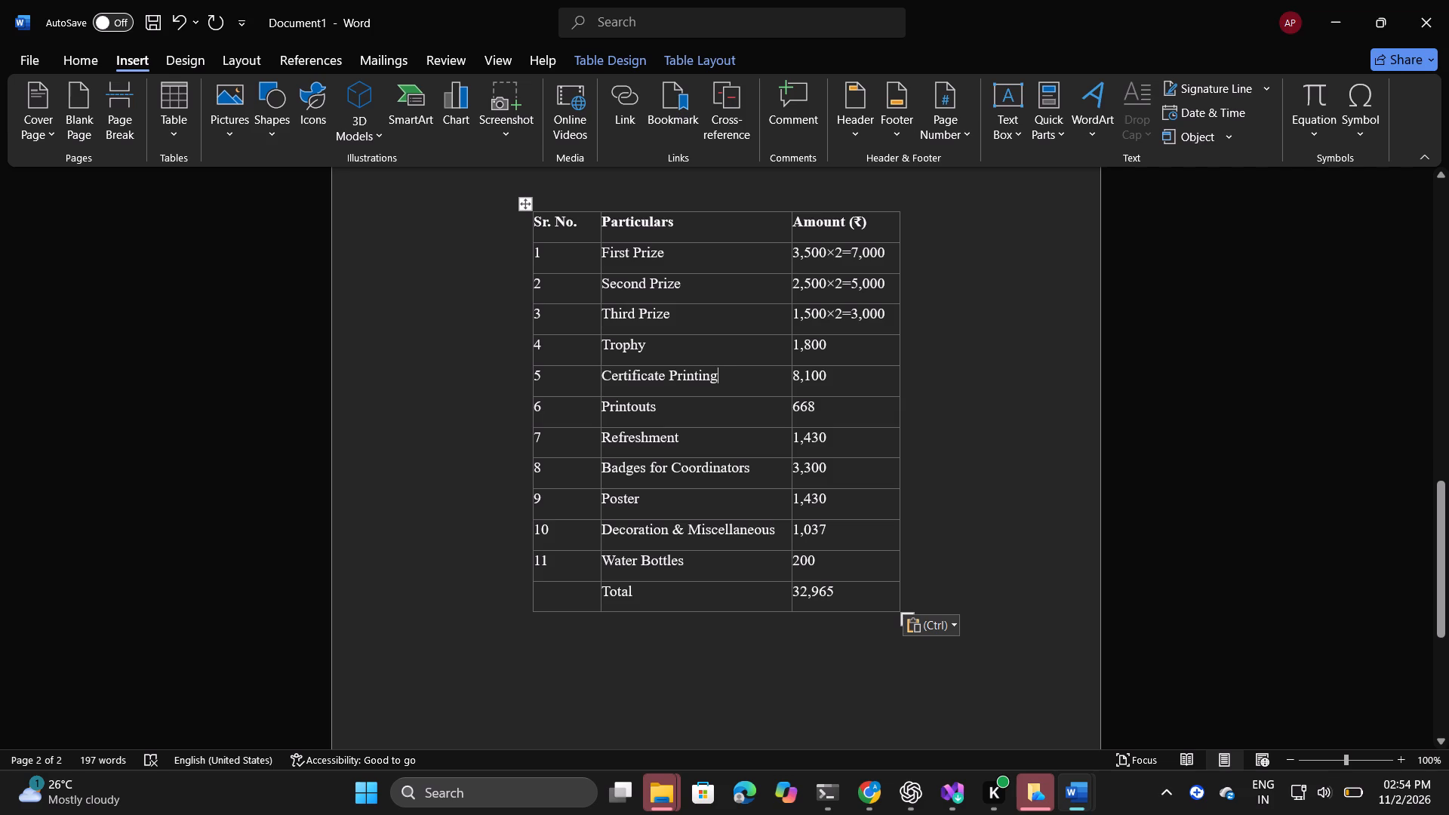
pyautogui.moveTo(832, 503); pyautogui.dragTo(794, 504)
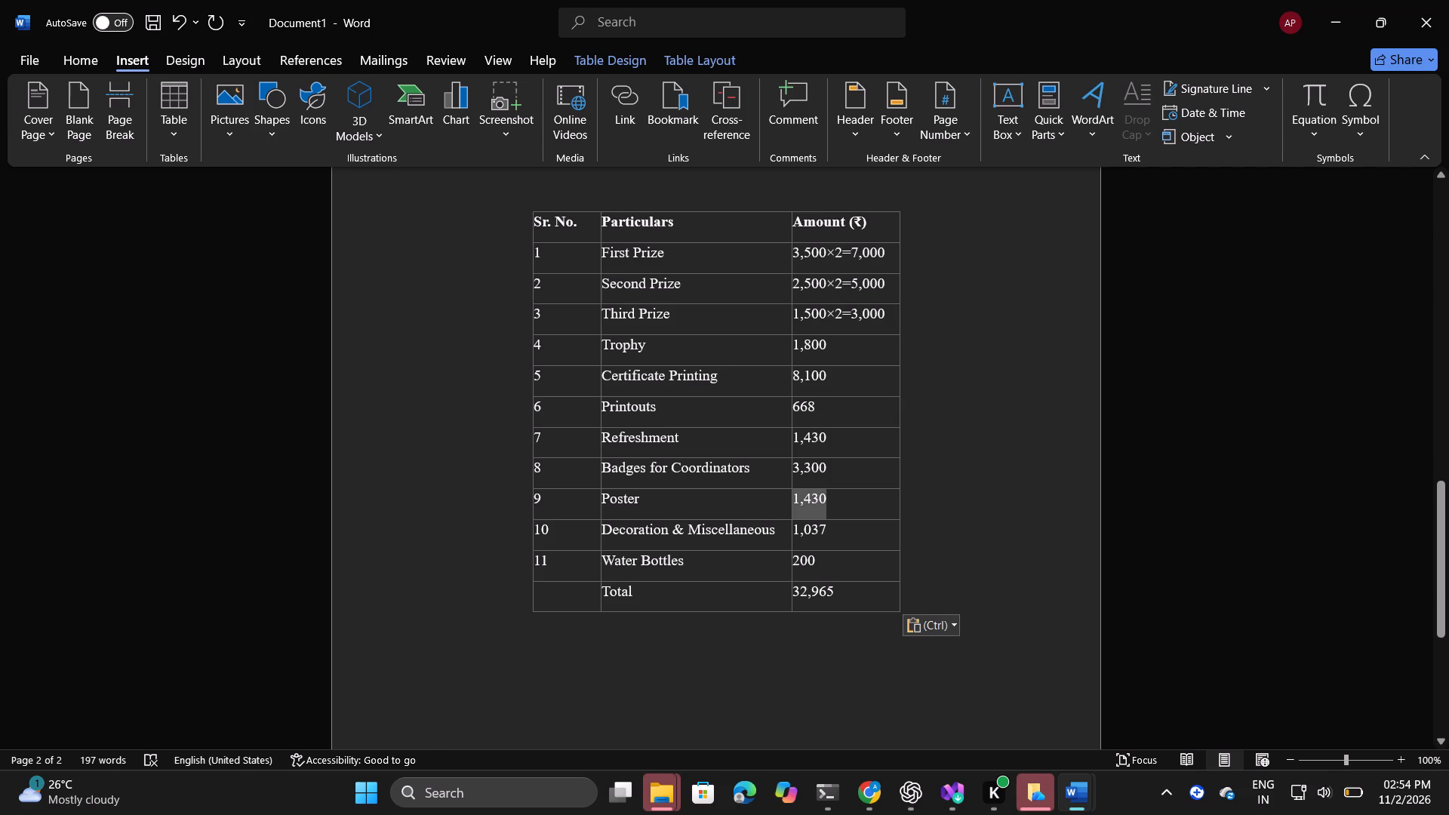
pyautogui.moveTo(794, 504); pyautogui.dragTo(793, 504)
pyautogui.click(793, 504)
pyautogui.moveTo(834, 497); pyautogui.dragTo(764, 503)
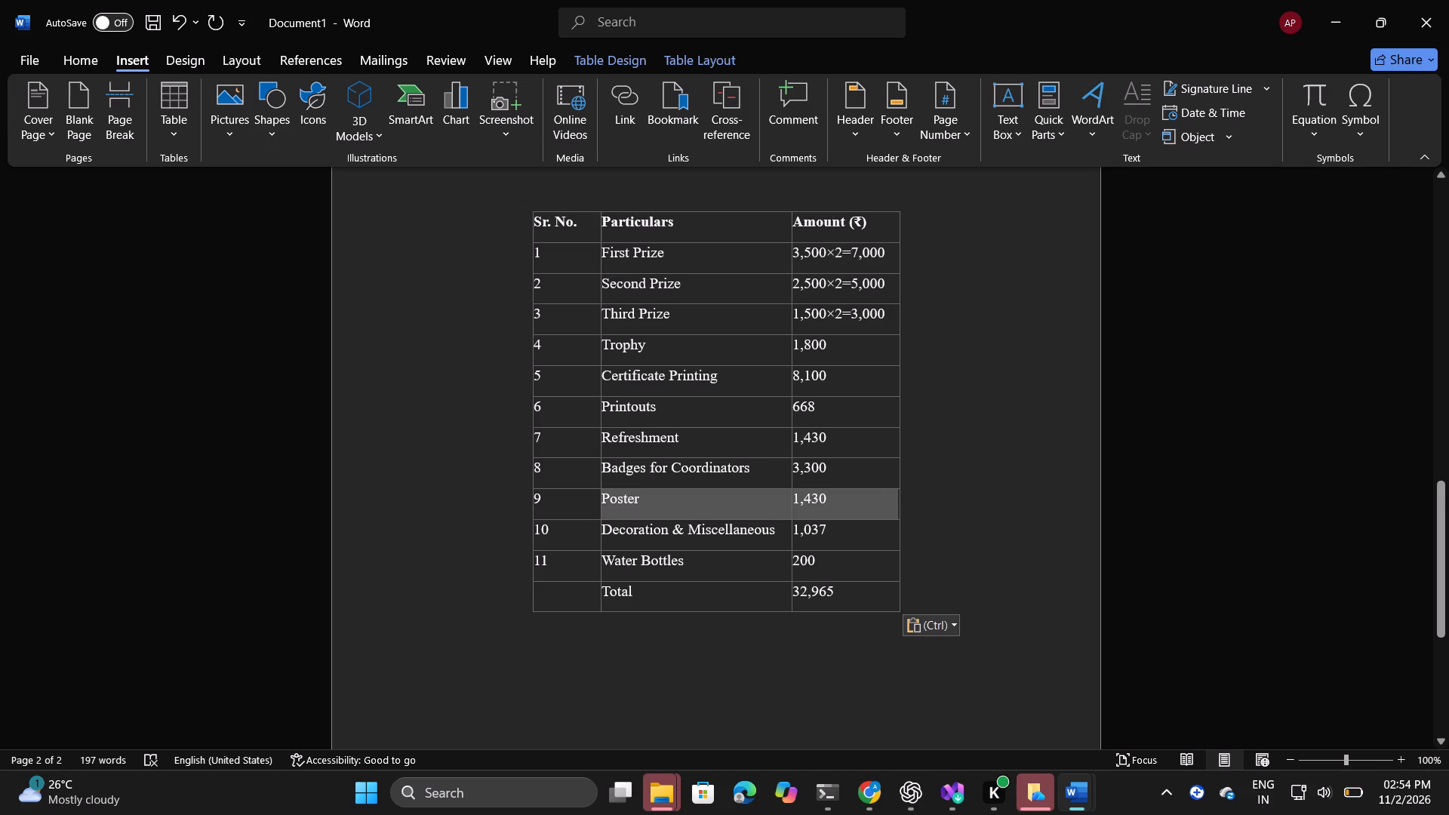
pyautogui.moveTo(764, 503); pyautogui.dragTo(821, 505)
pyautogui.click(821, 505)
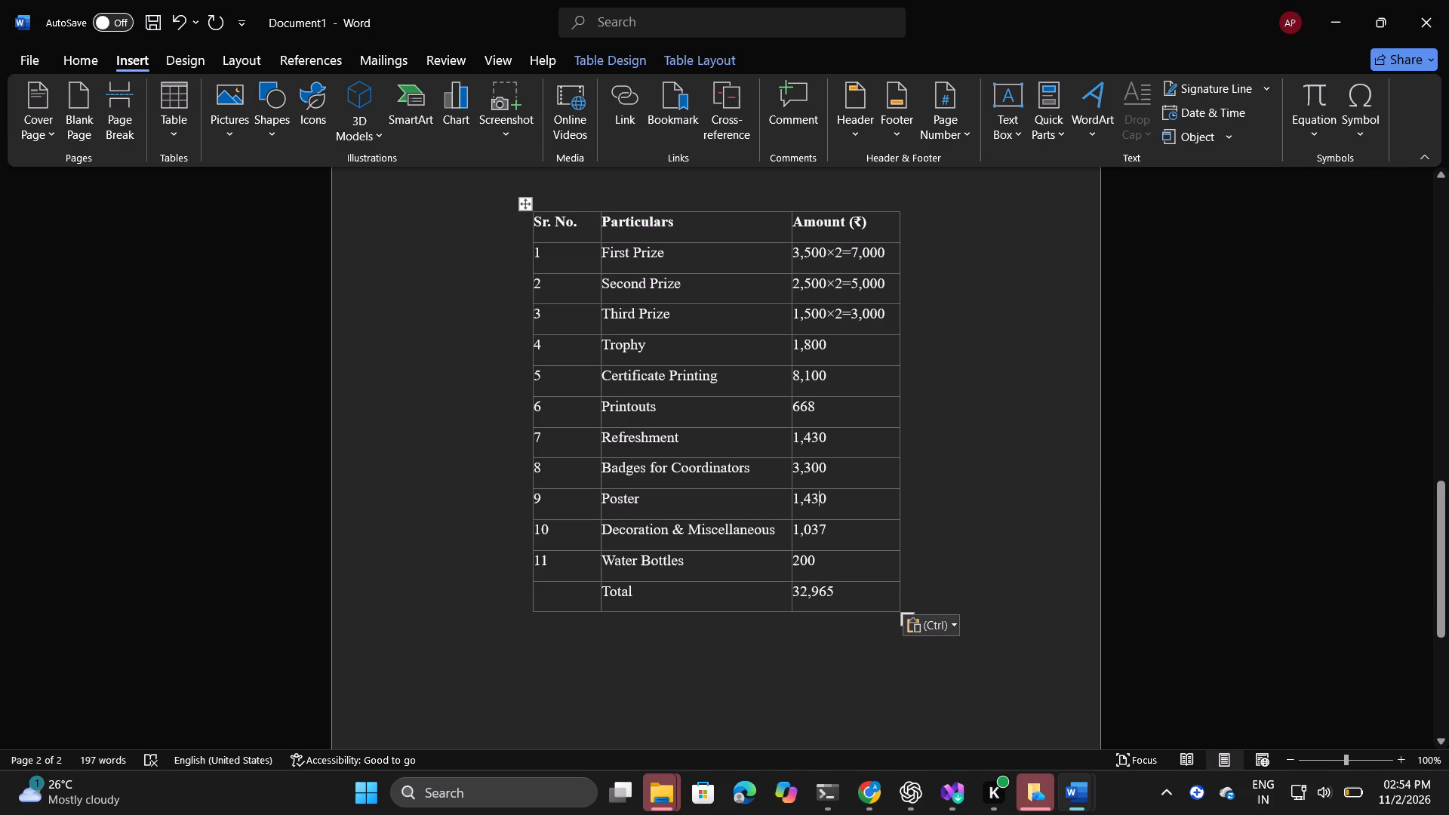
pyautogui.rightClick(722, 519)
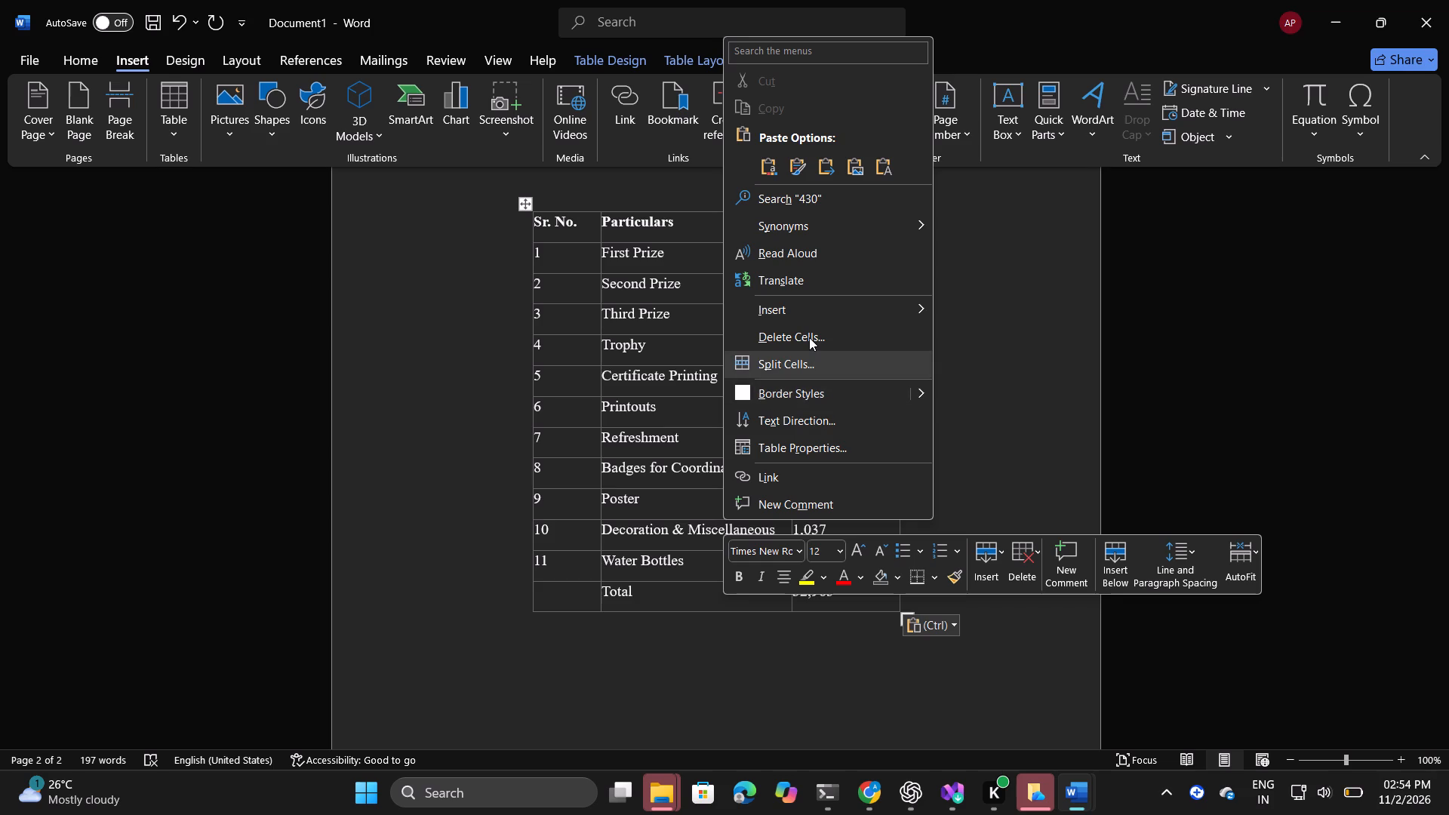
pyautogui.click(815, 312)
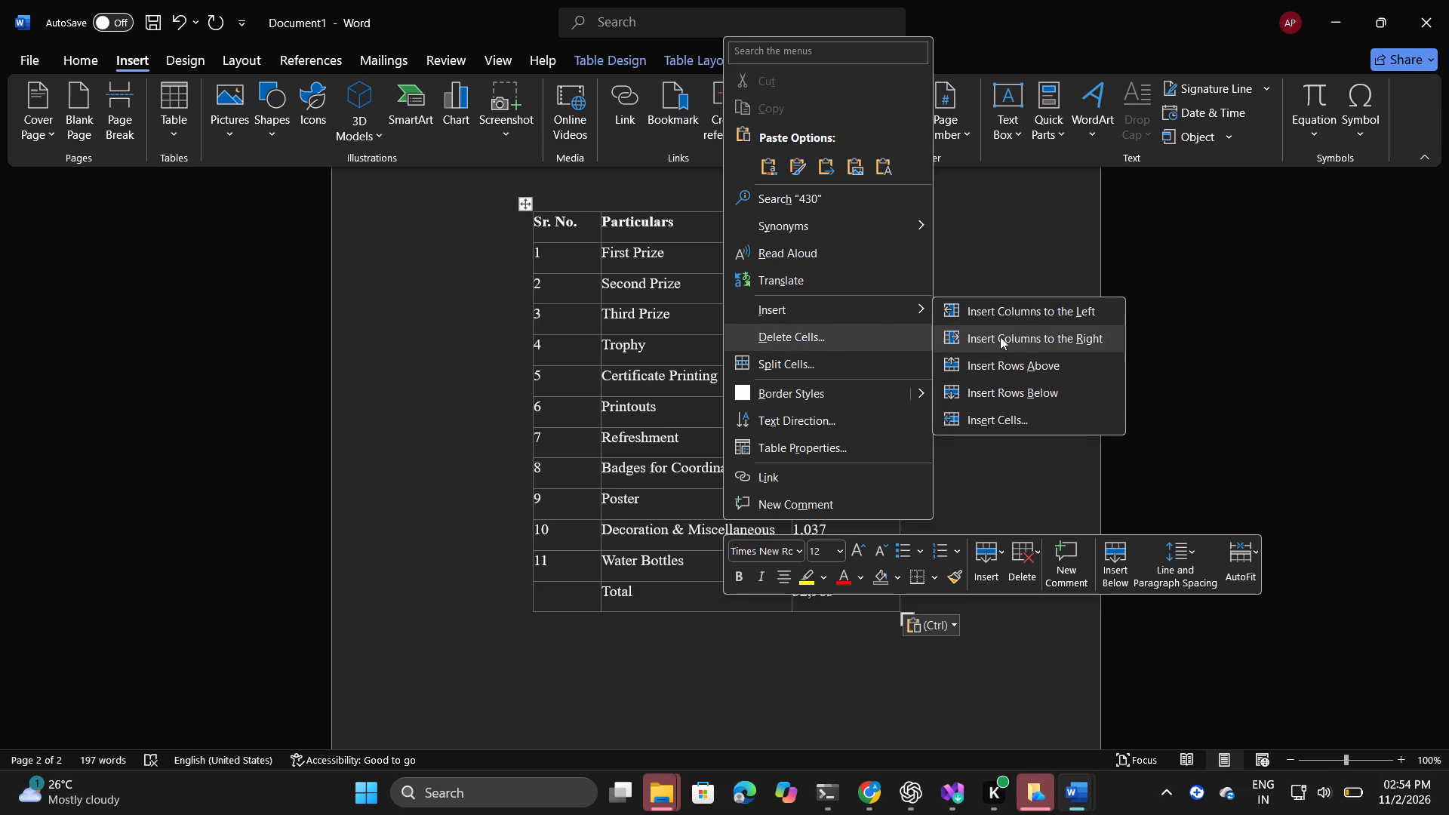
pyautogui.click(985, 381)
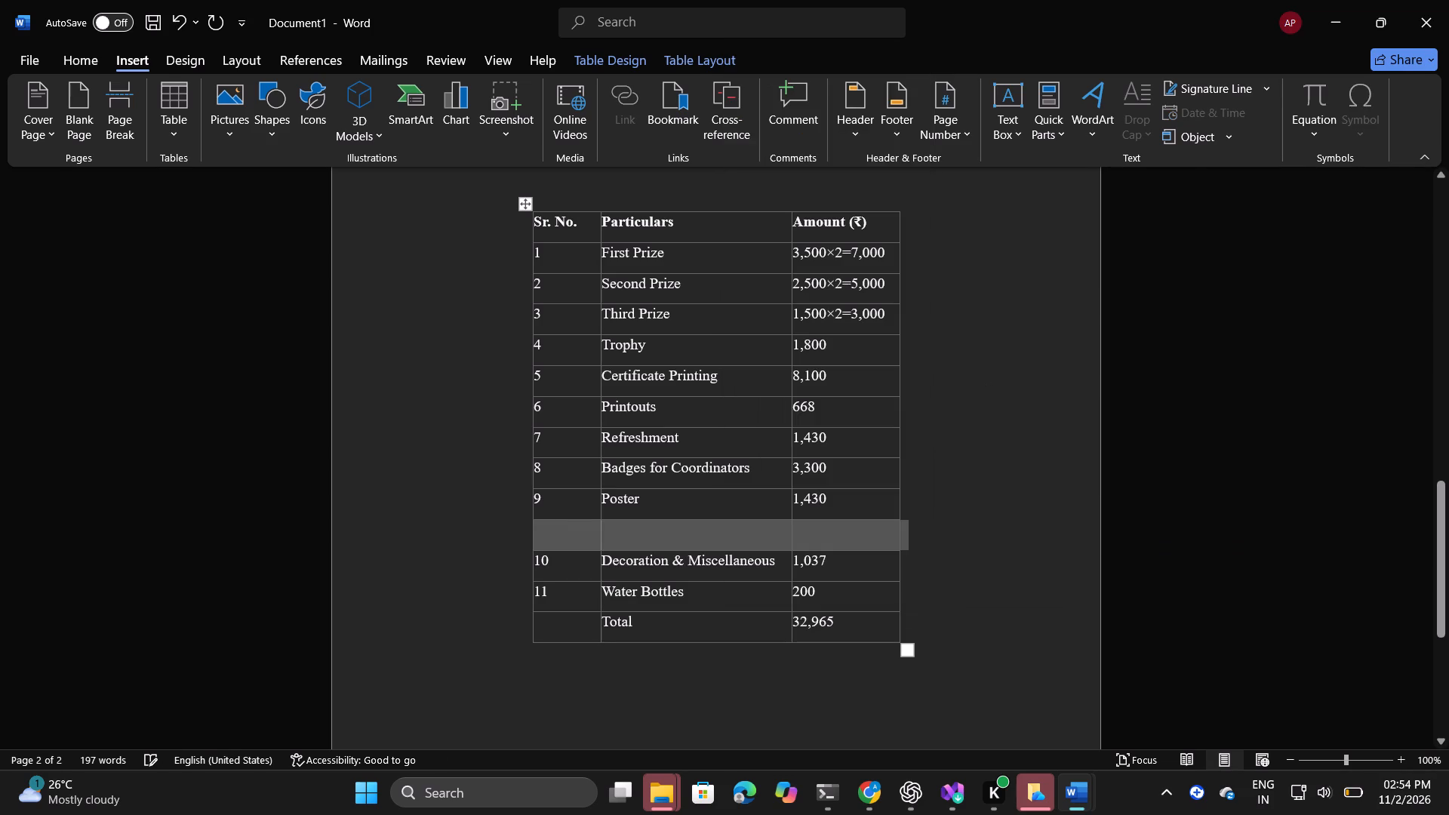
pyautogui.rightClick(685, 552)
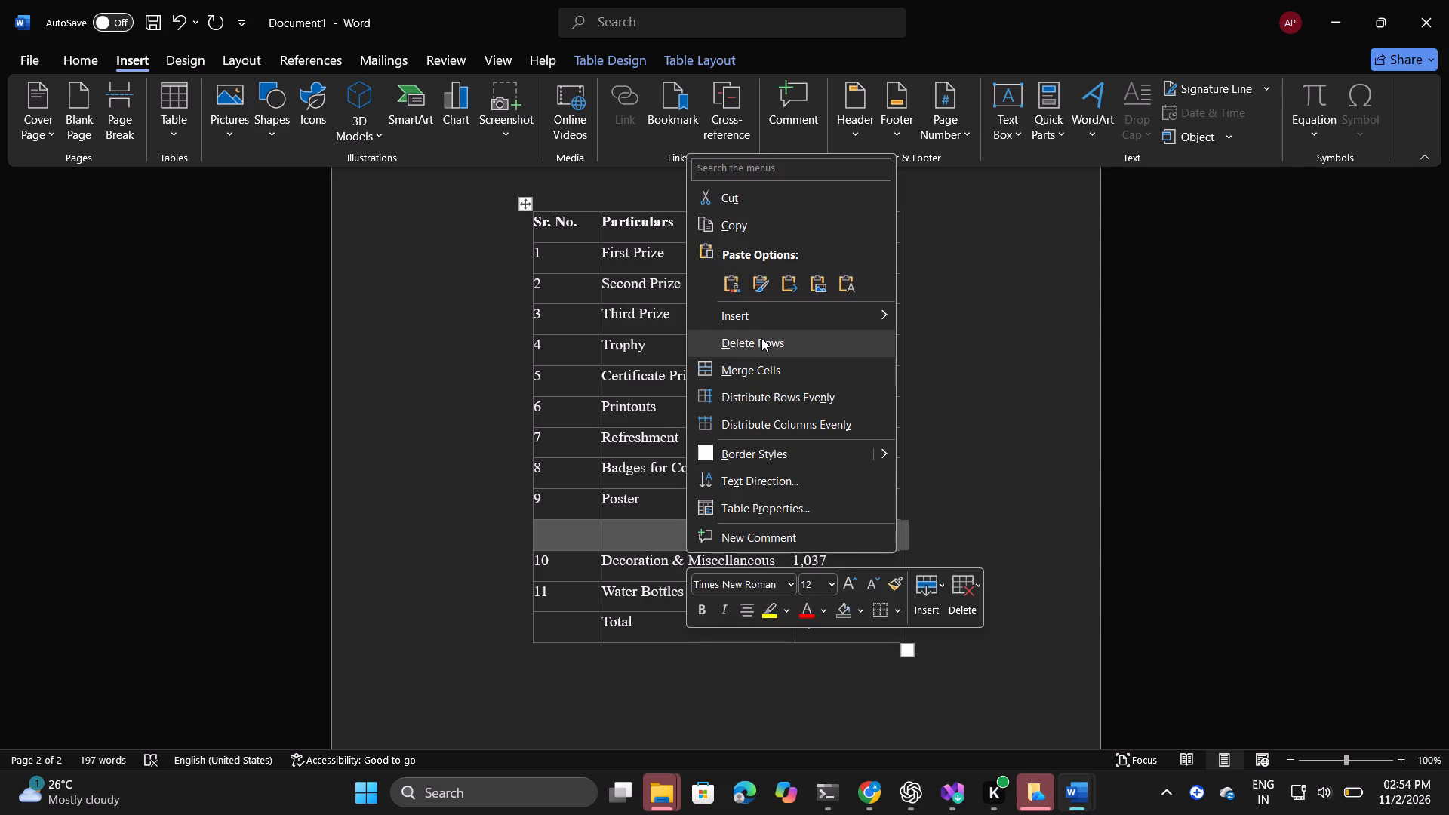
pyautogui.click(768, 317)
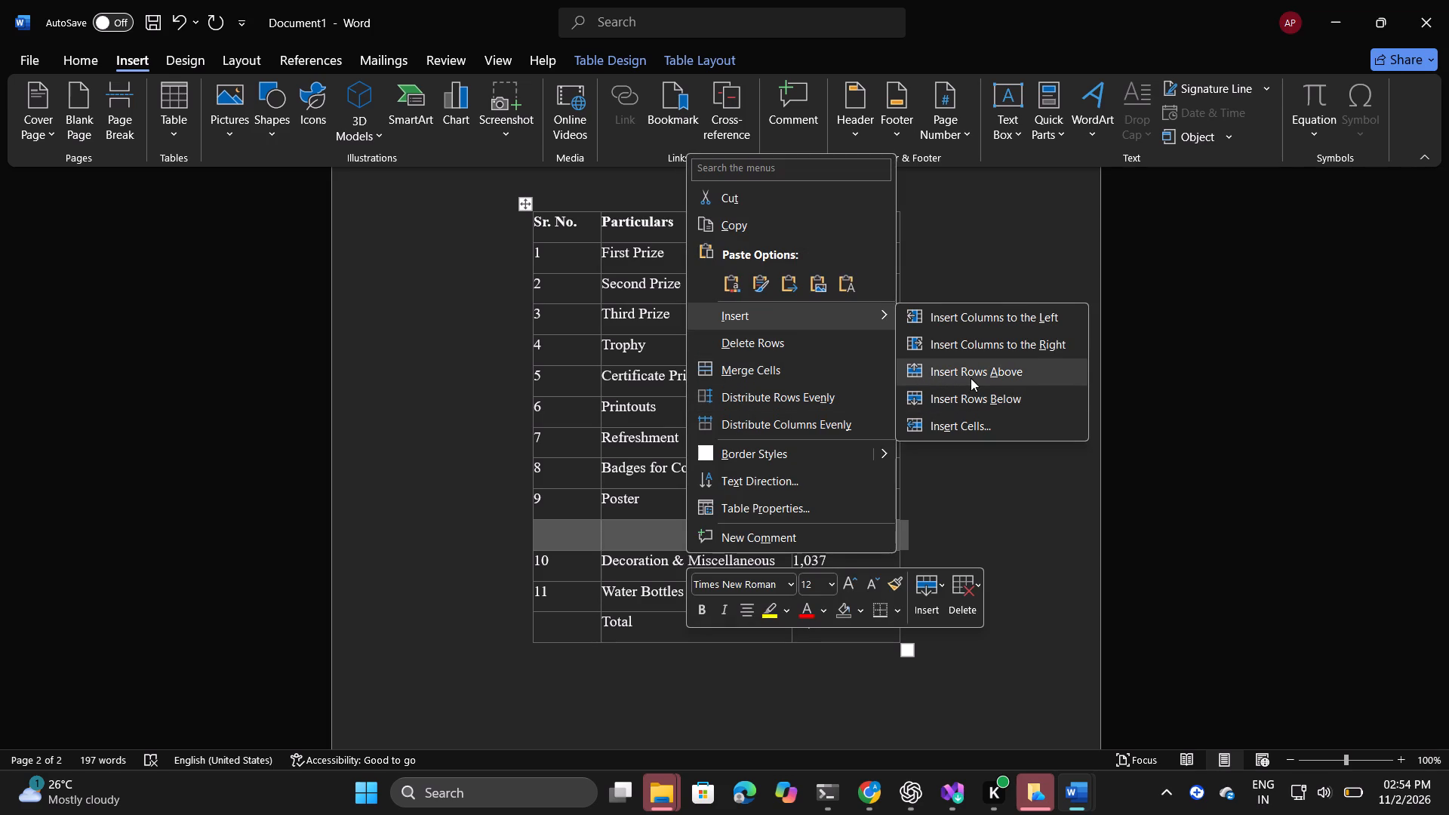
pyautogui.click(965, 395)
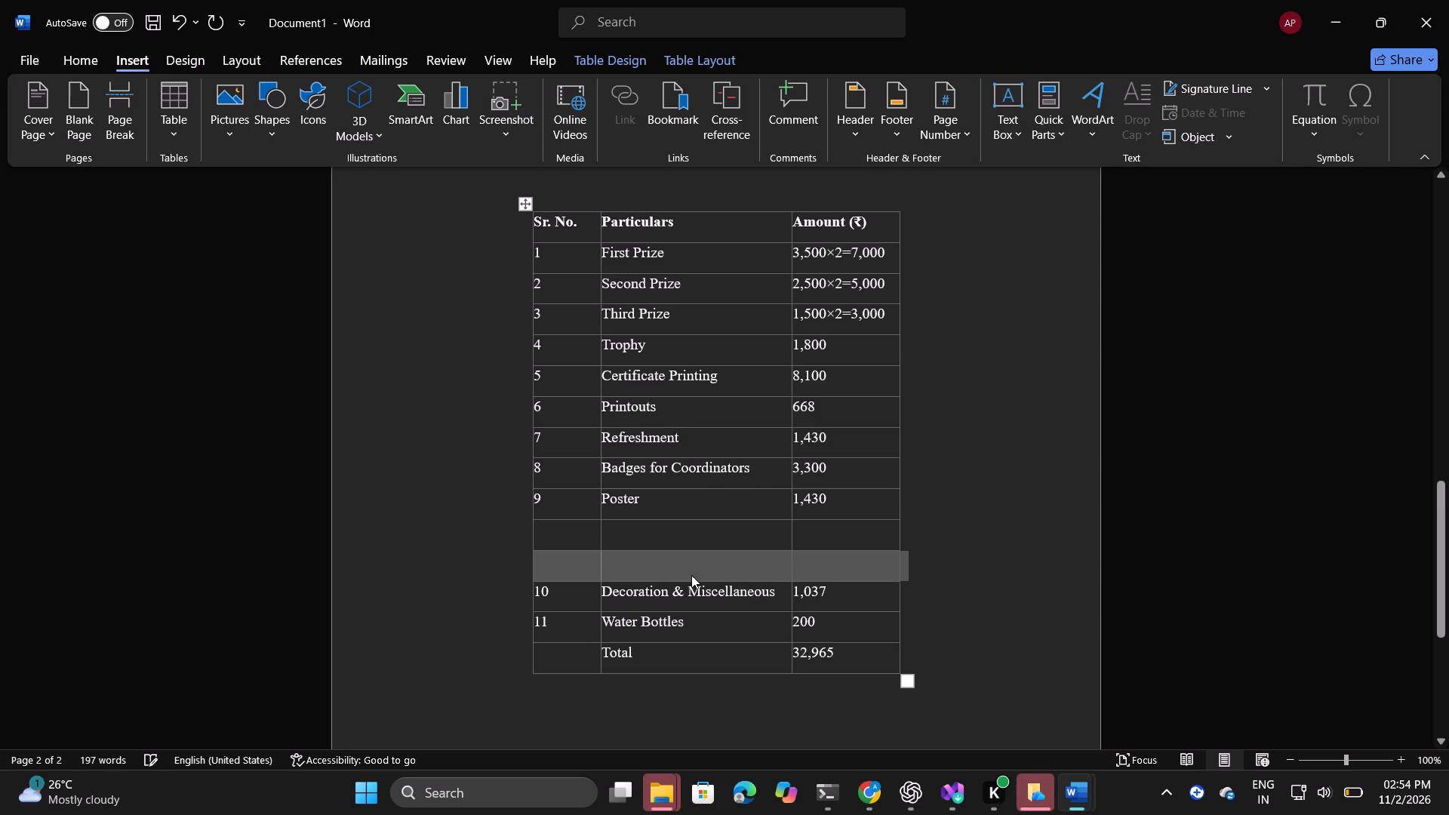
# Enter serial number 10 in the first empty row below the Poster row.
pyautogui.click(607, 524)
pyautogui.click(577, 529)
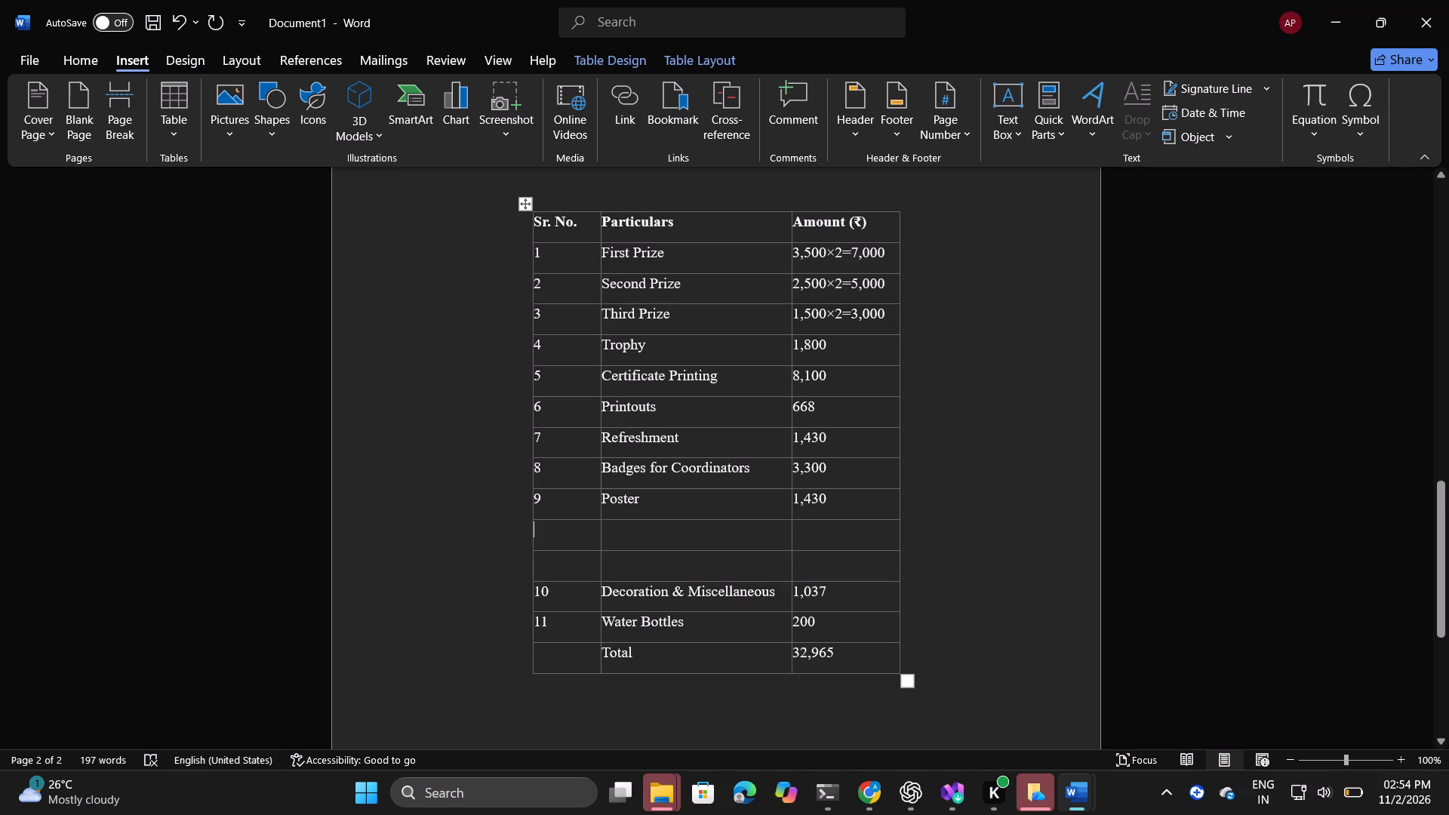
pyautogui.write('10')
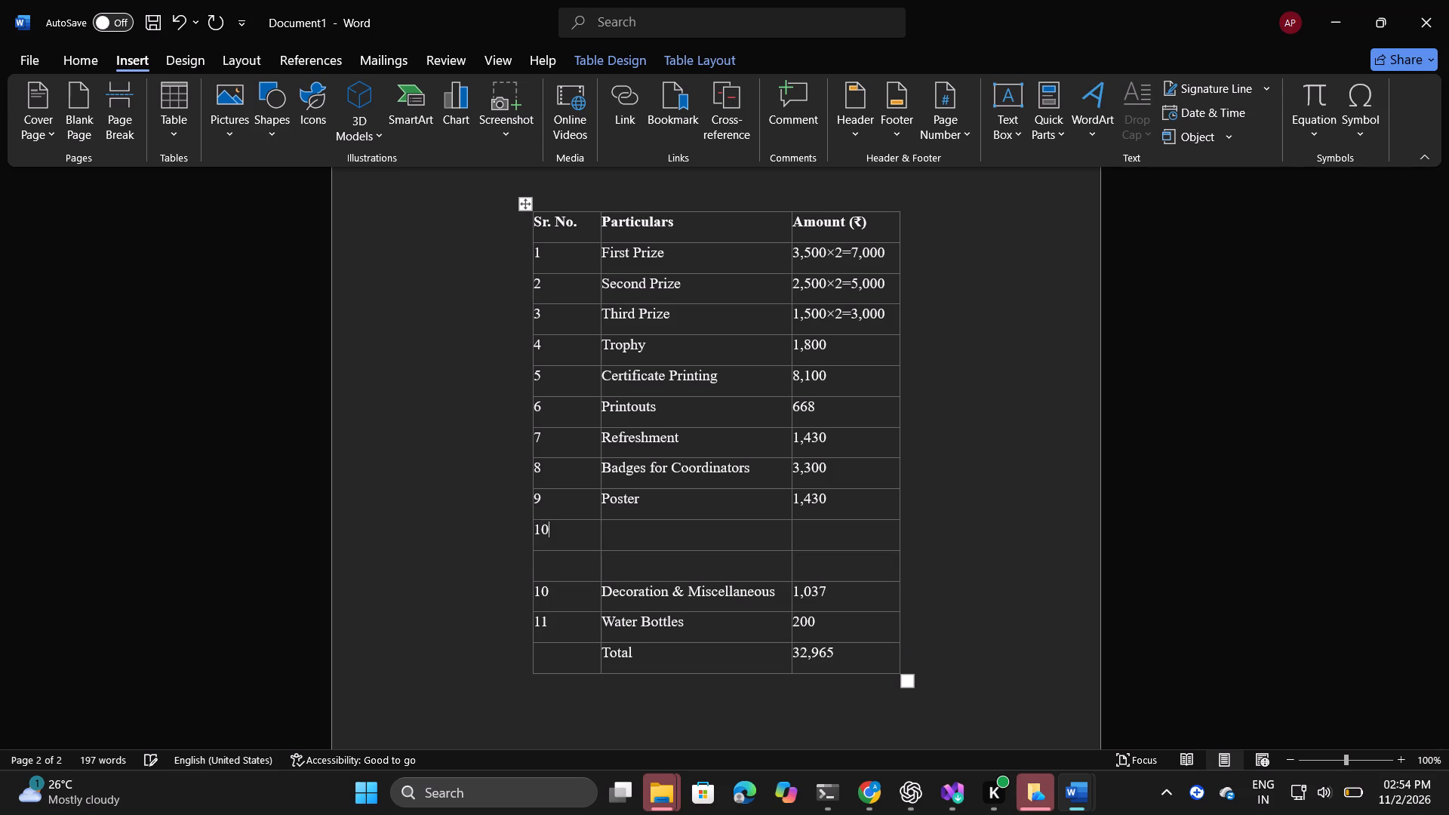
pyautogui.click(637, 531)
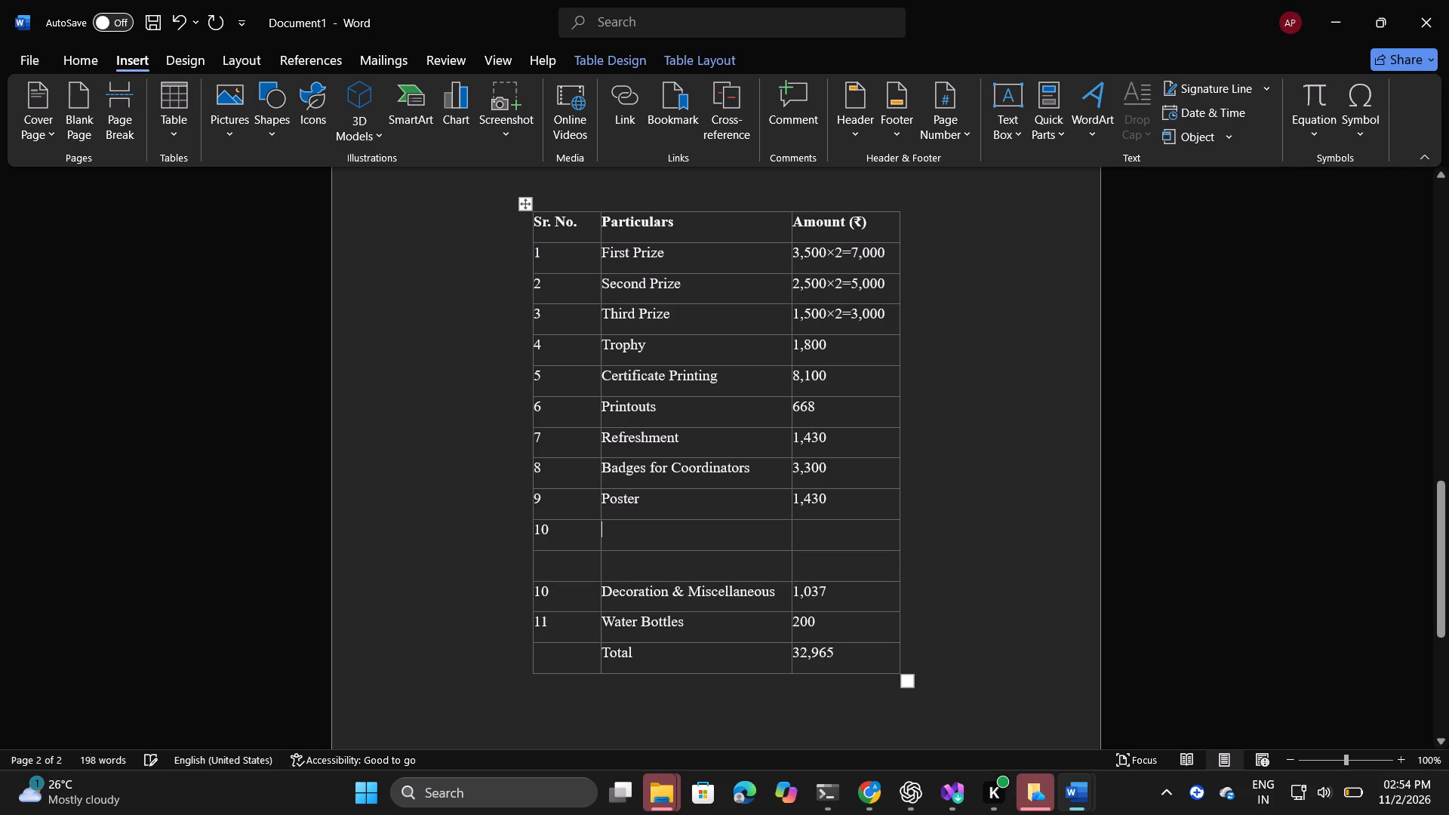
# Replace the Poster entry in row 9 with "Flex Printing".
pyautogui.click(663, 496)
pyautogui.press('BackSpace')
pyautogui.press('BackSpace')
pyautogui.press('BackSpace')
pyautogui.press('BackSpace')
pyautogui.press('BackSpace')
pyautogui.press('BackSpace')
pyautogui.write('Flex')
pyautogui.press('space')
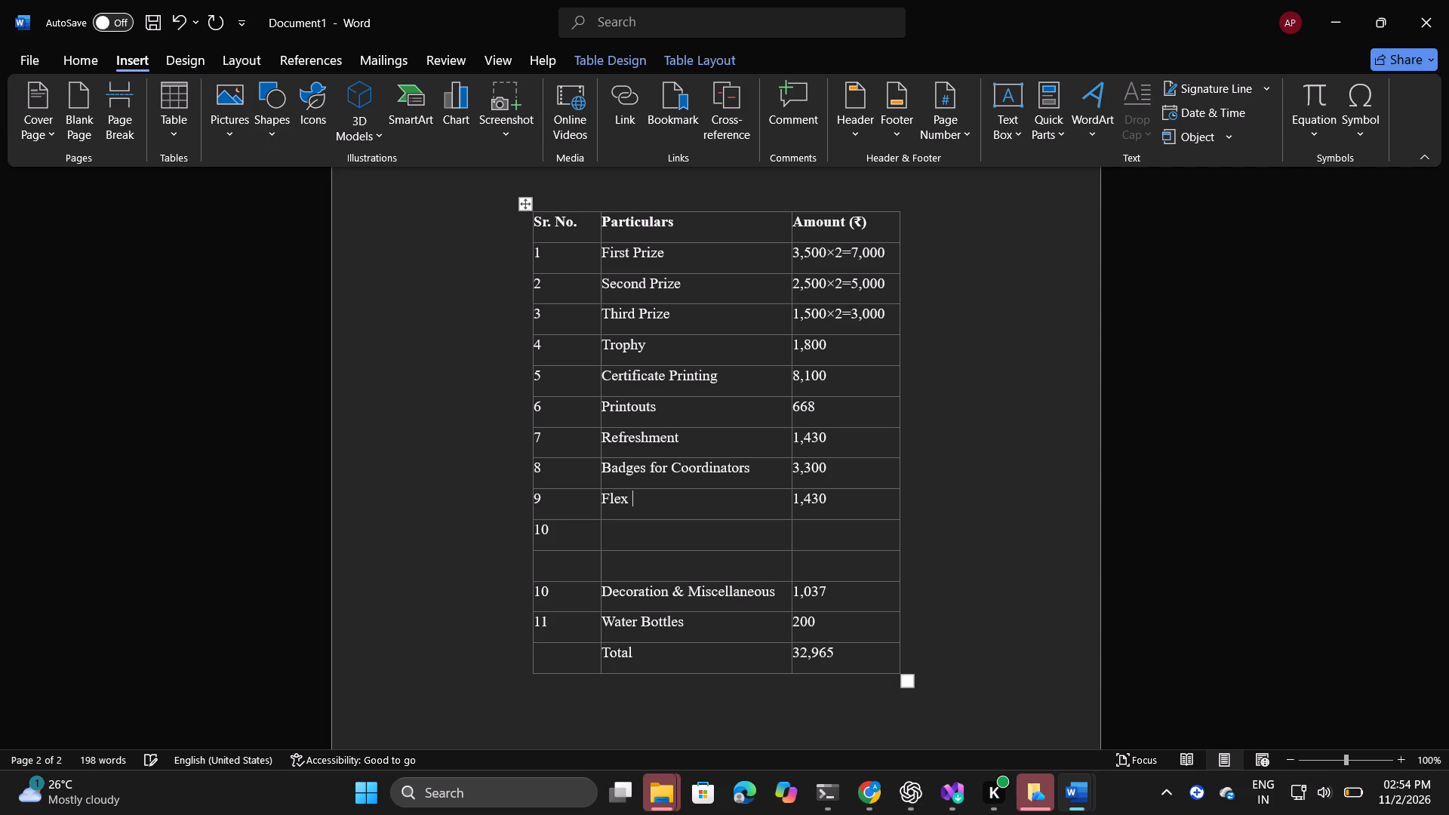
pyautogui.write('Printing')
pyautogui.press('space')
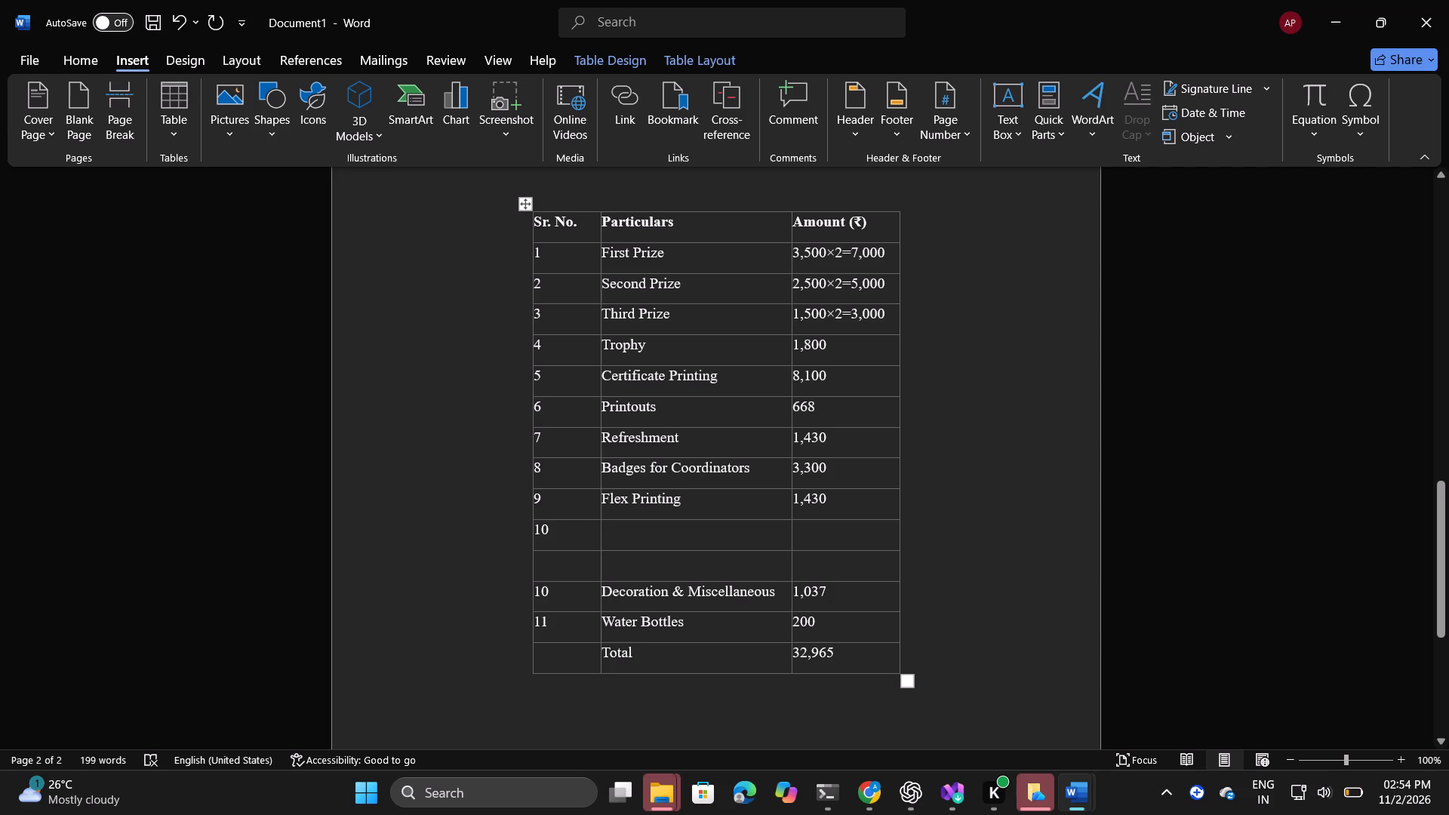
# Set the Flex Printing amount in row 9 to 800.
pyautogui.moveTo(888, 495); pyautogui.dragTo(784, 492)
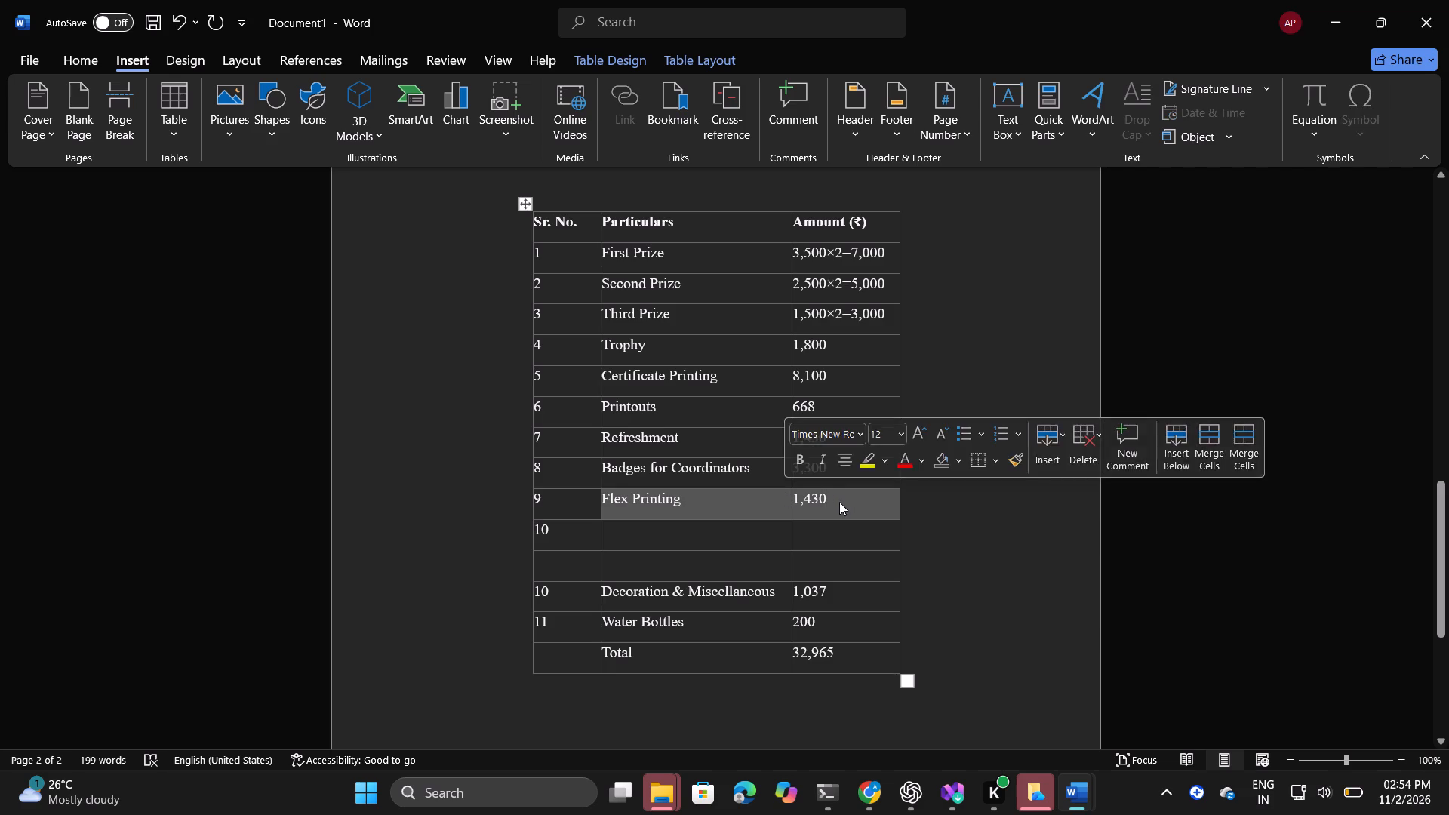
pyautogui.click(839, 502)
pyautogui.press('BackSpace')
pyautogui.press('BackSpace')
pyautogui.press('BackSpace')
pyautogui.press('BackSpace')
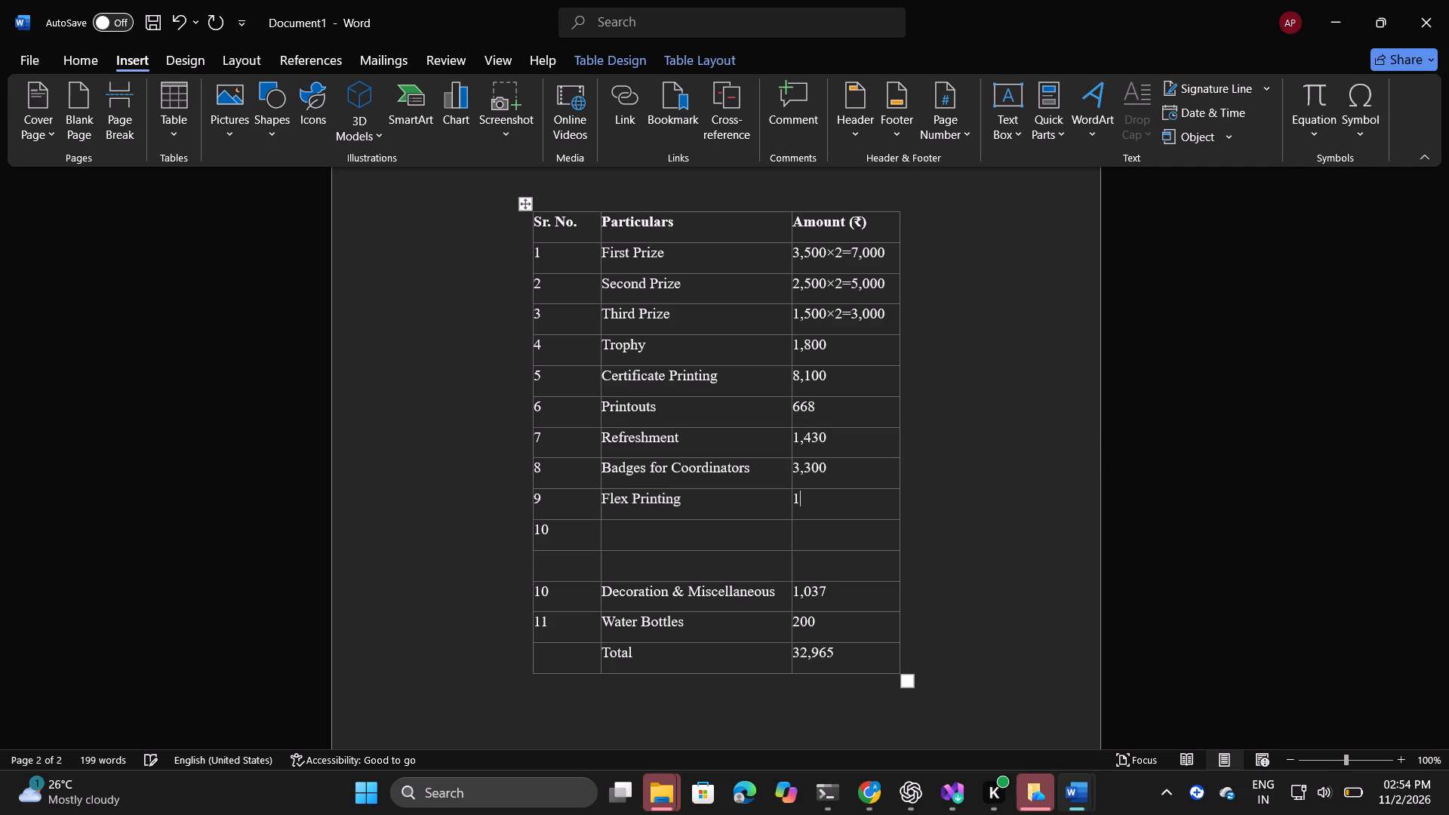
pyautogui.press('BackSpace')
pyautogui.write('800')
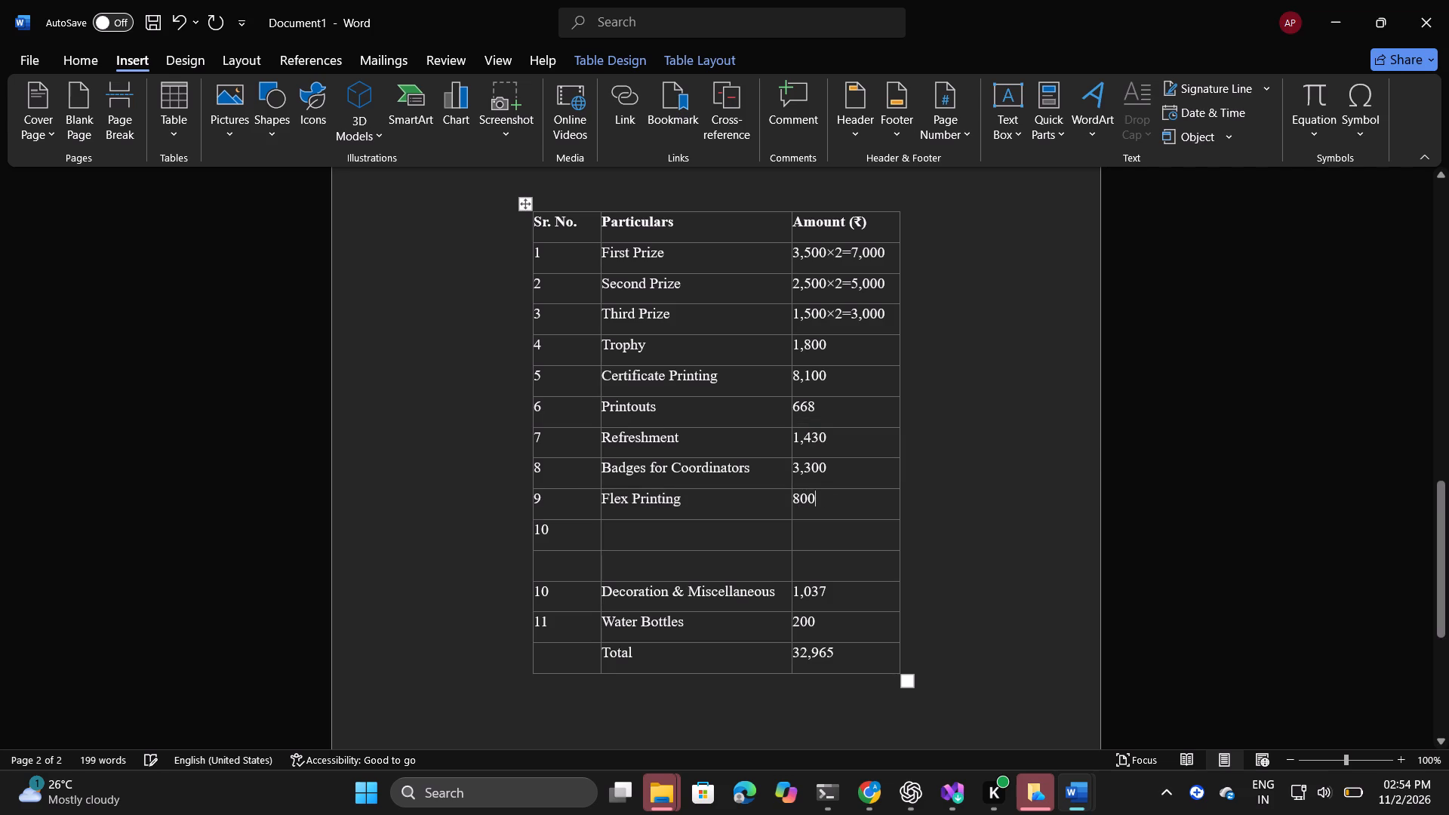
# Fill the new row 10 of the expense table with the particulars "Frame Making" and the amount 830.
pyautogui.click(687, 528)
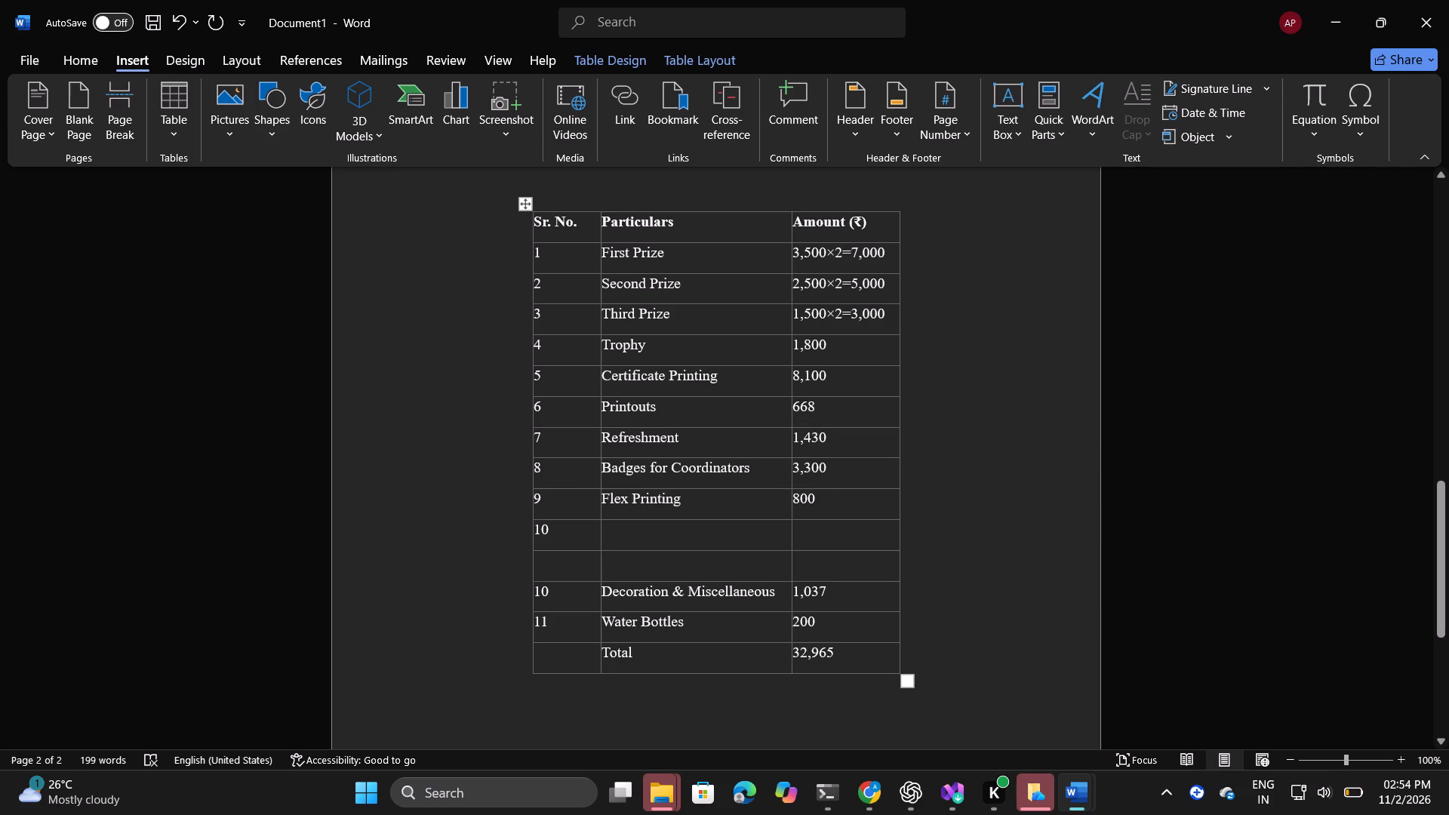
pyautogui.write('Fram')
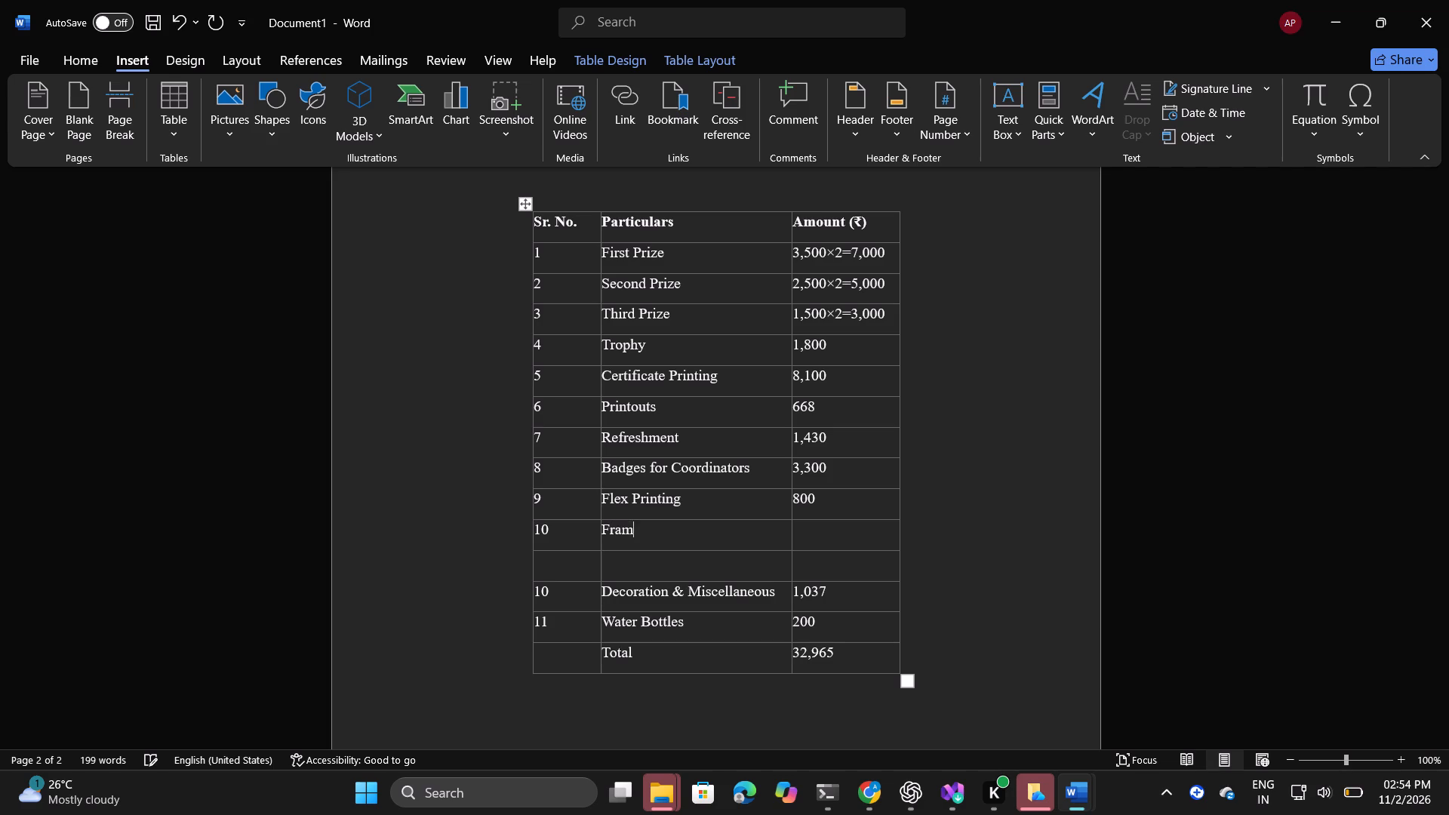
pyautogui.write('e Making')
pyautogui.press('space')
pyautogui.click(834, 537)
pyautogui.write('830')
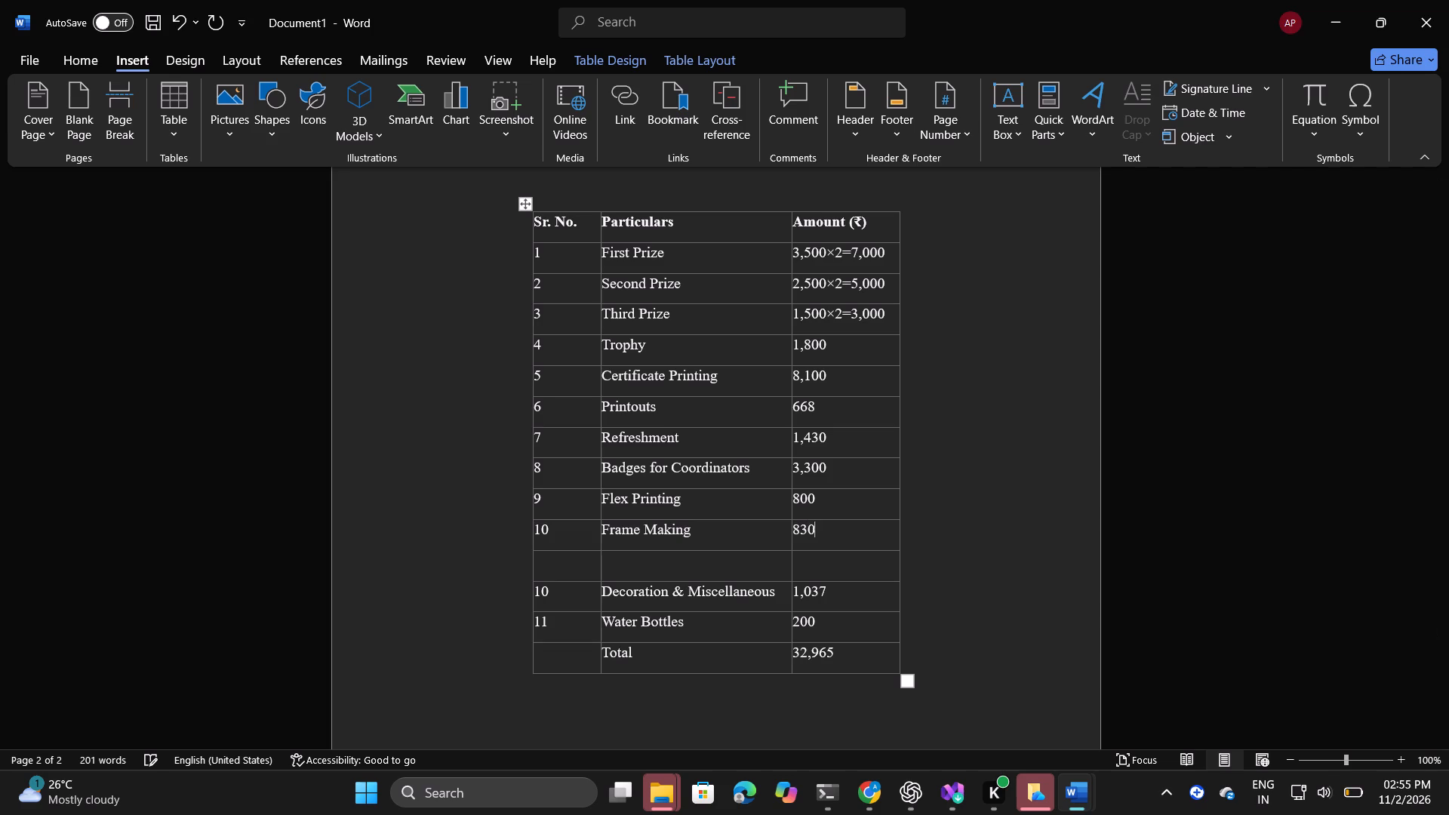
# Enter serial number 11 in the empty row below Frame Making and move to its Particulars cell.
pyautogui.click(568, 564)
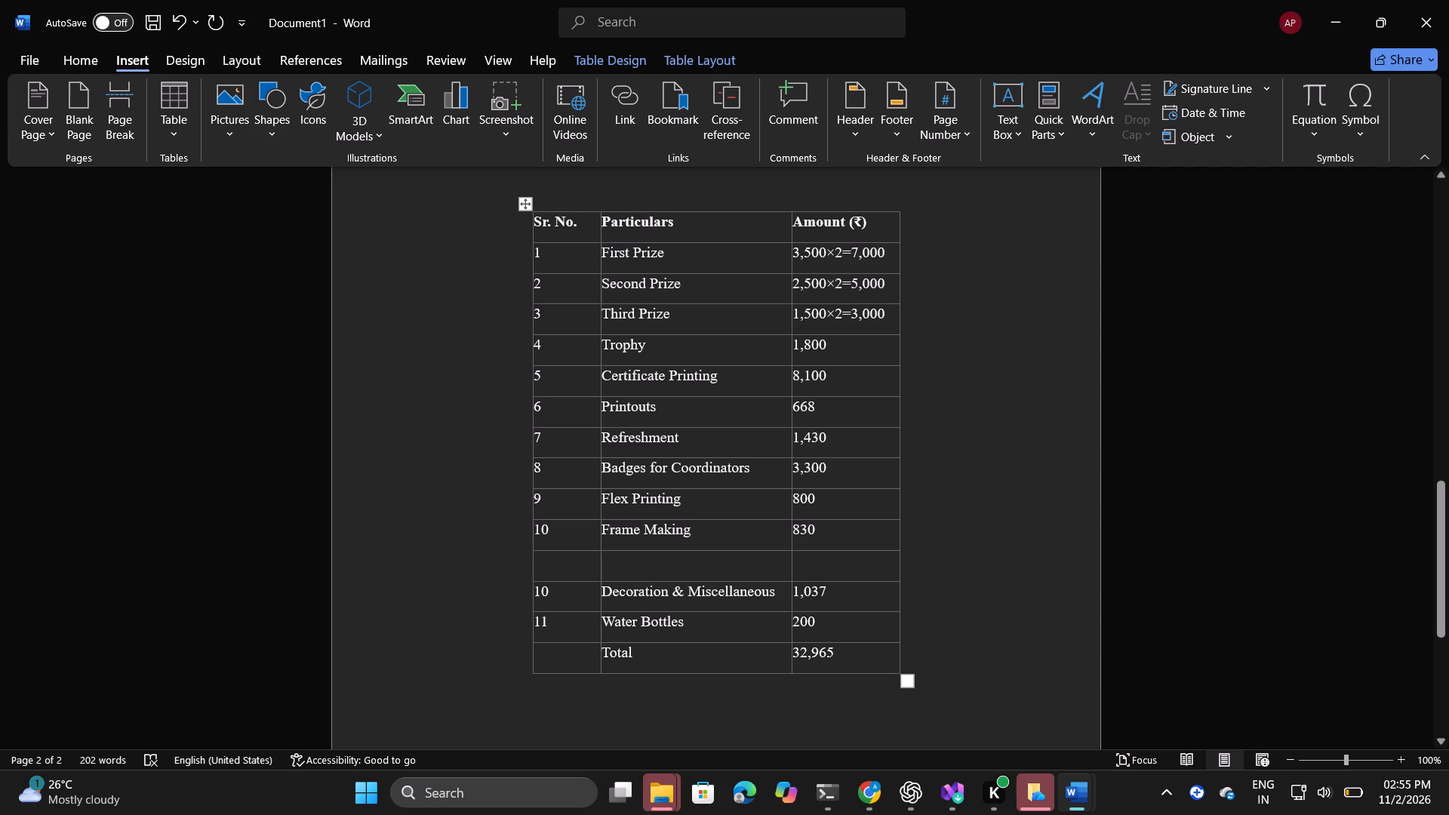
pyautogui.write('11')
pyautogui.click(655, 559)
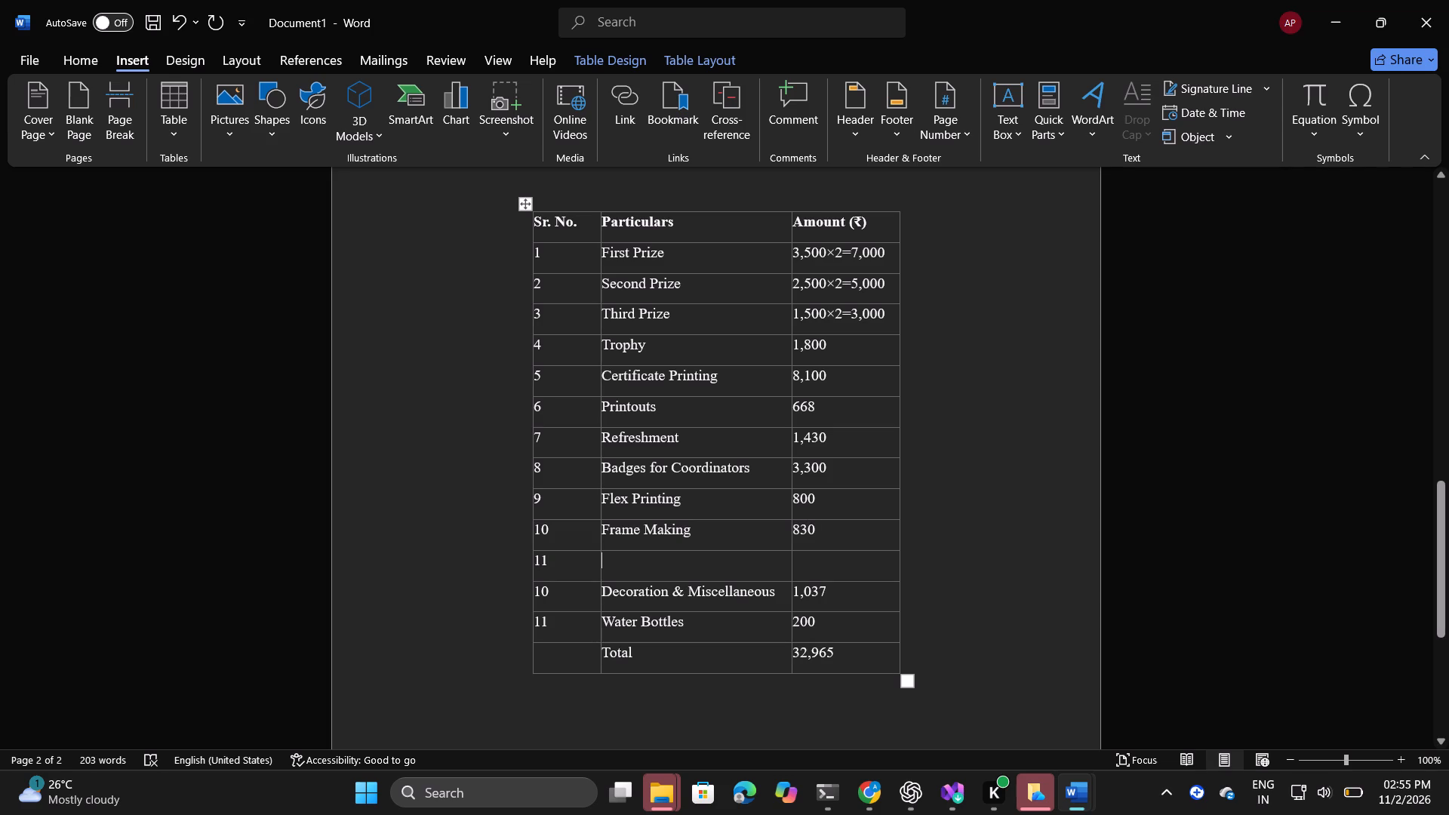
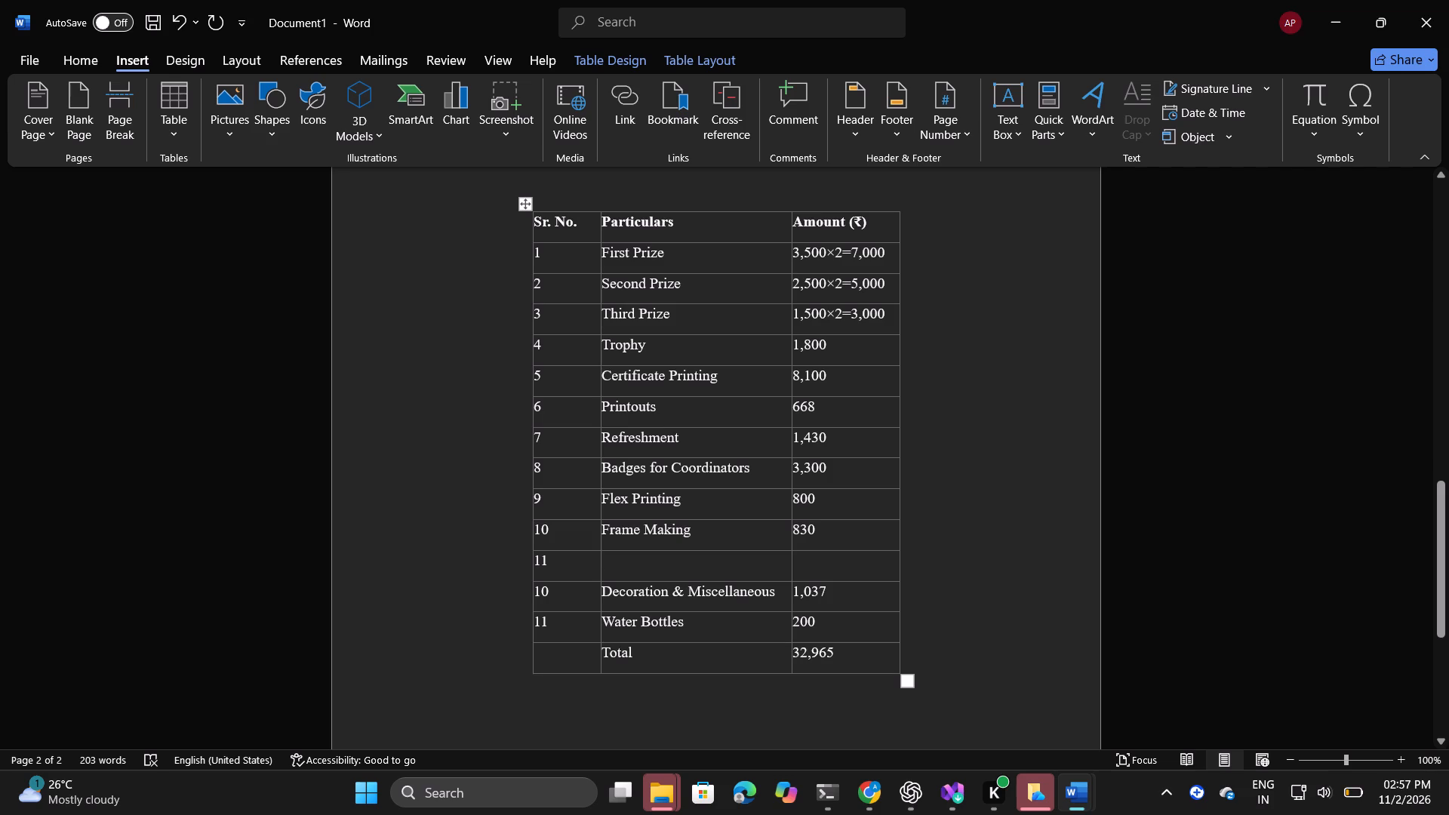
# Copy the word "Decoration" from the Decoration & Miscellaneous entry into the empty Particulars cell of the new row 11.
pyautogui.moveTo(771, 592); pyautogui.dragTo(670, 589)
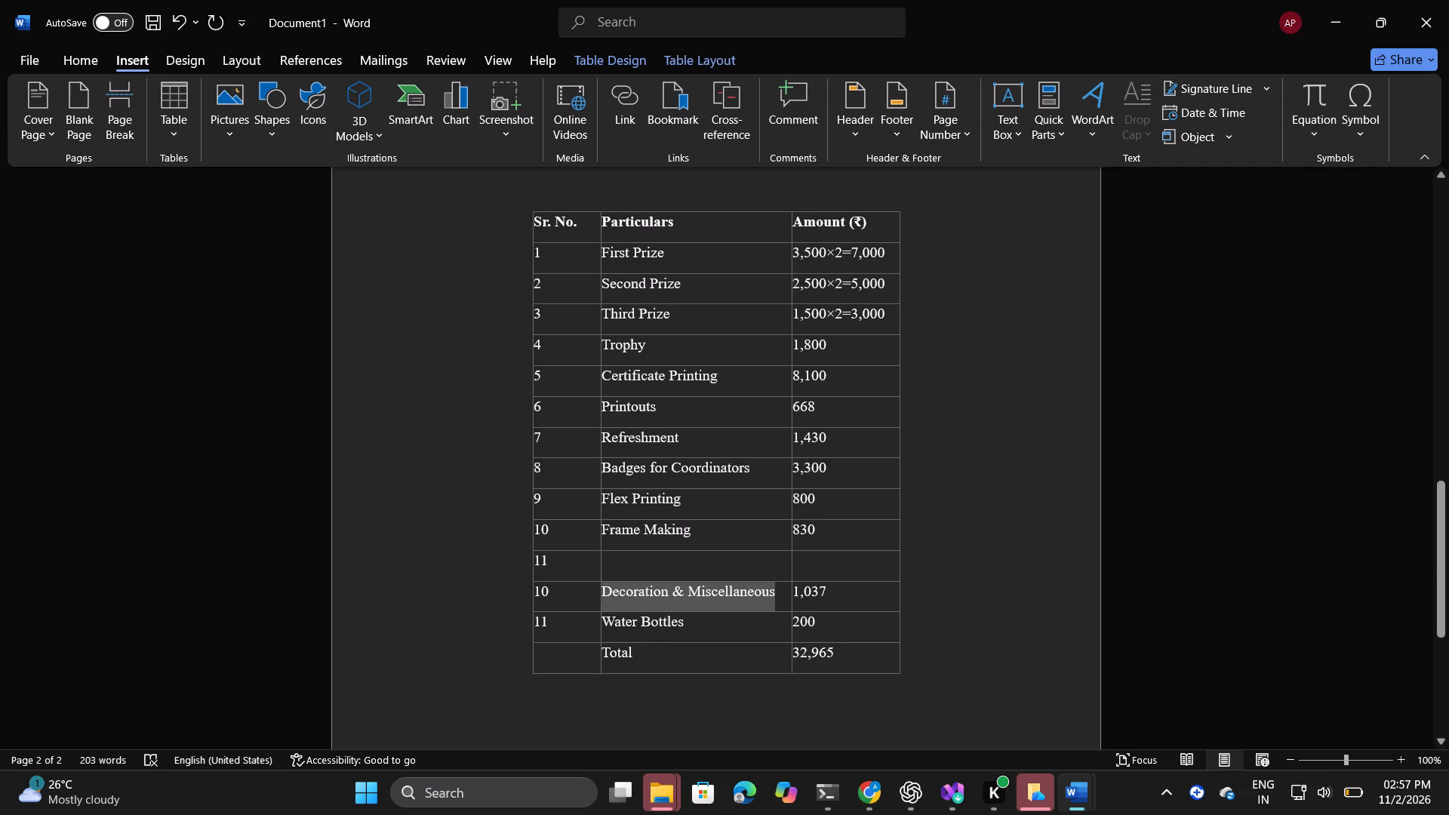
pyautogui.moveTo(670, 589); pyautogui.dragTo(678, 589)
pyautogui.click(678, 589)
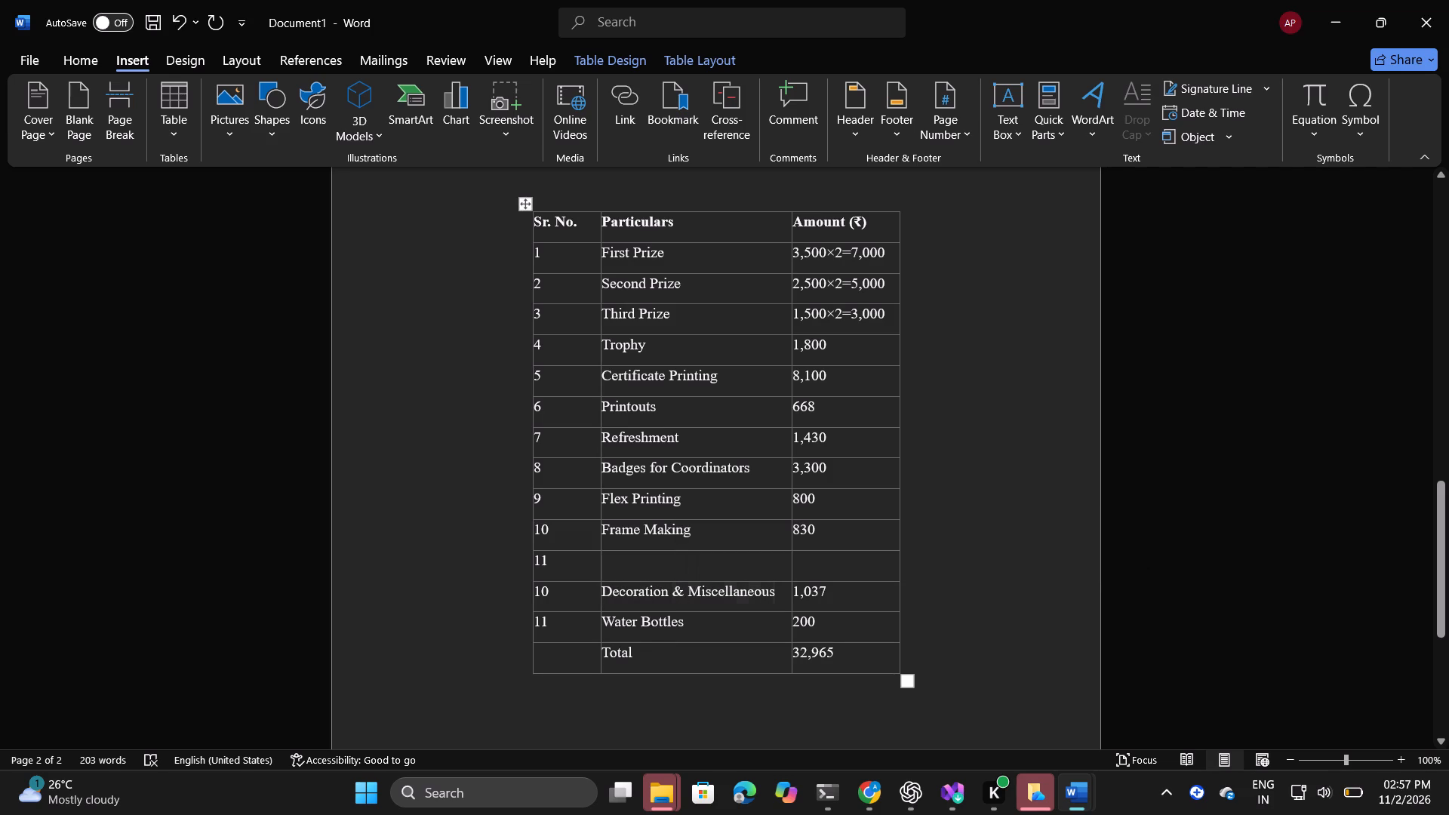
pyautogui.moveTo(668, 589); pyautogui.dragTo(600, 589)
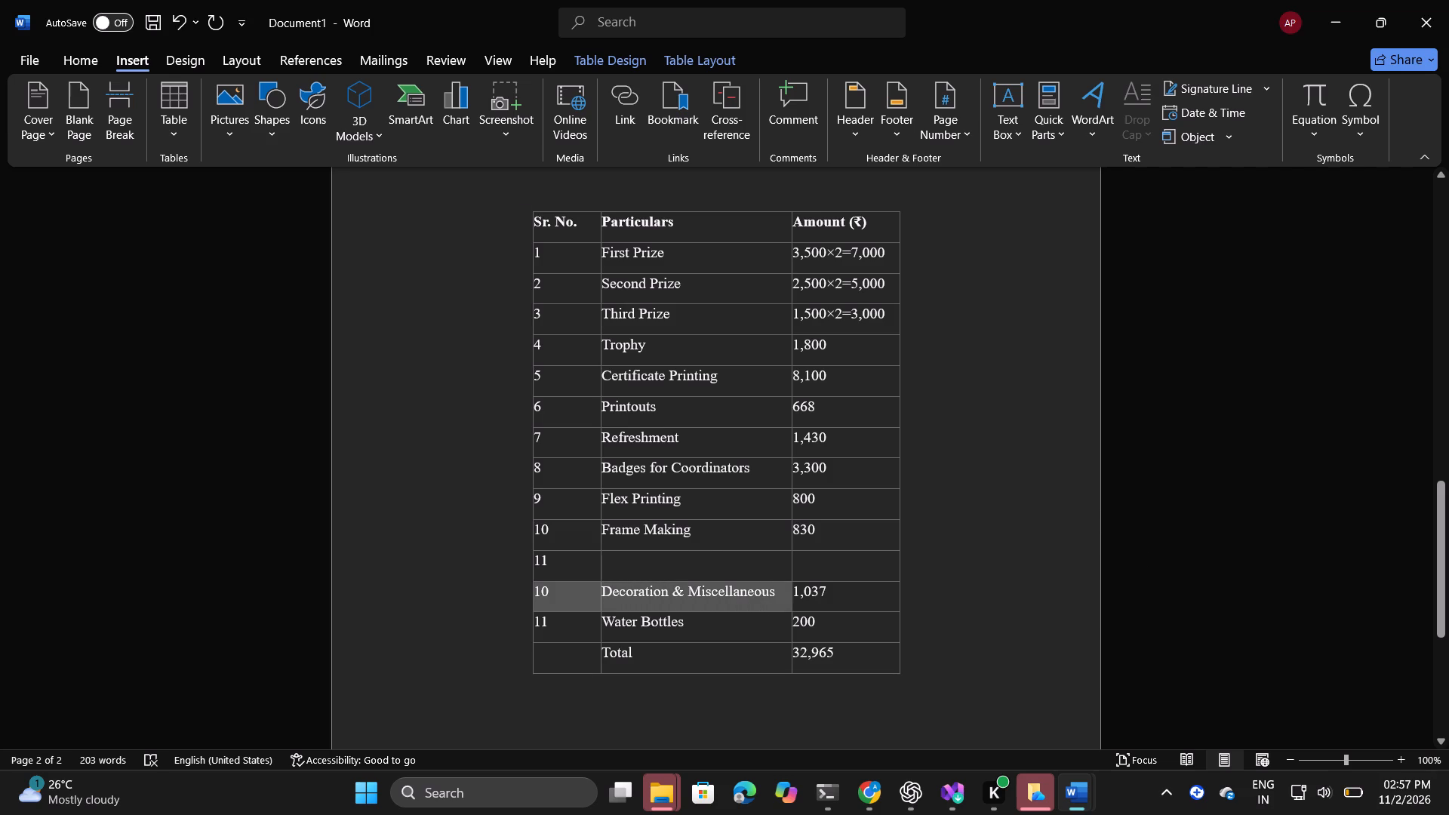
pyautogui.moveTo(600, 589); pyautogui.dragTo(659, 590)
pyautogui.click(659, 590)
pyautogui.moveTo(668, 592); pyautogui.dragTo(666, 592)
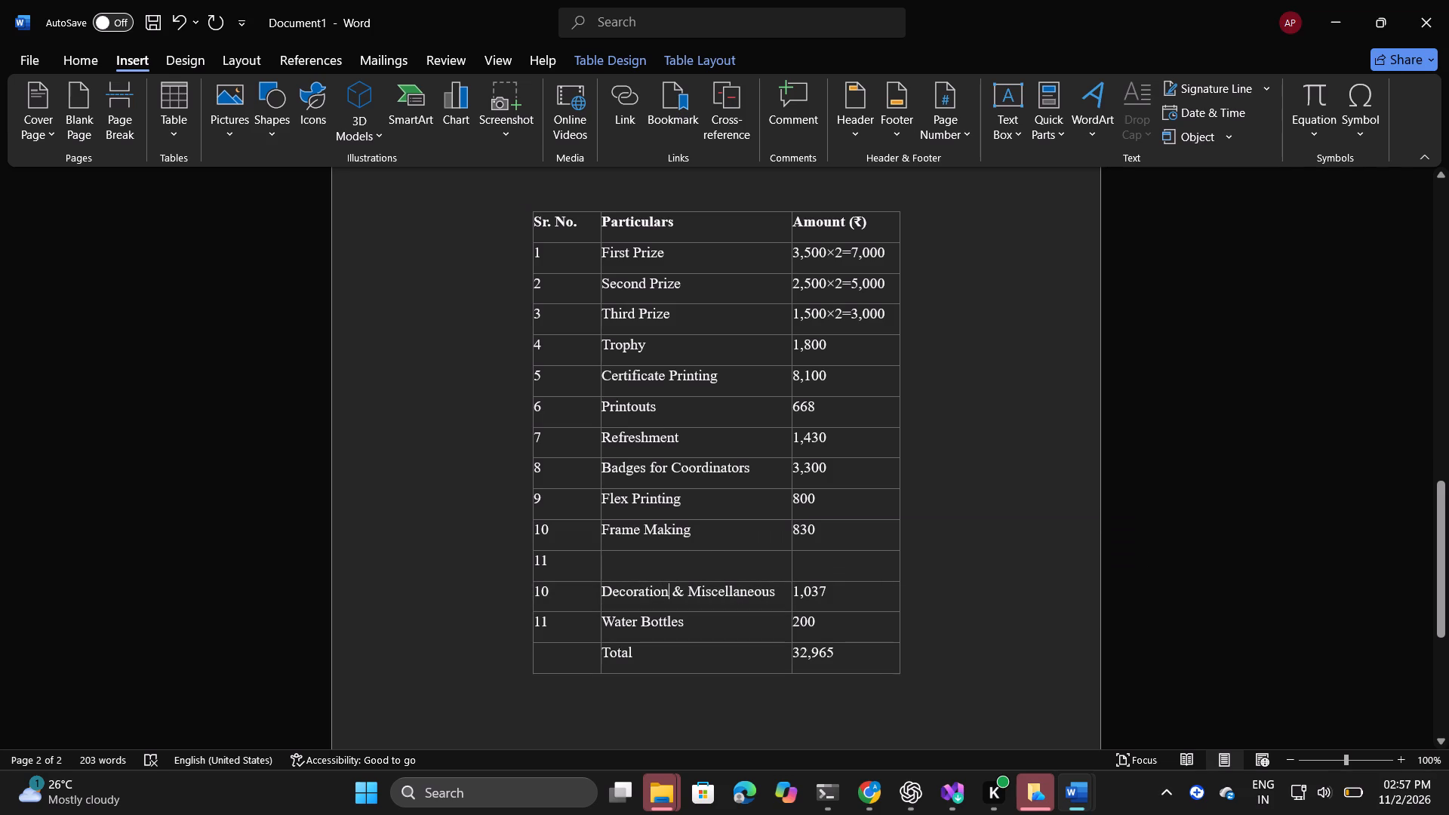
pyautogui.moveTo(666, 592); pyautogui.dragTo(611, 591)
pyautogui.moveTo(611, 591); pyautogui.dragTo(607, 590)
pyautogui.hotkey('ctrl', 'c')
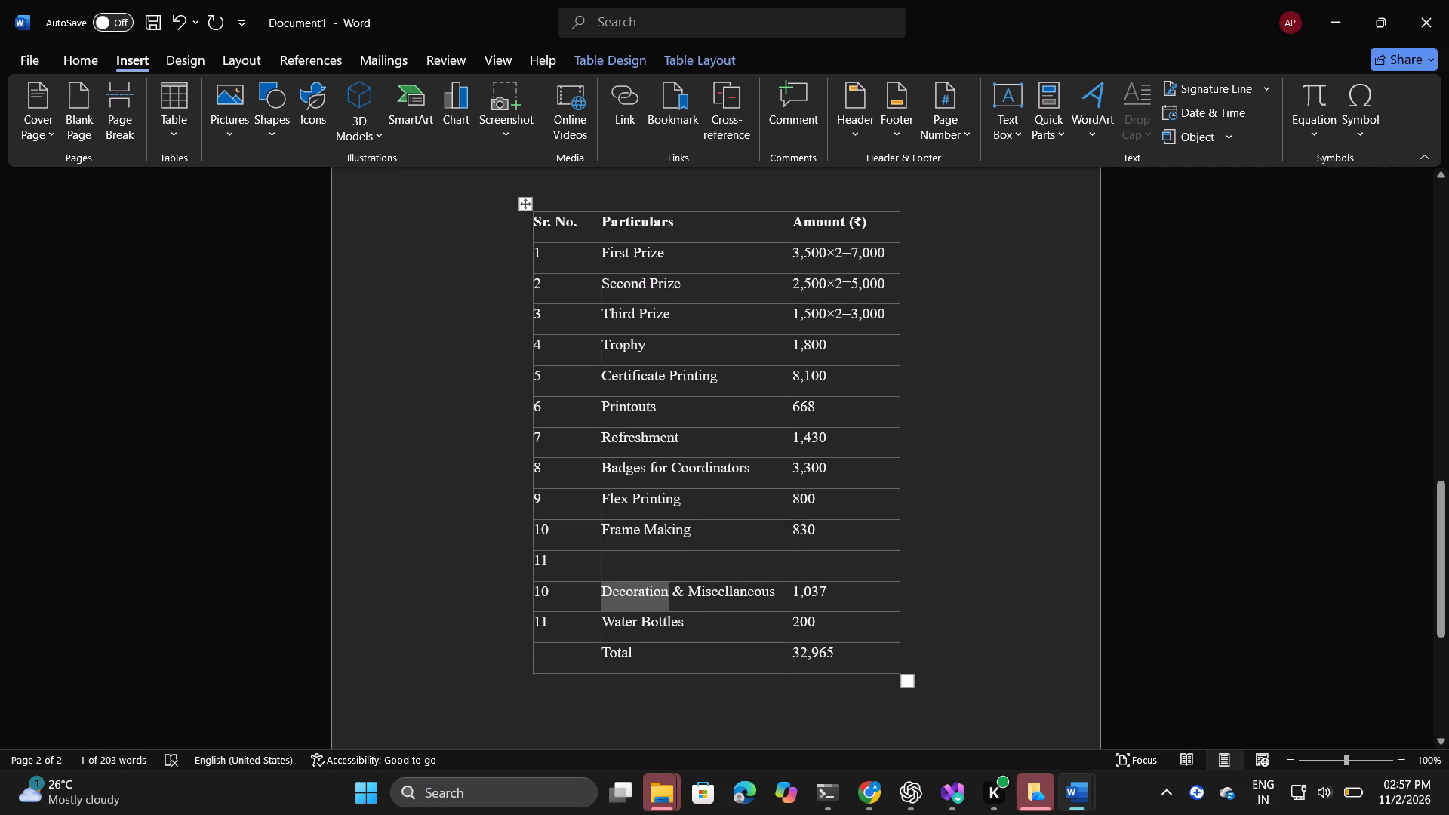
pyautogui.click(629, 568)
pyautogui.hotkey('ctrl', 'v')
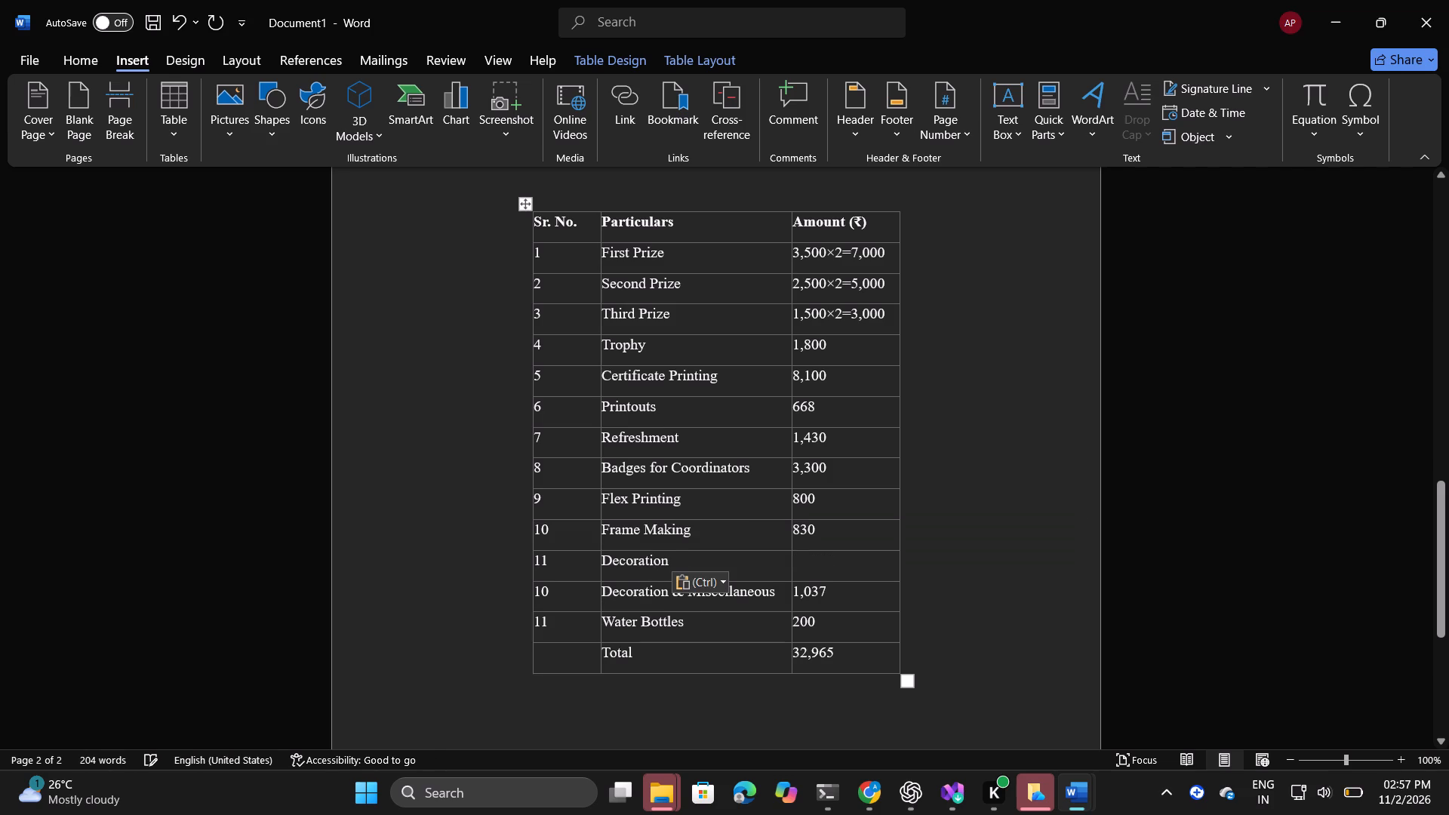
# Go to the empty Amount cell of the new Decoration row 11.
pyautogui.click(810, 565)
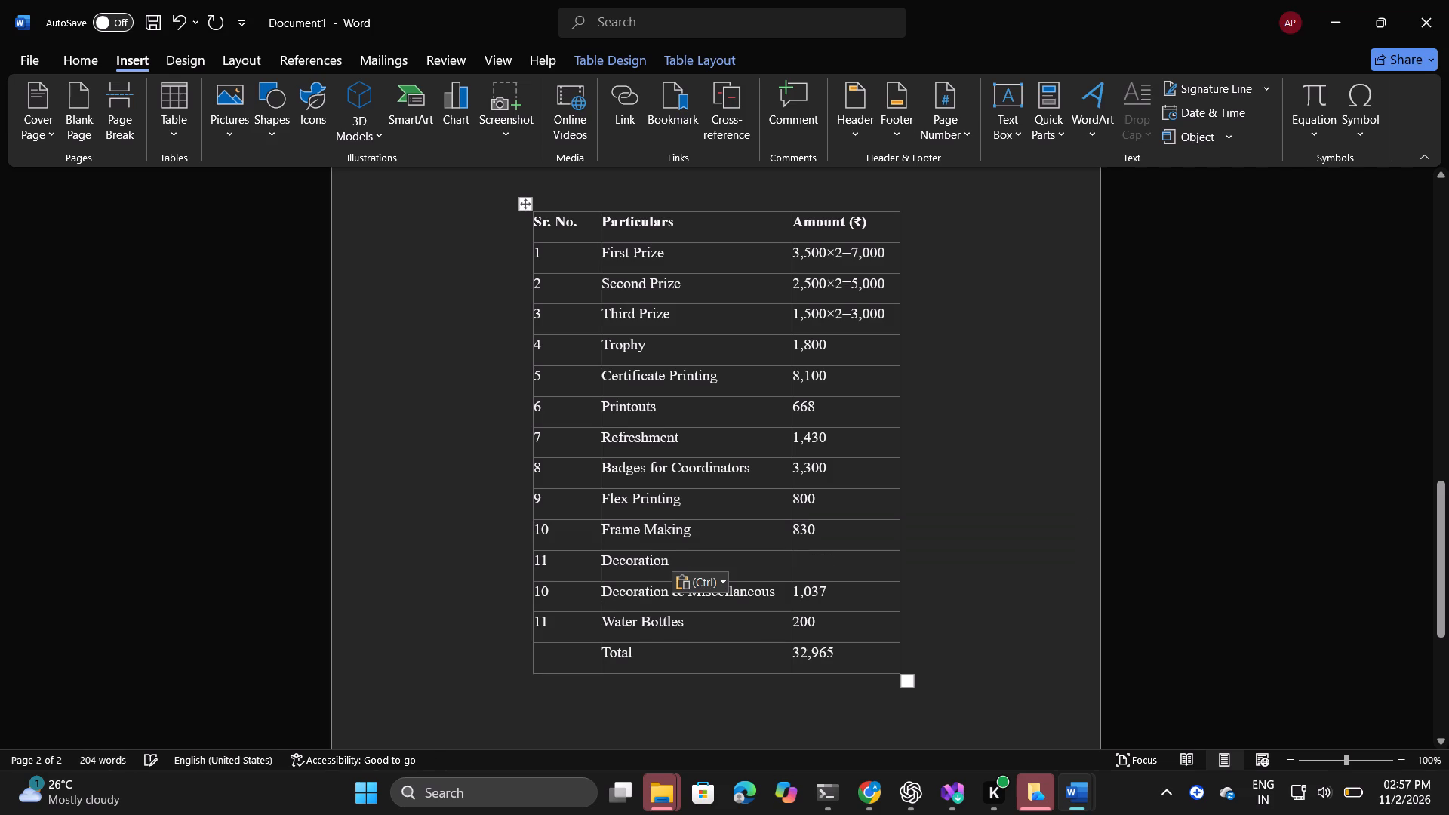
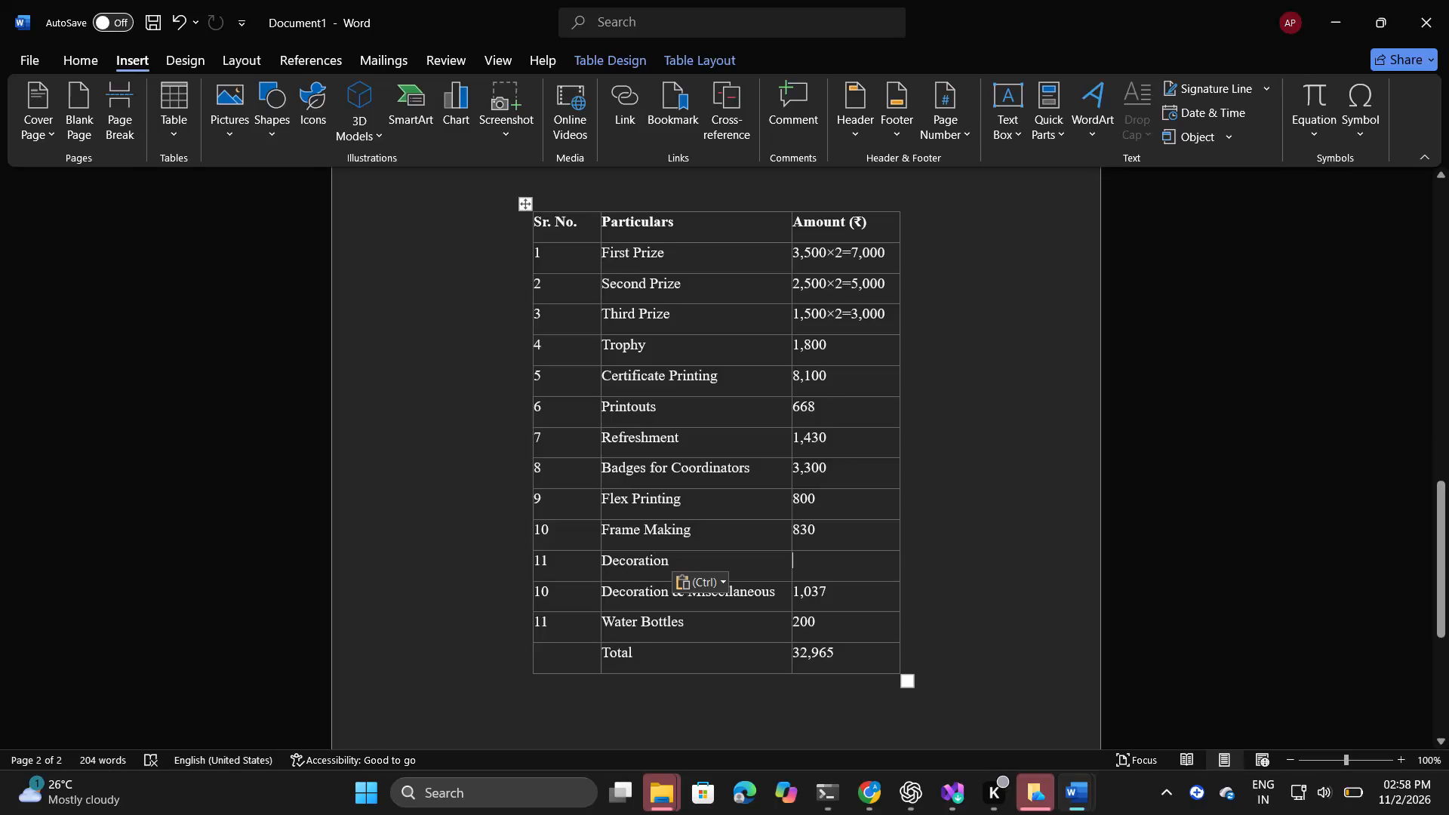
# Enter 190 as the amount in the new Decoration row.
pyautogui.write('190')
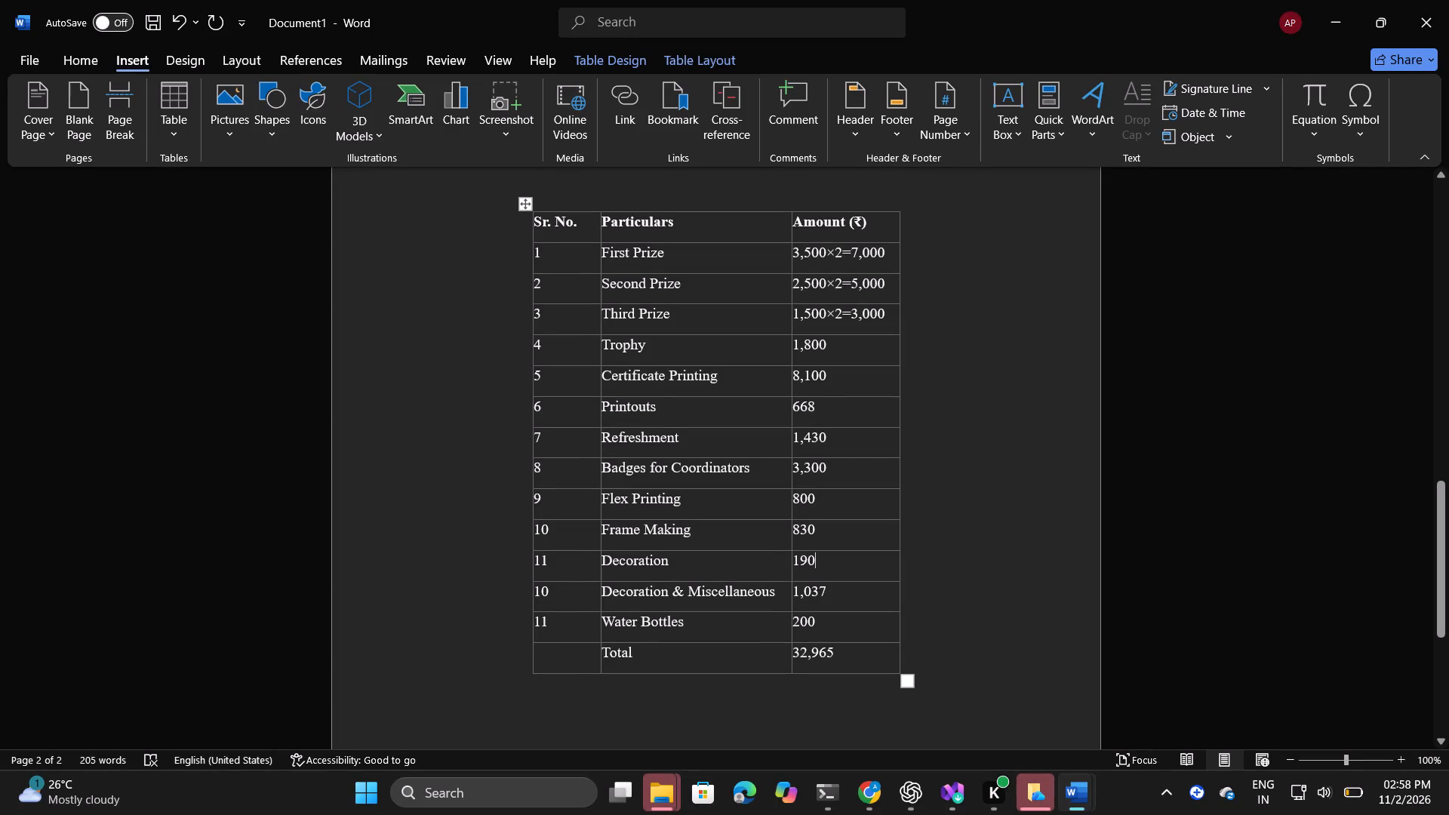
# Delete "Decoration &" from the Decoration & Miscellaneous entry, leaving only "Miscellaneous" as the particulars.
pyautogui.moveTo(688, 589); pyautogui.dragTo(631, 594)
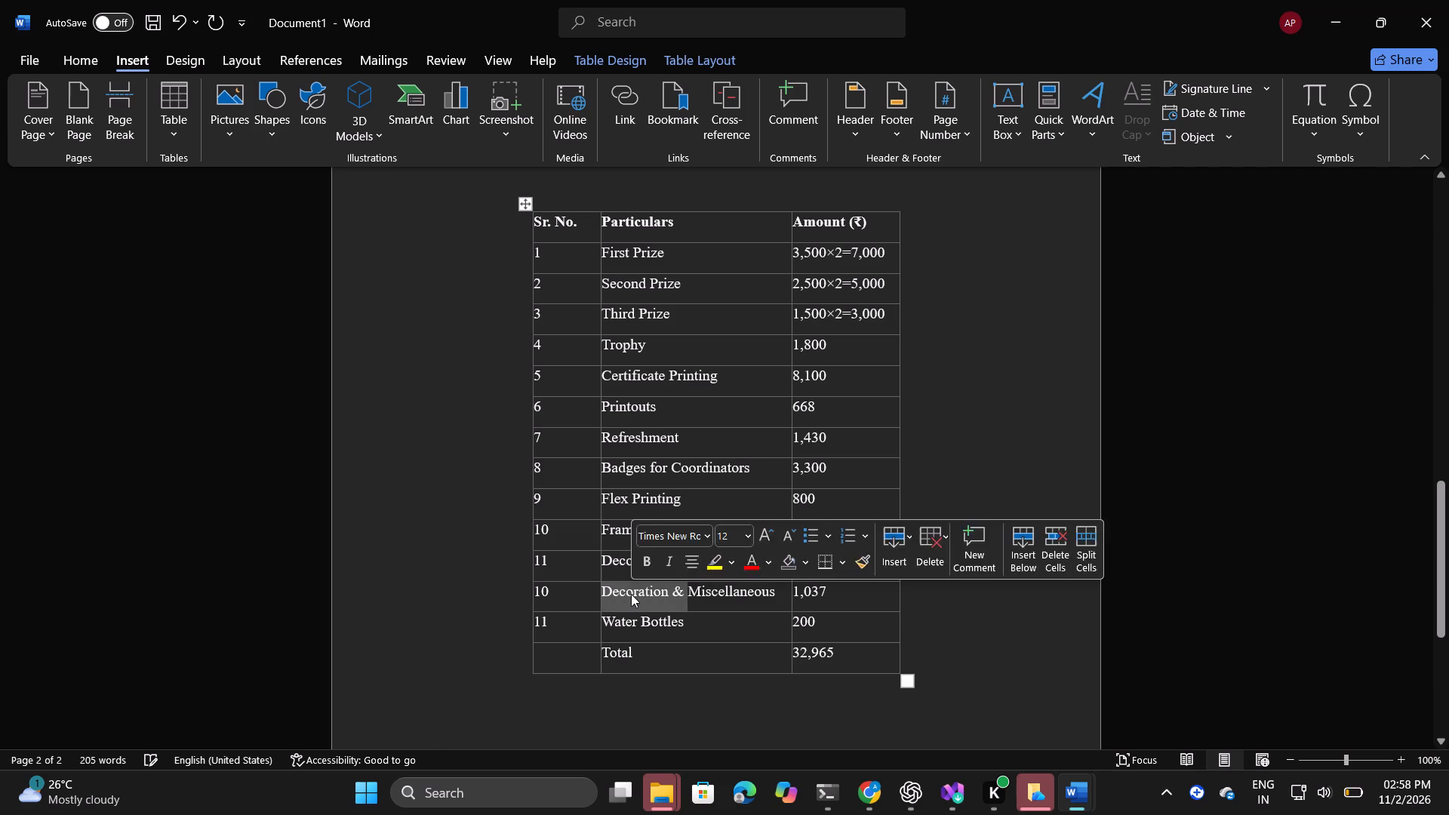
pyautogui.press('BackSpace')
# Correct the Decoration row's amount to 1290.
pyautogui.moveTo(839, 594); pyautogui.dragTo(758, 592)
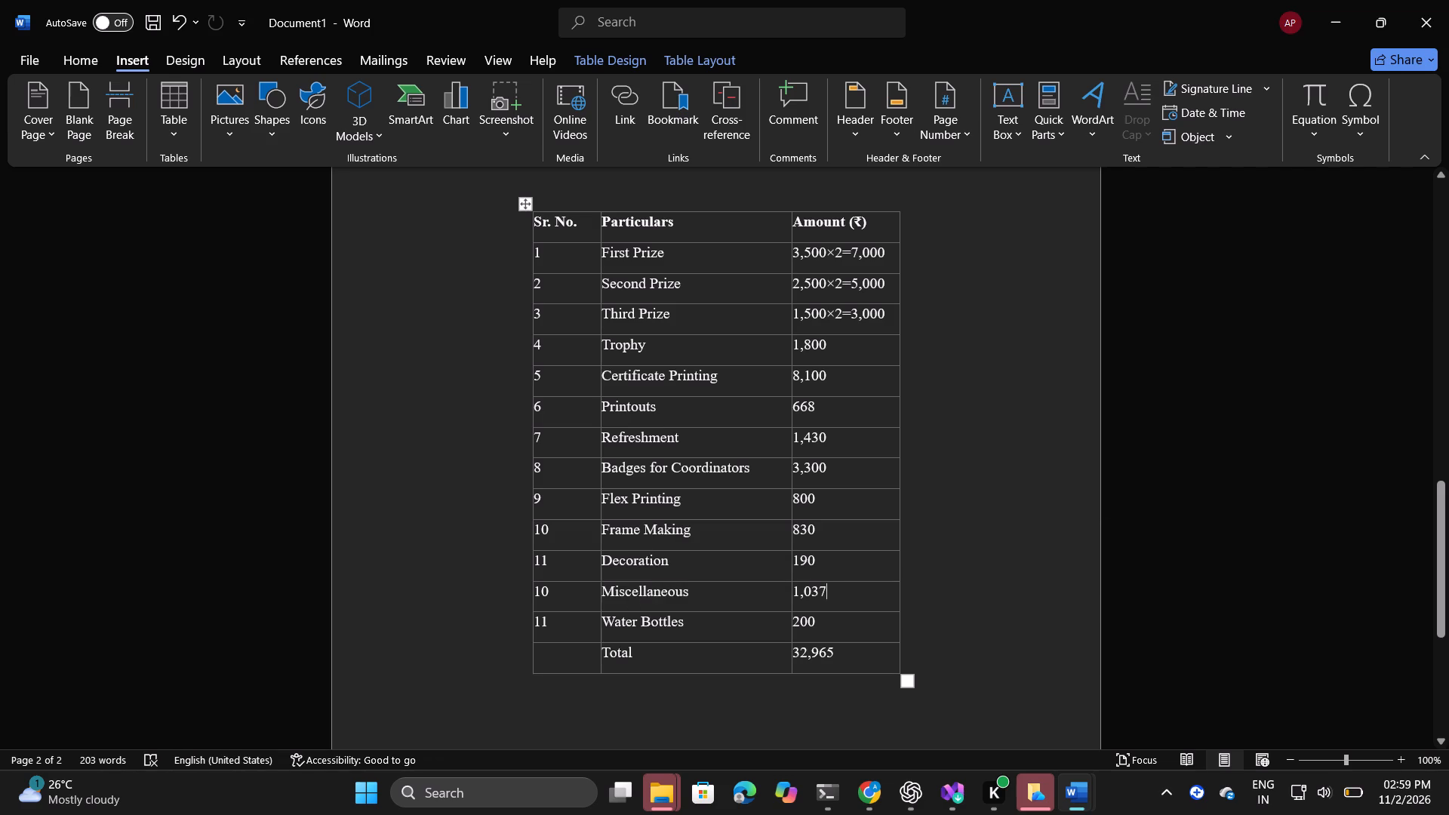
pyautogui.moveTo(758, 592); pyautogui.dragTo(801, 592)
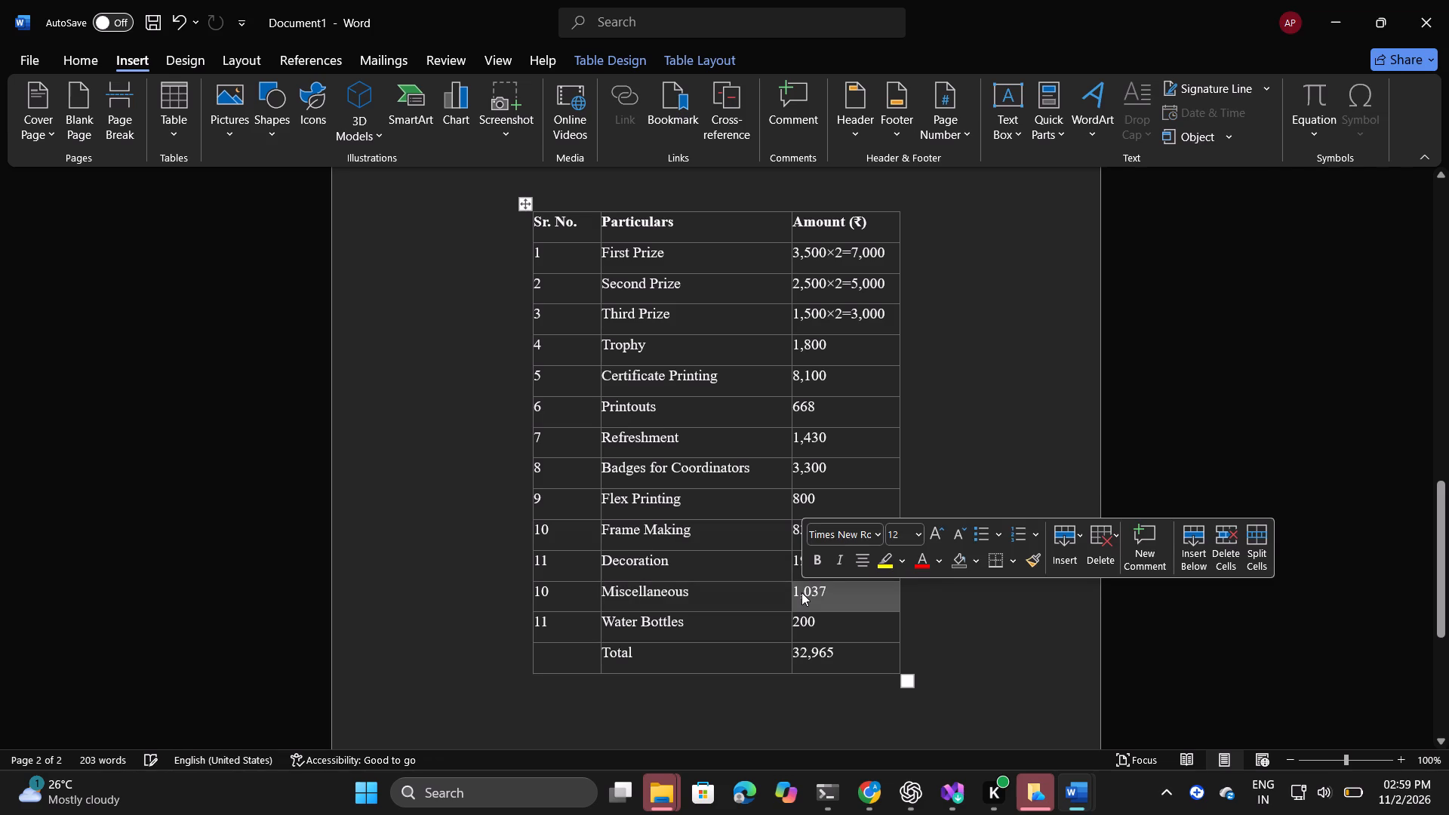
pyautogui.click(798, 562)
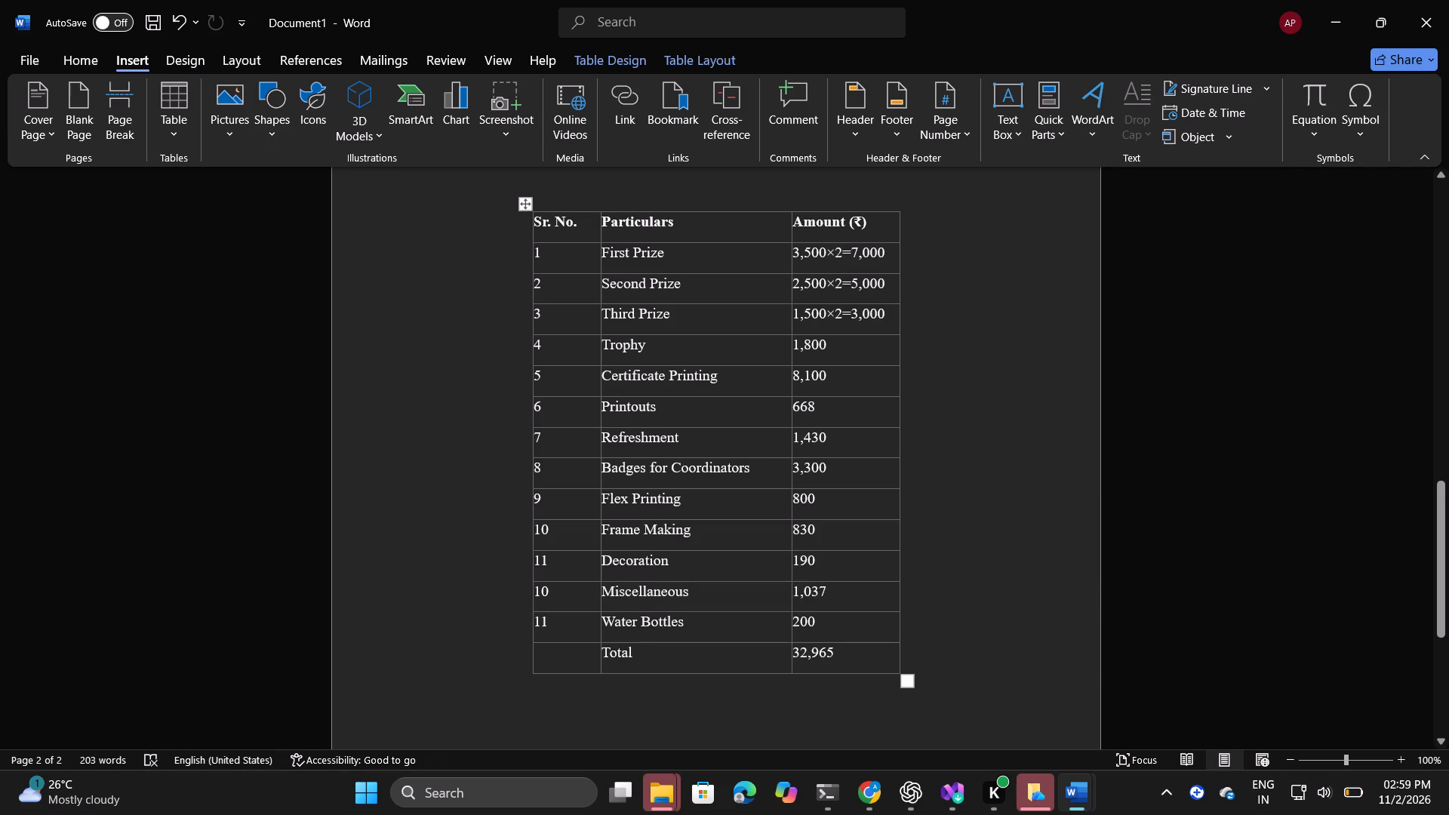
pyautogui.press('2')
pyautogui.click(838, 597)
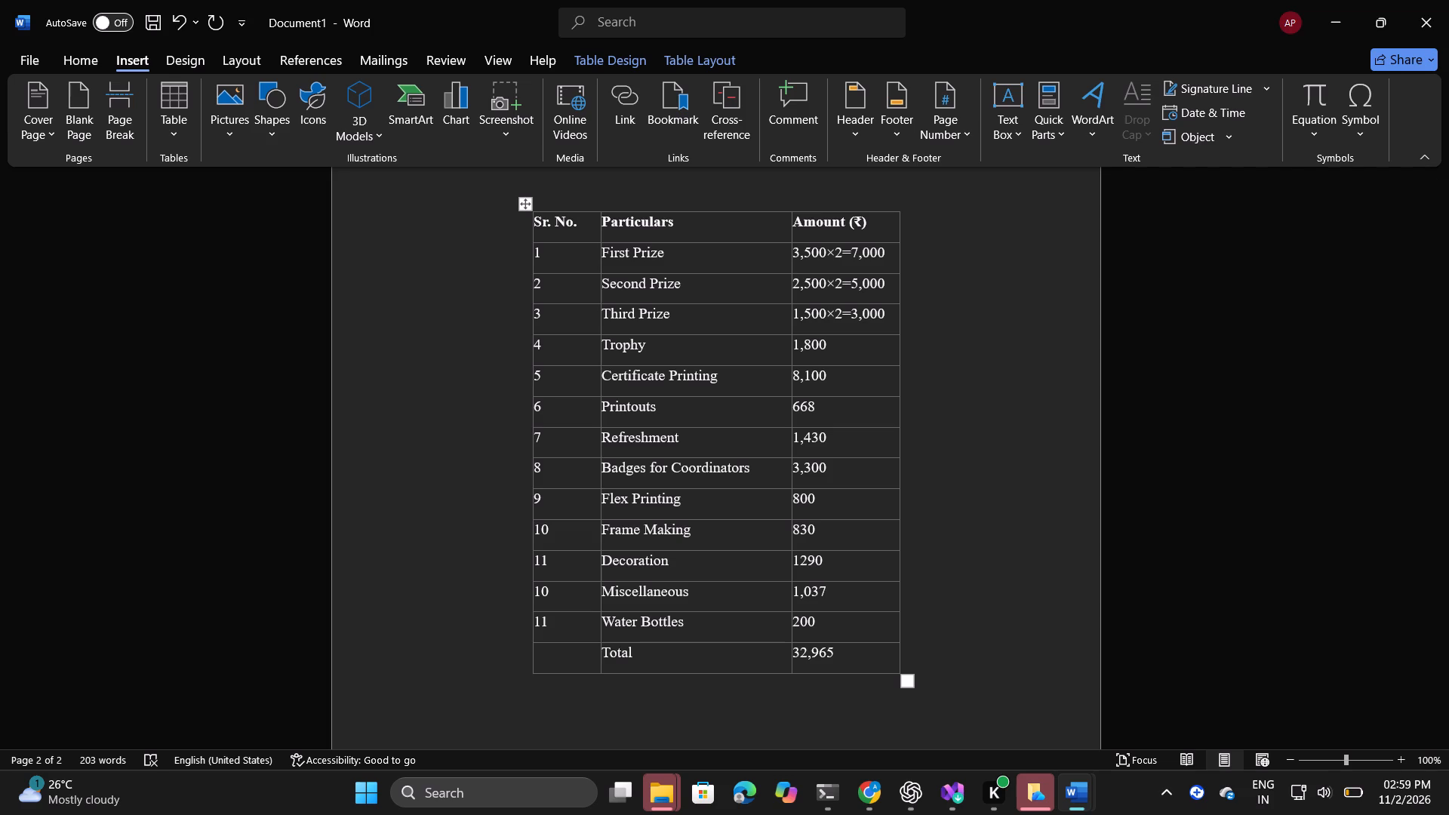
# Extend the Water Bottles entry in the Particulars column to read "Water Bottles For Judges".
pyautogui.click(702, 635)
pyautogui.press('space')
pyautogui.write('For')
pyautogui.press('space')
pyautogui.write('Judges')
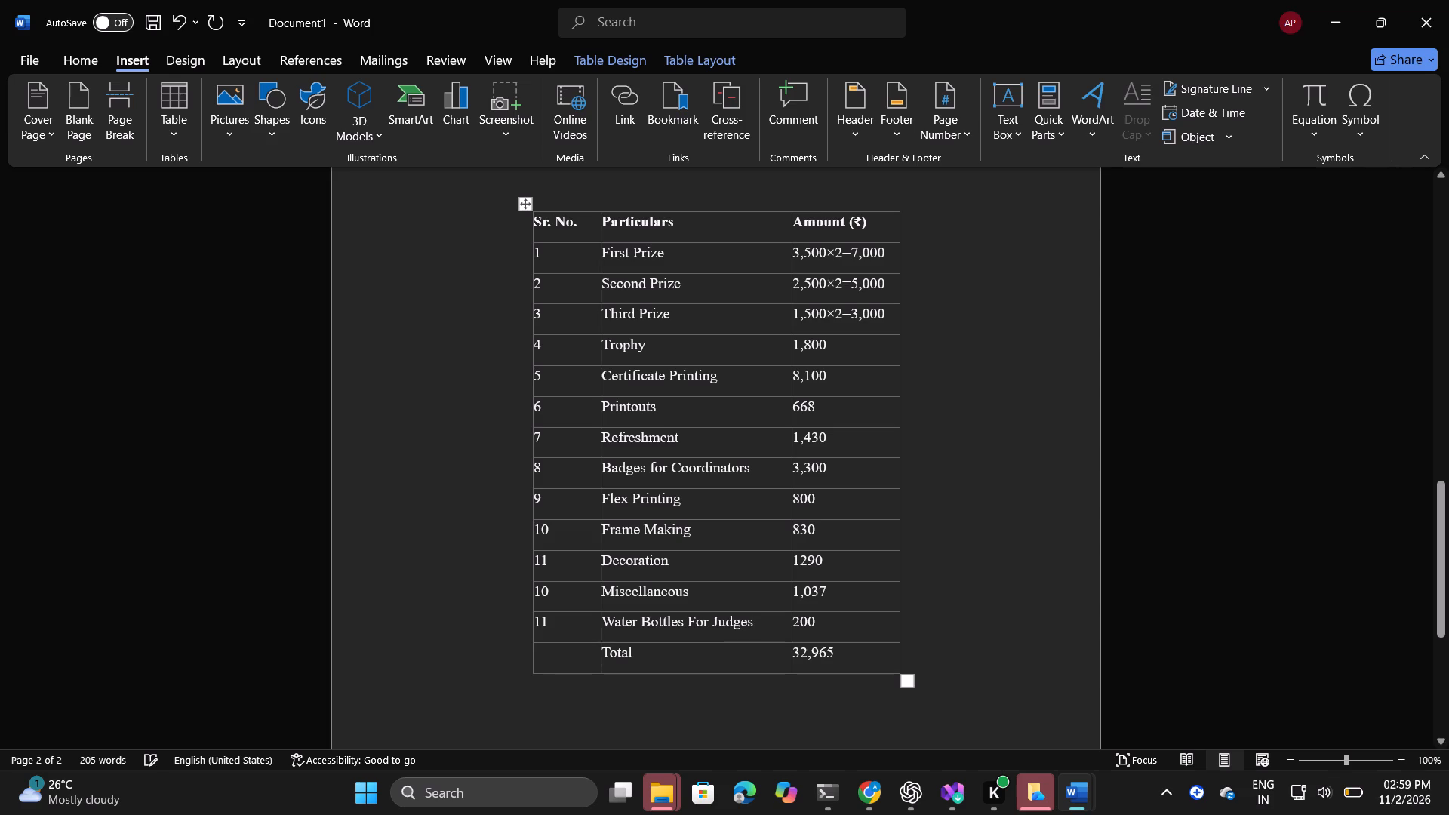
pyautogui.click(831, 636)
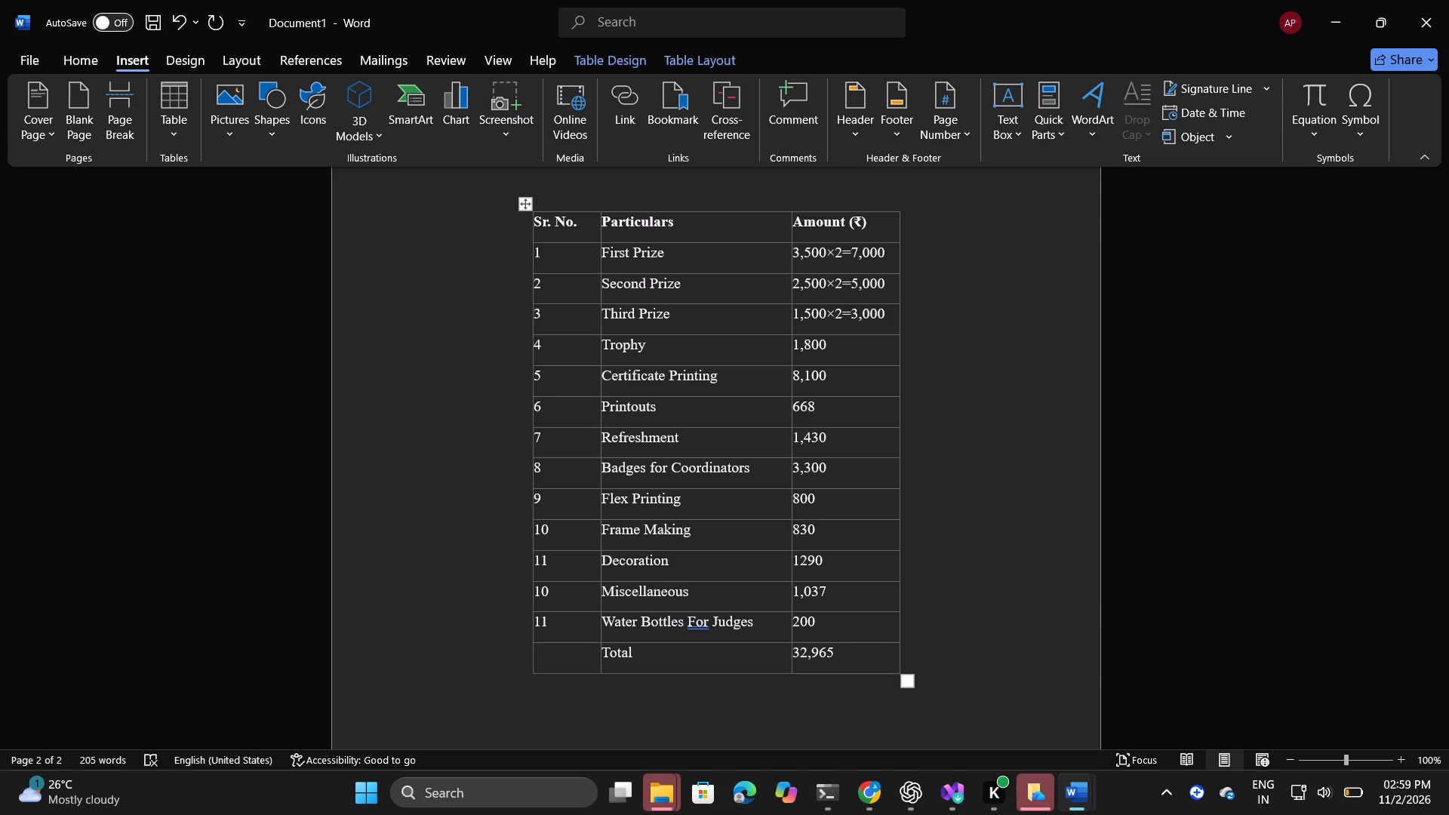
pyautogui.click(771, 620)
# Replace the amount in the Total row with 33,485, checking it against the total expenditure stated in the letter.
pyautogui.scroll(-1, 771, 620)
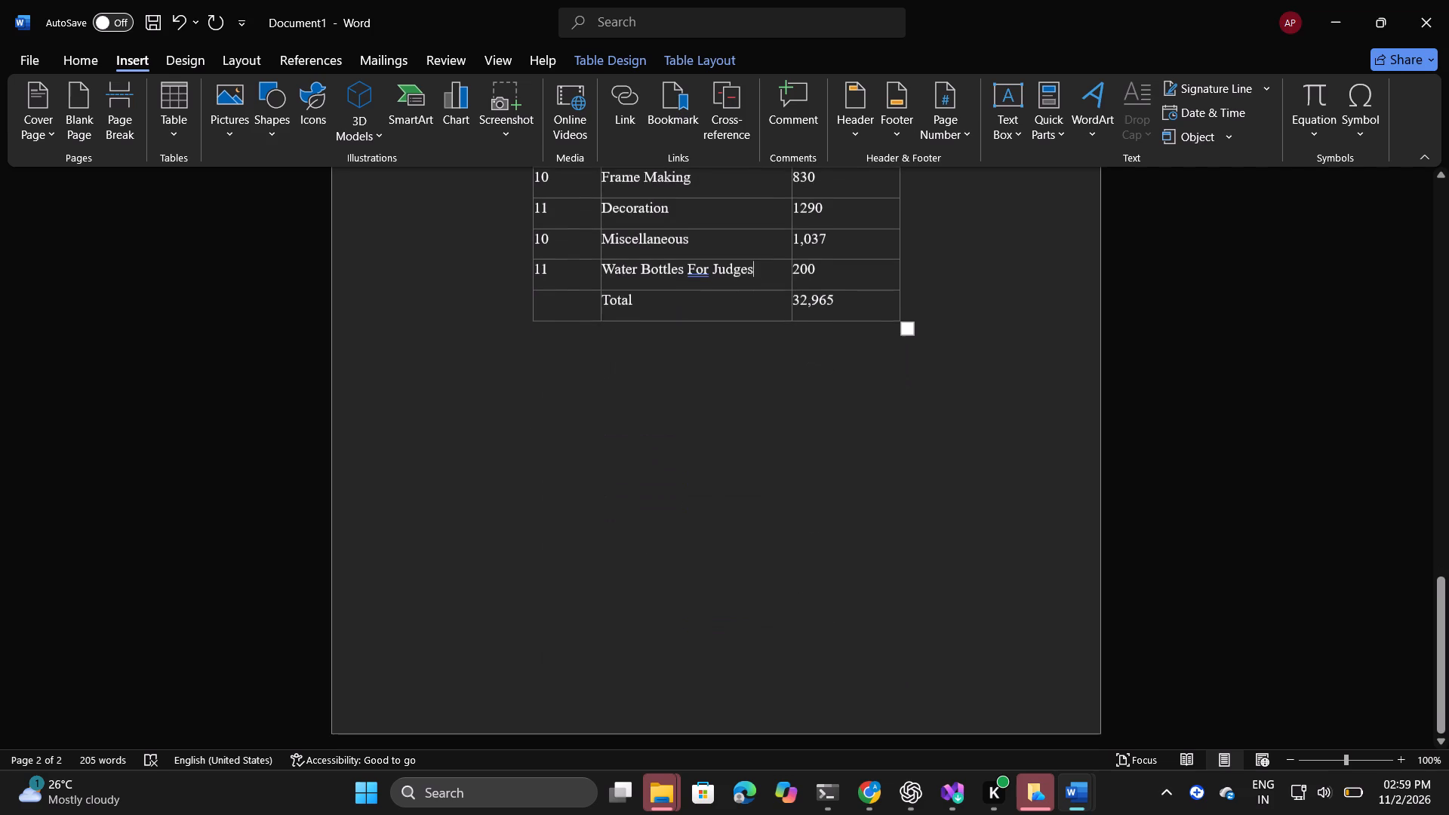
pyautogui.scroll(-1, 771, 620)
pyautogui.moveTo(858, 296); pyautogui.dragTo(826, 296)
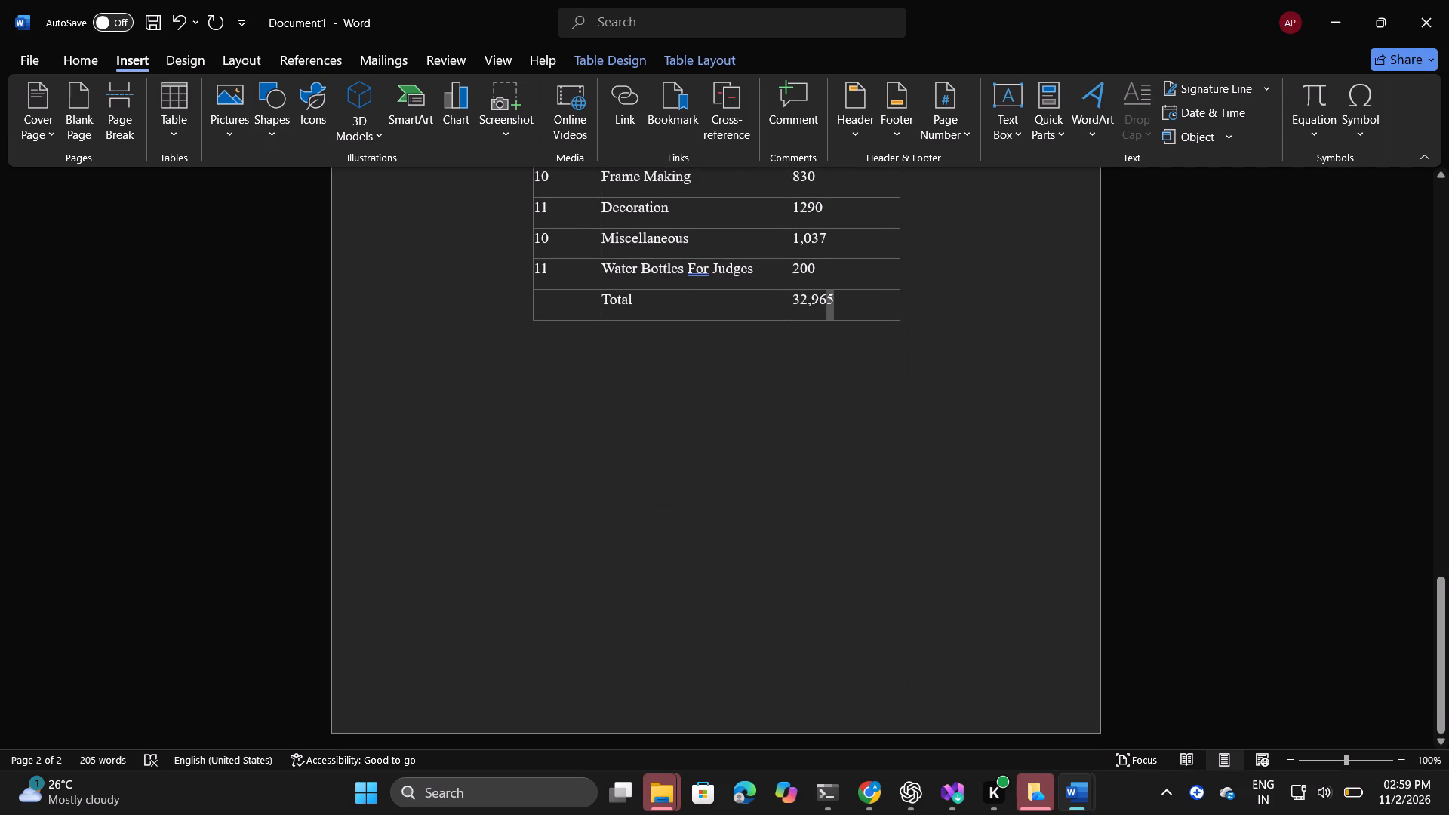
pyautogui.moveTo(826, 296); pyautogui.dragTo(797, 300)
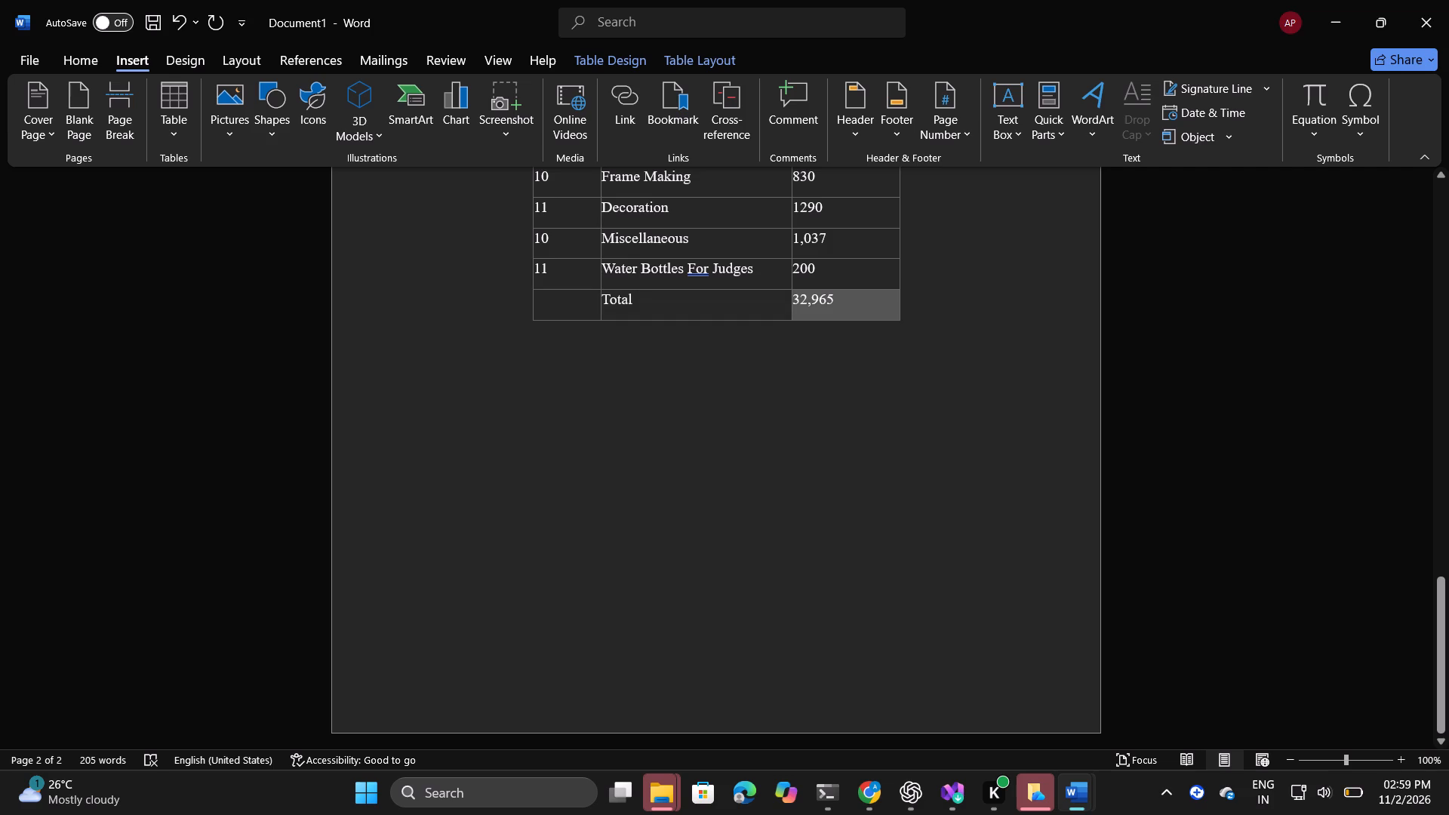
pyautogui.moveTo(797, 300); pyautogui.dragTo(795, 300)
pyautogui.click(795, 300)
pyautogui.moveTo(838, 297); pyautogui.dragTo(795, 302)
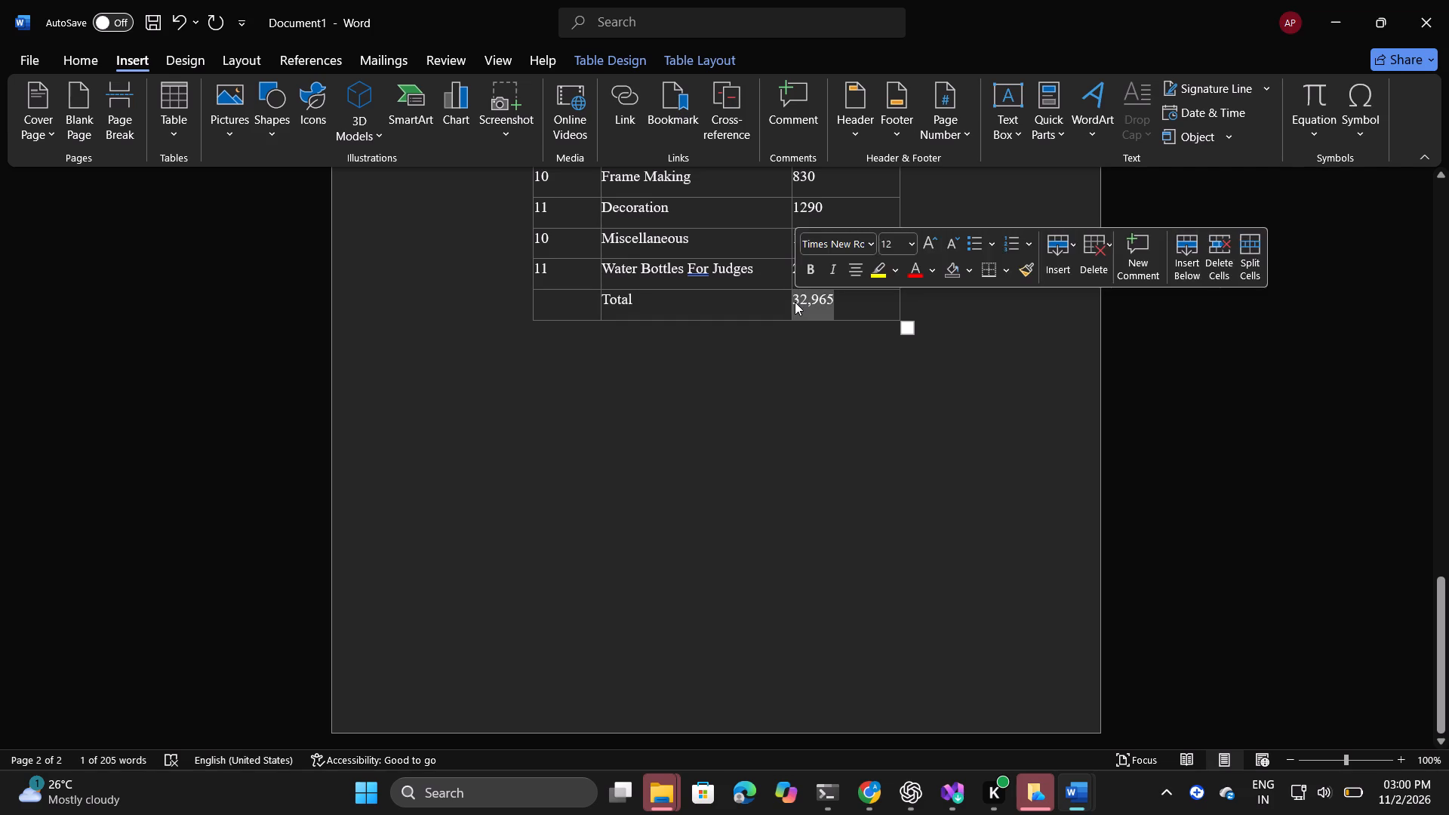
pyautogui.press('BackSpace')
pyautogui.write('33')
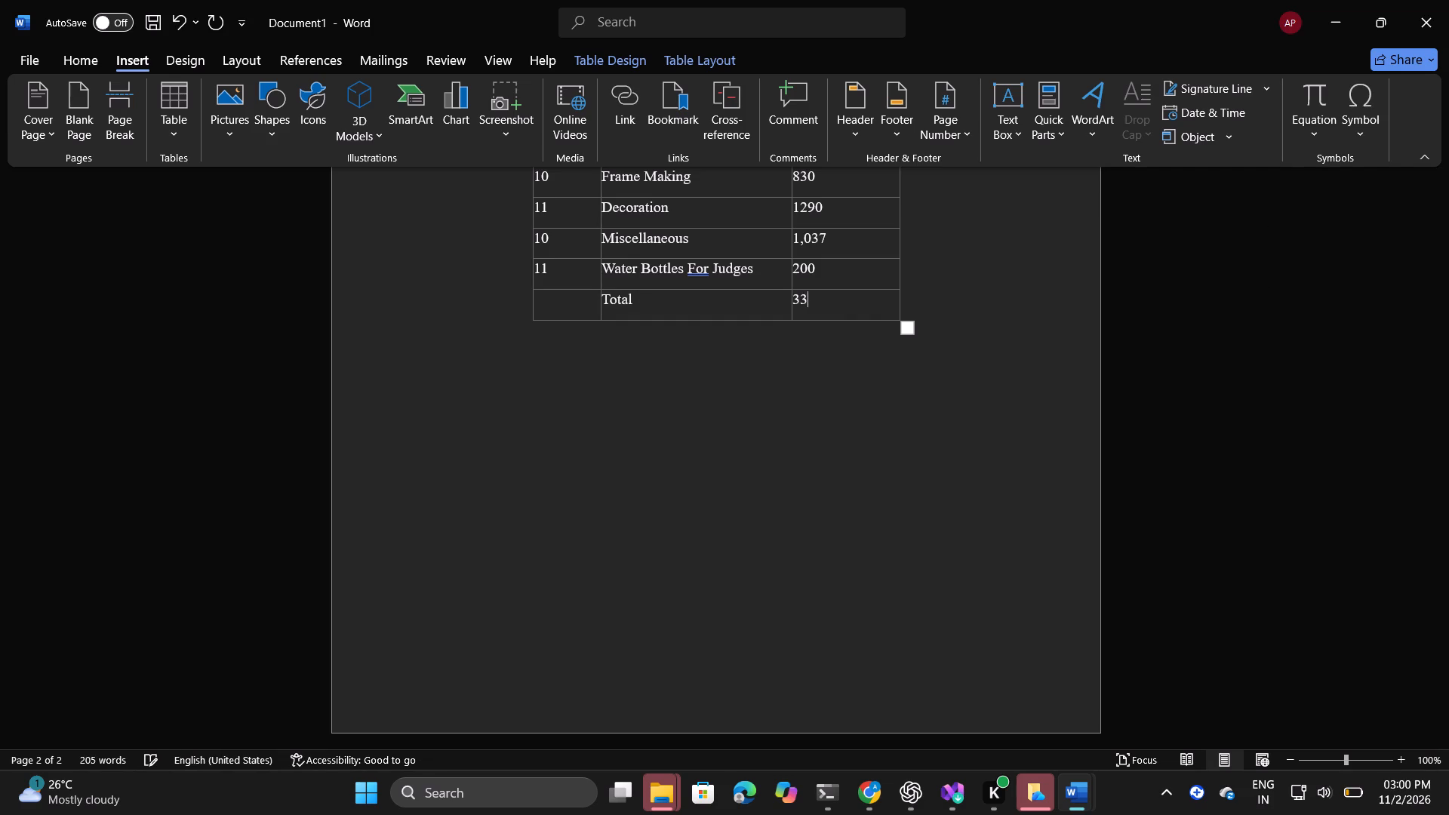
pyautogui.press('4')
pyautogui.hscroll(1, 795, 302)
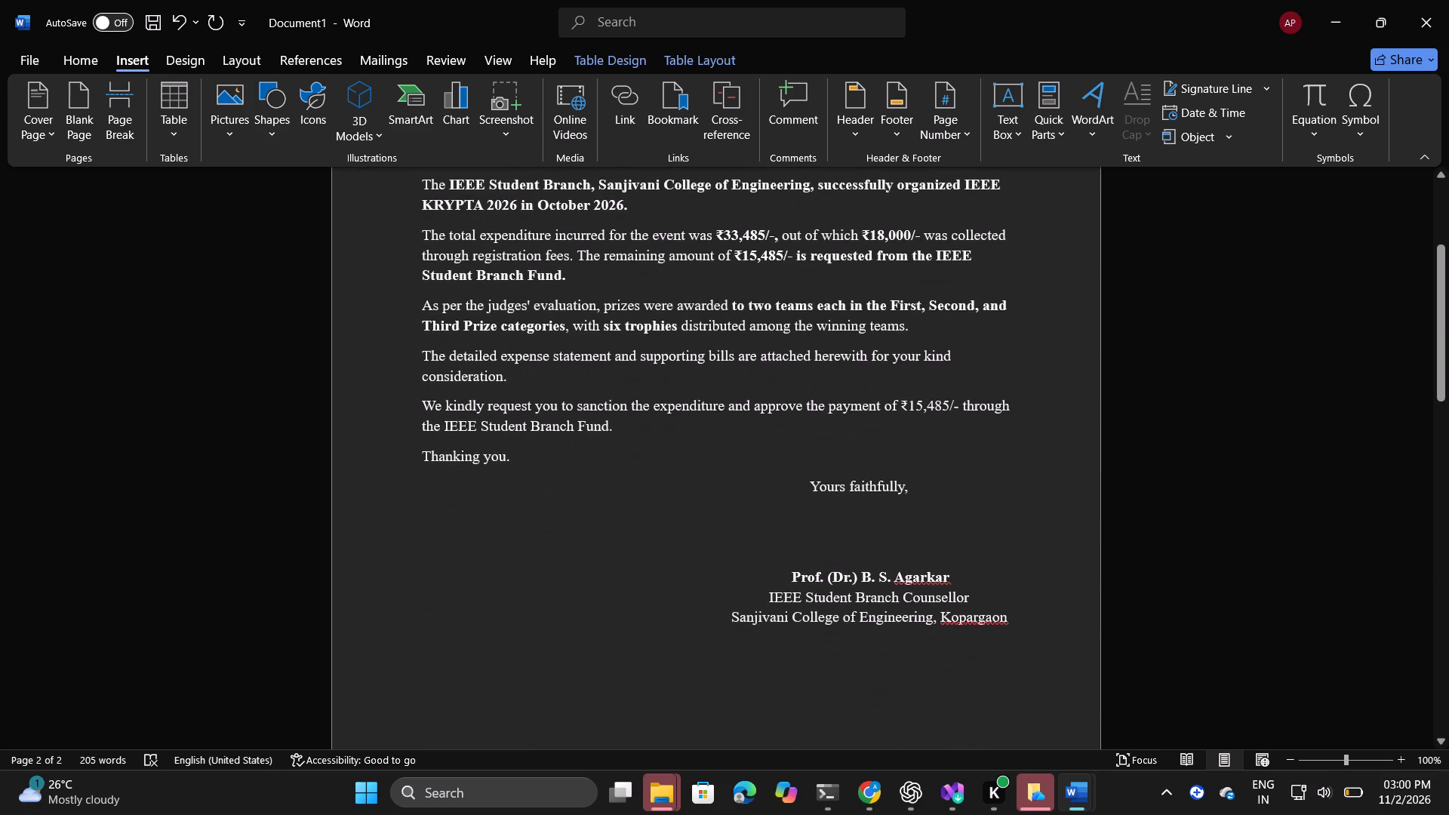
pyautogui.hscroll(3, 795, 302)
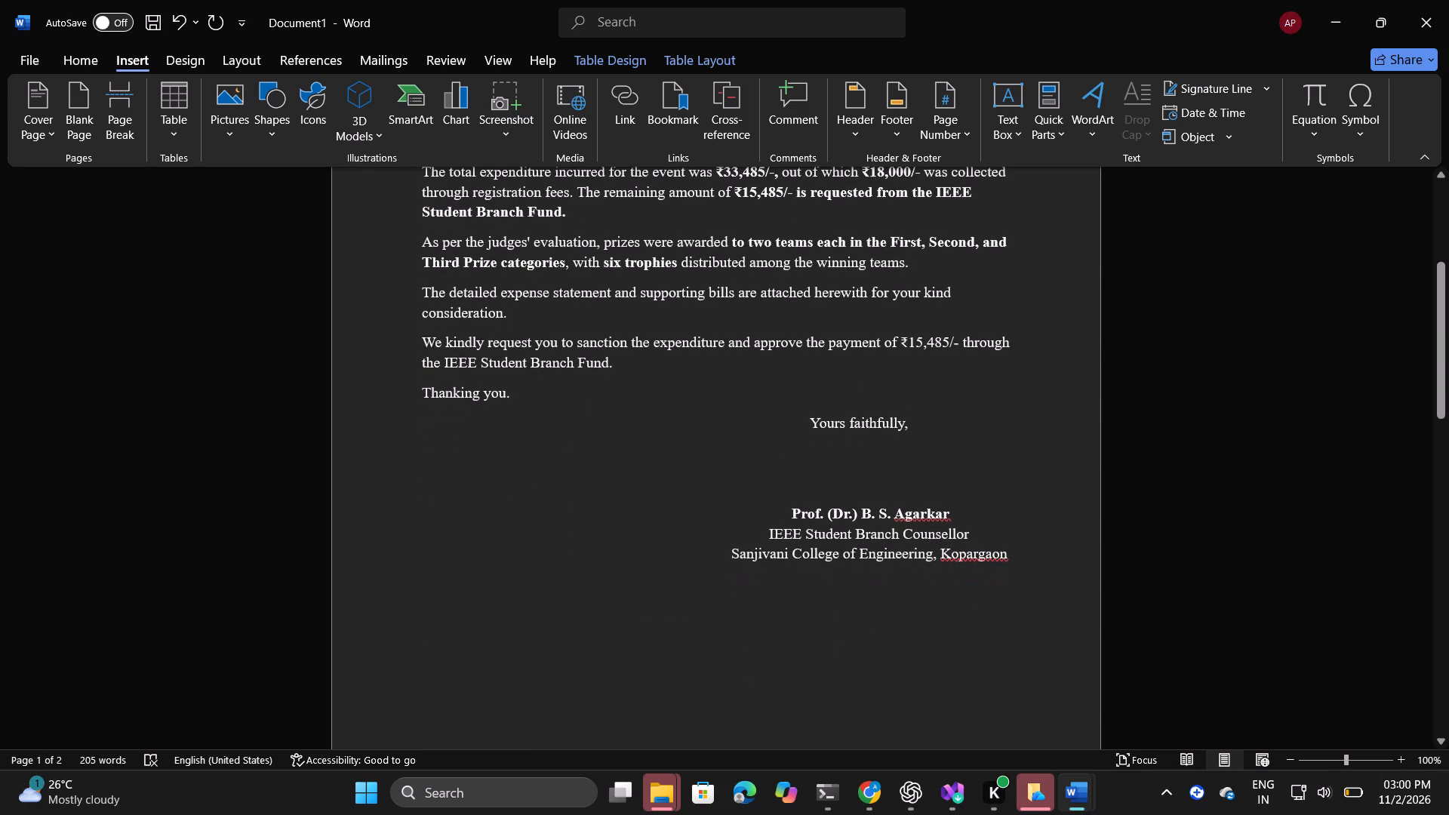
pyautogui.hscroll(1, 795, 302)
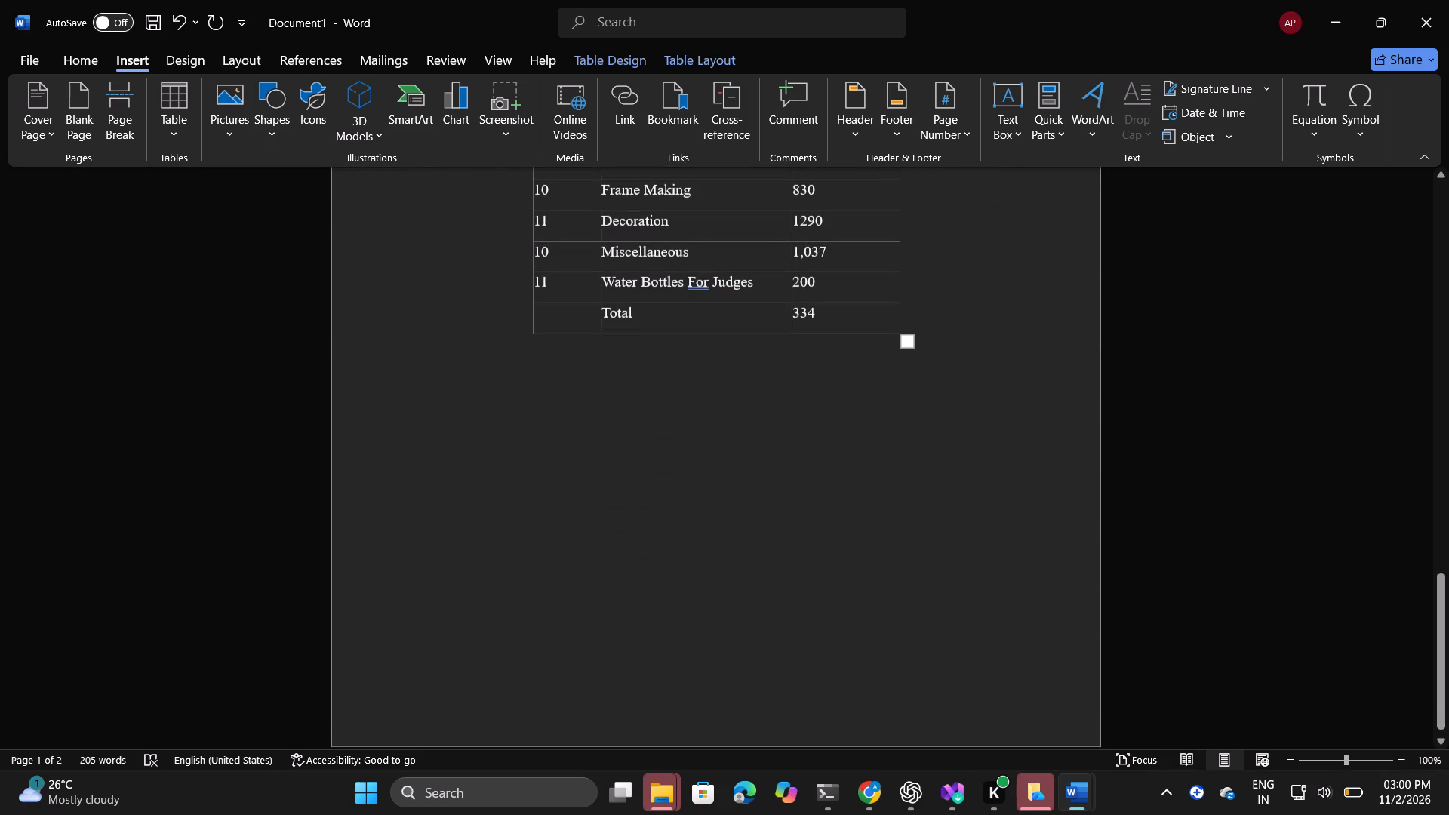
pyautogui.hscroll(1, 795, 302)
pyautogui.write('85')
pyautogui.click(844, 381)
pyautogui.click(812, 313)
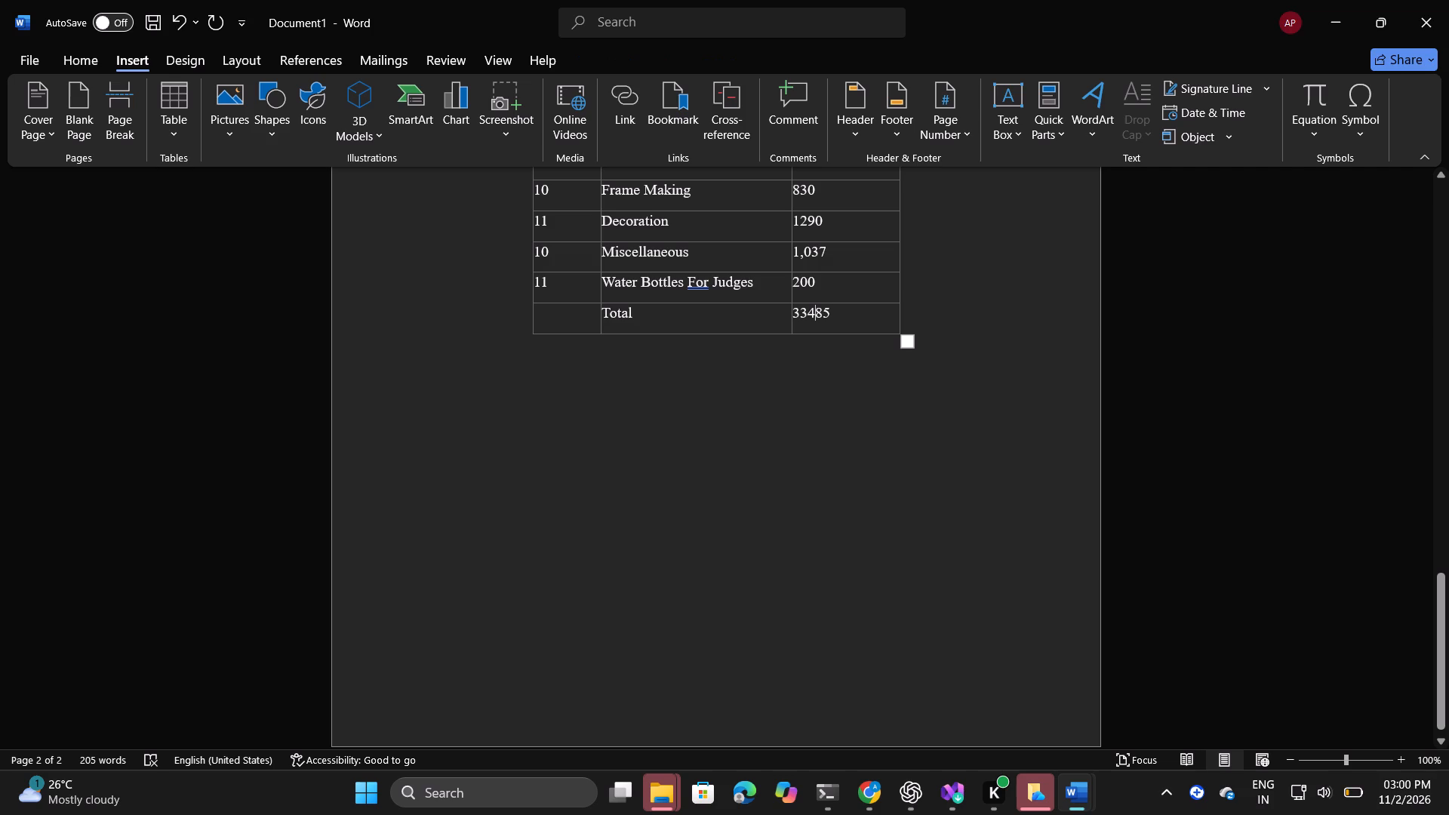
pyautogui.click(809, 312)
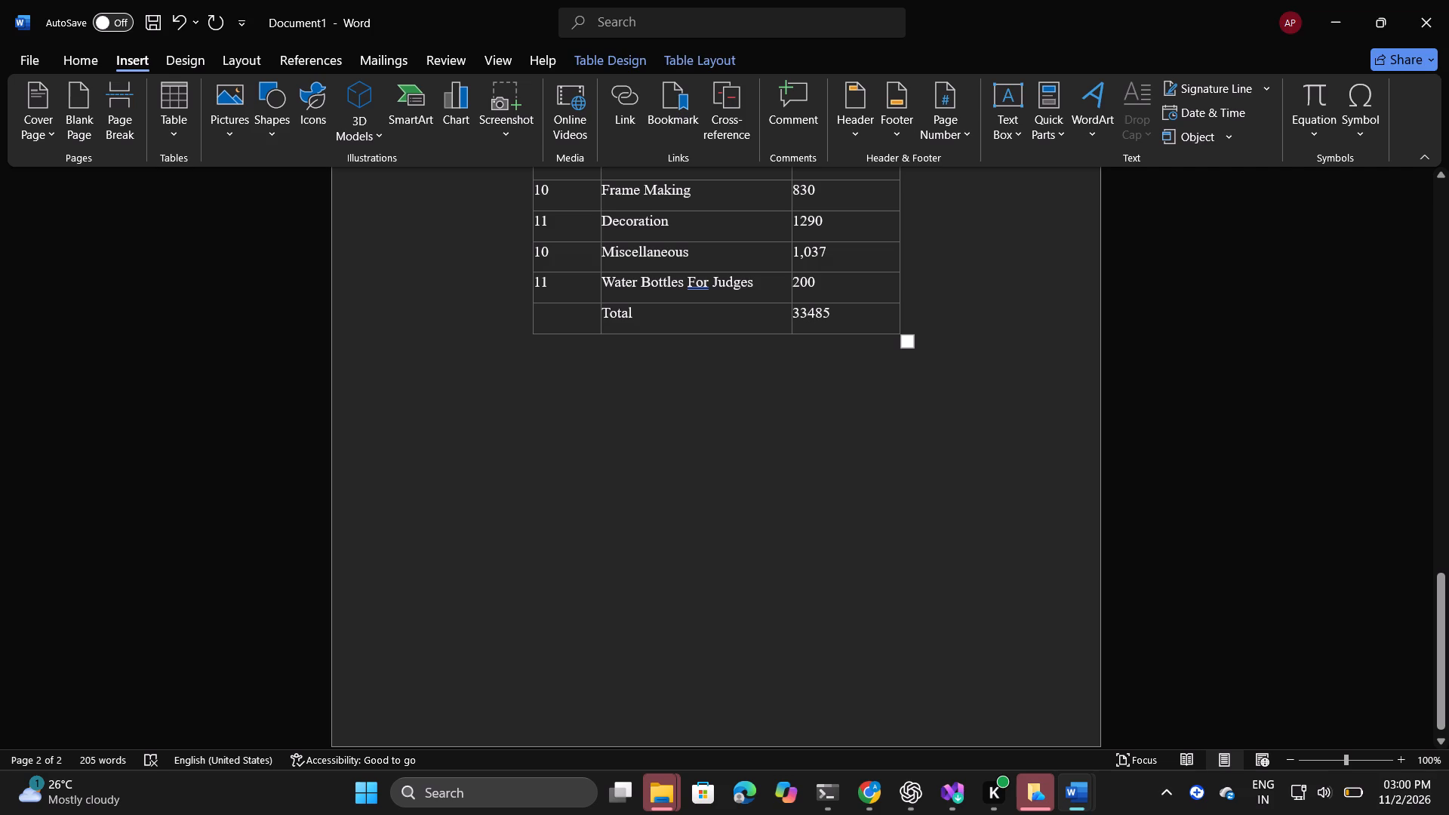
pyautogui.press(',')
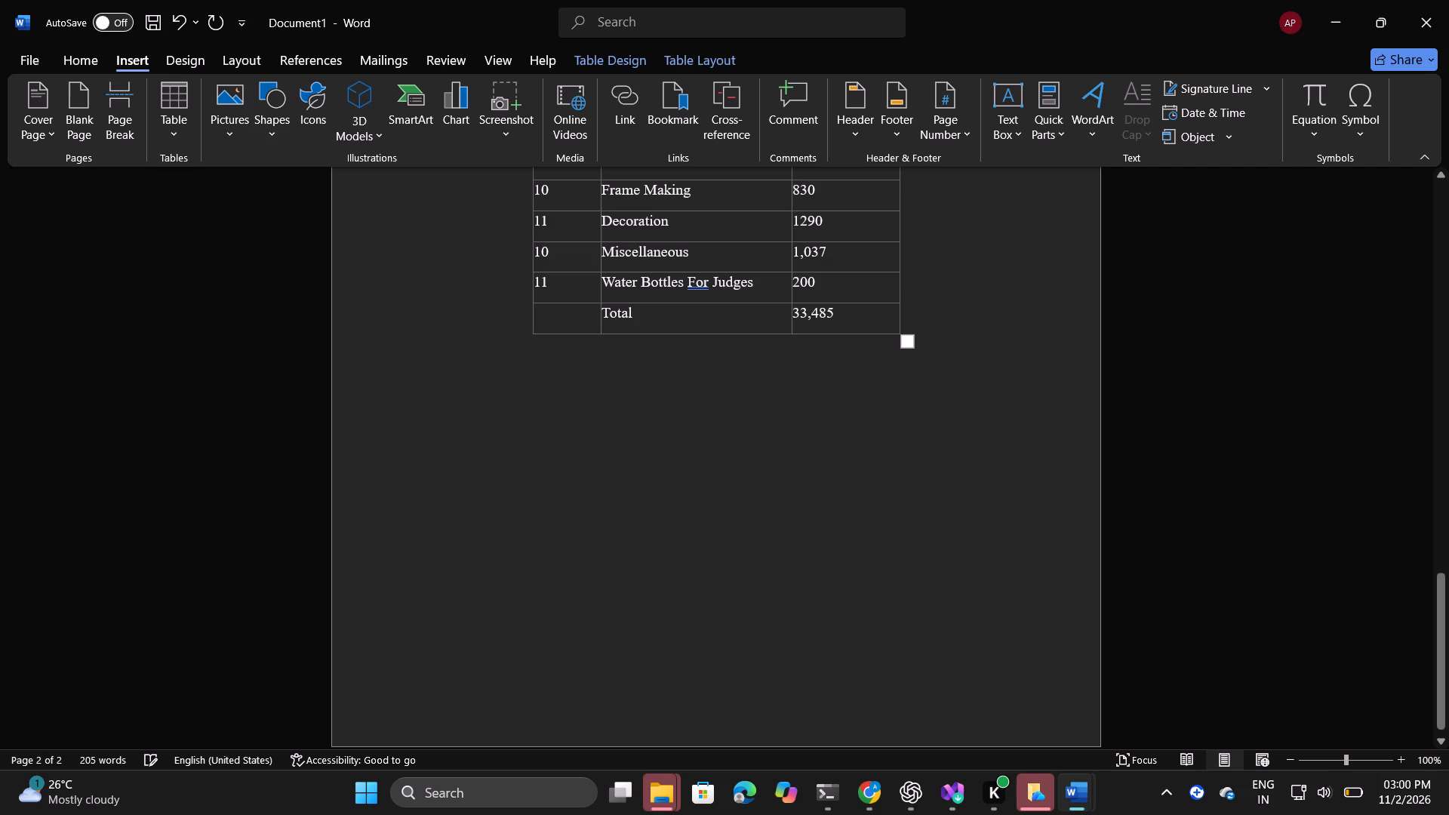
pyautogui.click(792, 312)
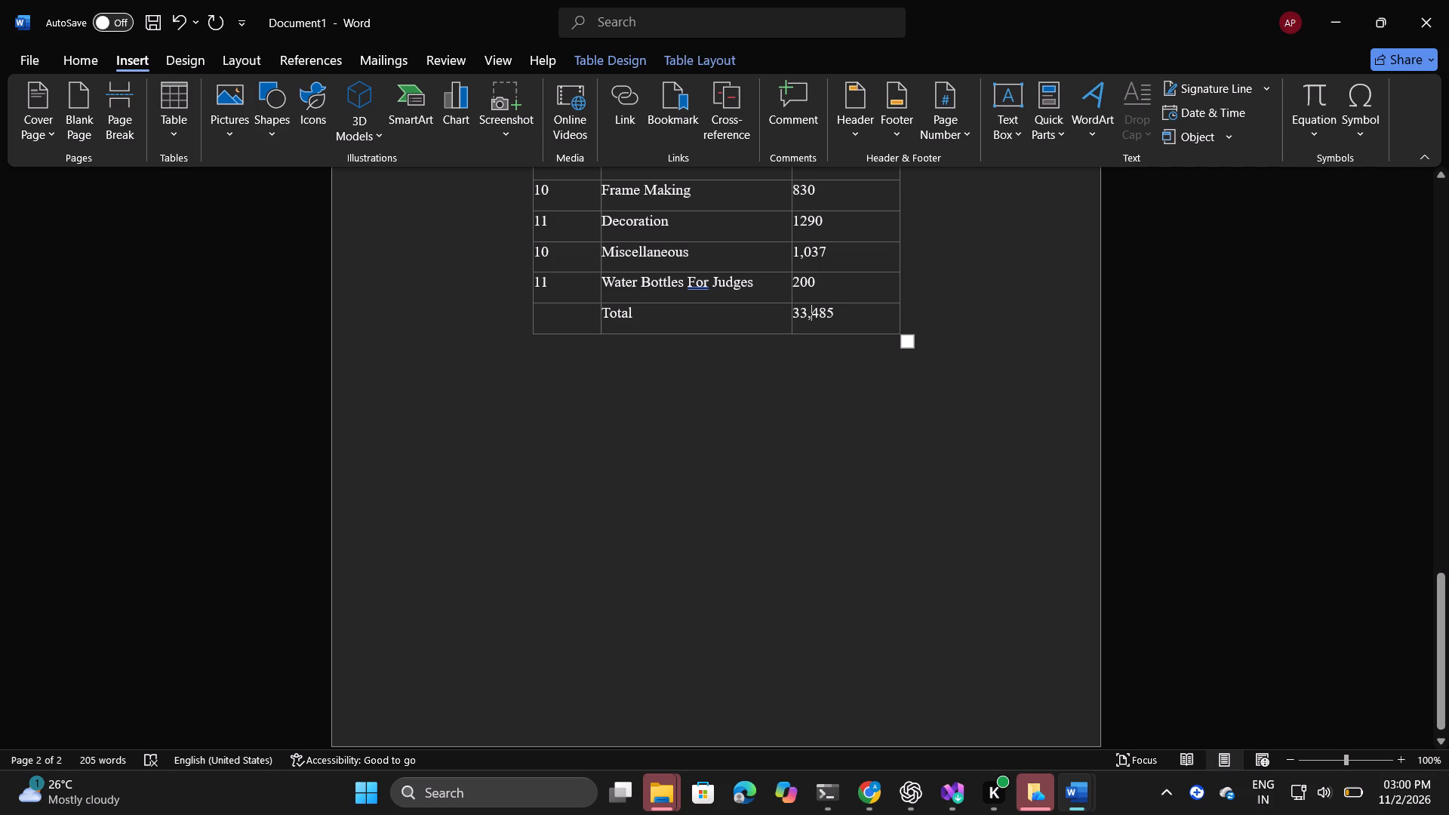
# Review the rows, serial numbers and amounts of the updated expense table.
pyautogui.scroll(1, 771, 294)
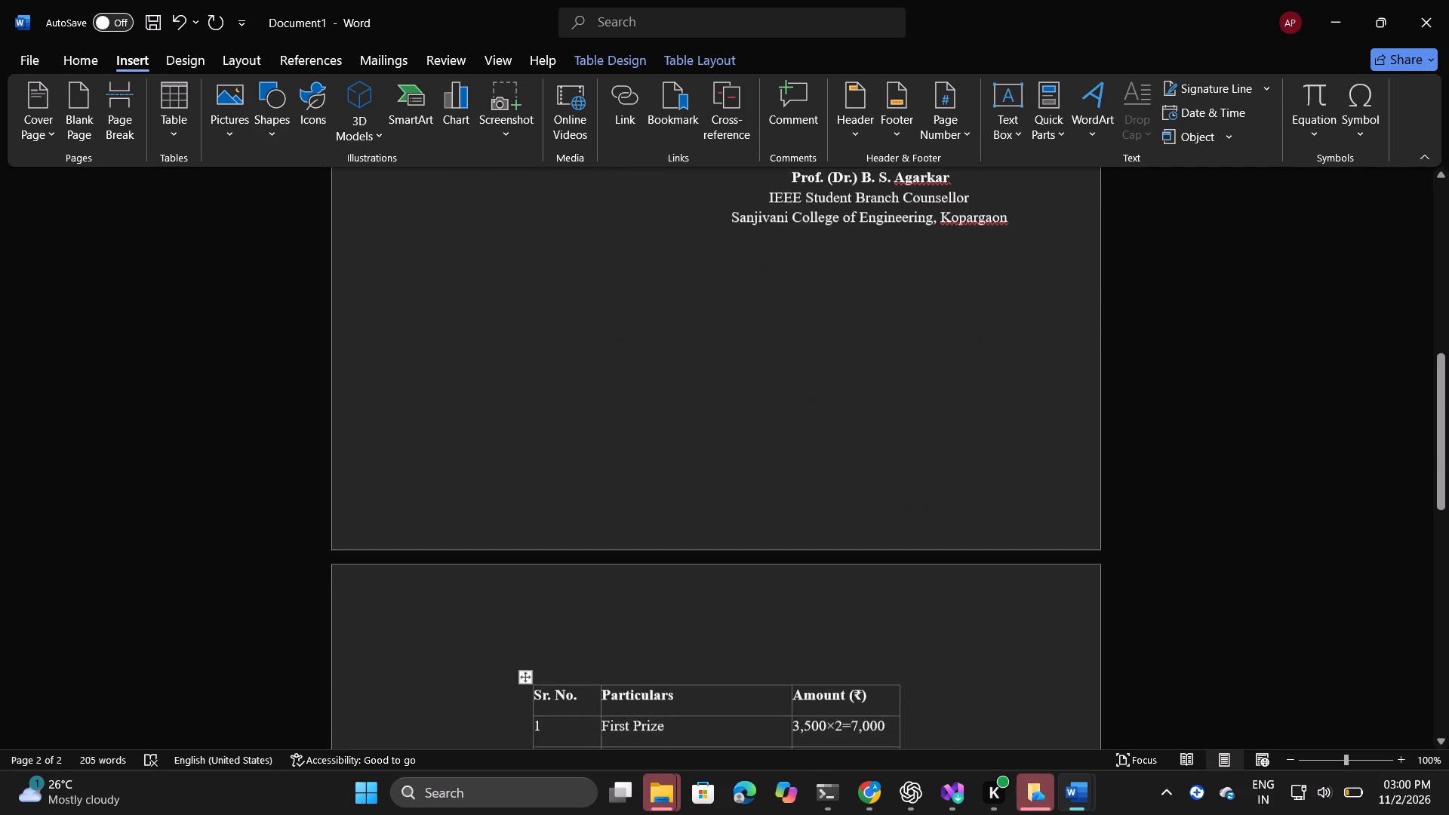
pyautogui.scroll(2, 771, 294)
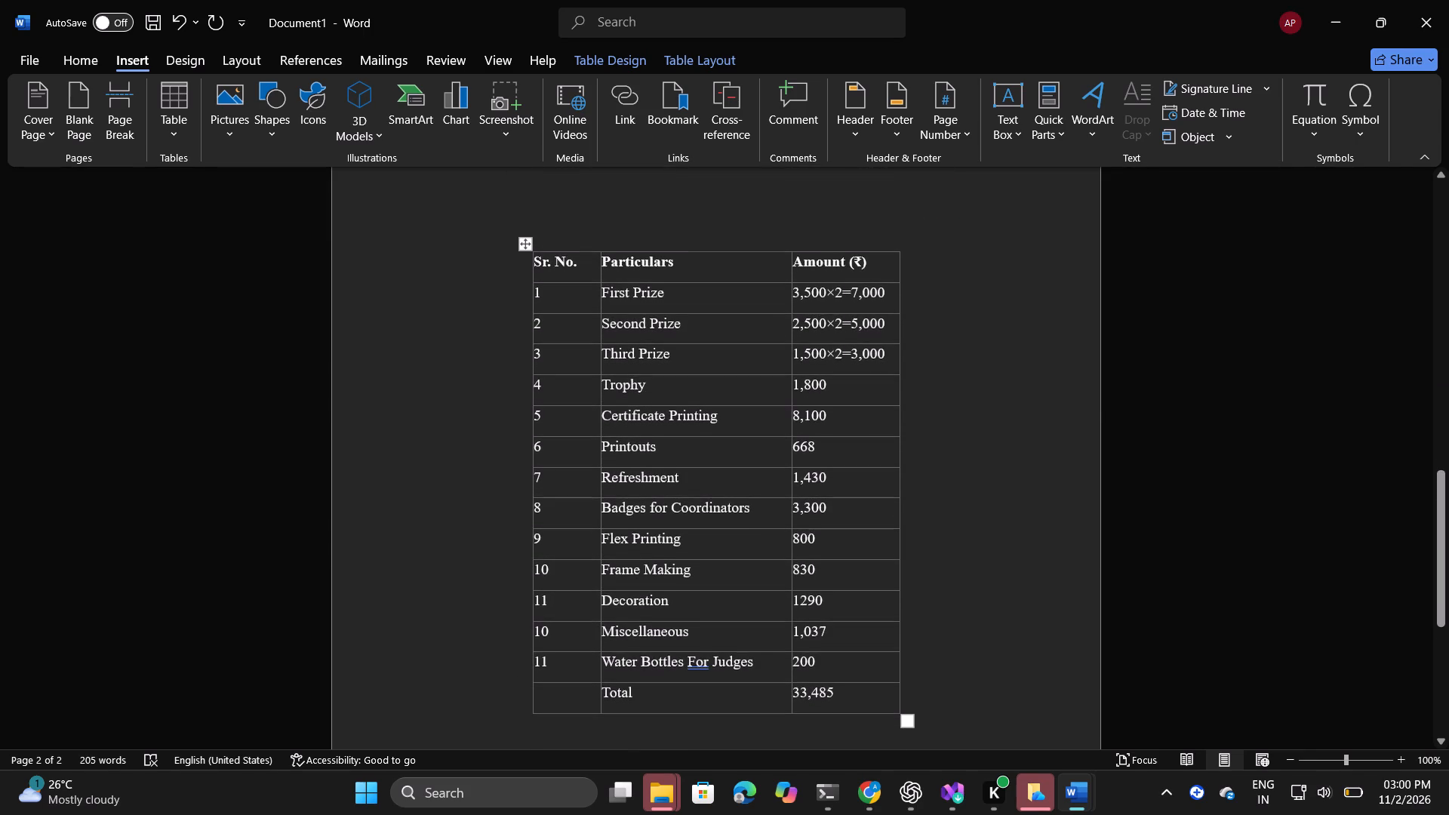
pyautogui.scroll(1, 771, 294)
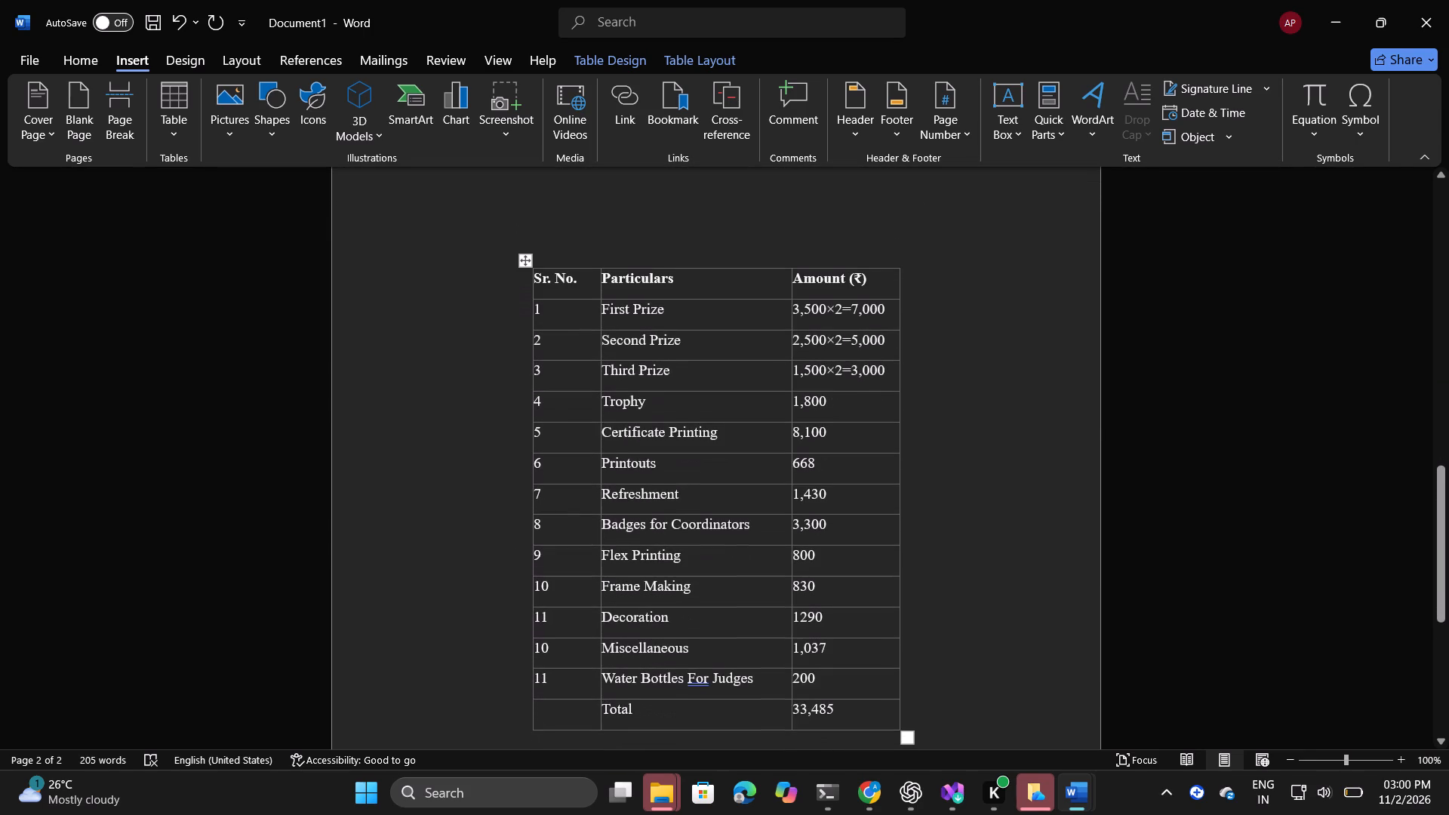
pyautogui.scroll(1, 771, 294)
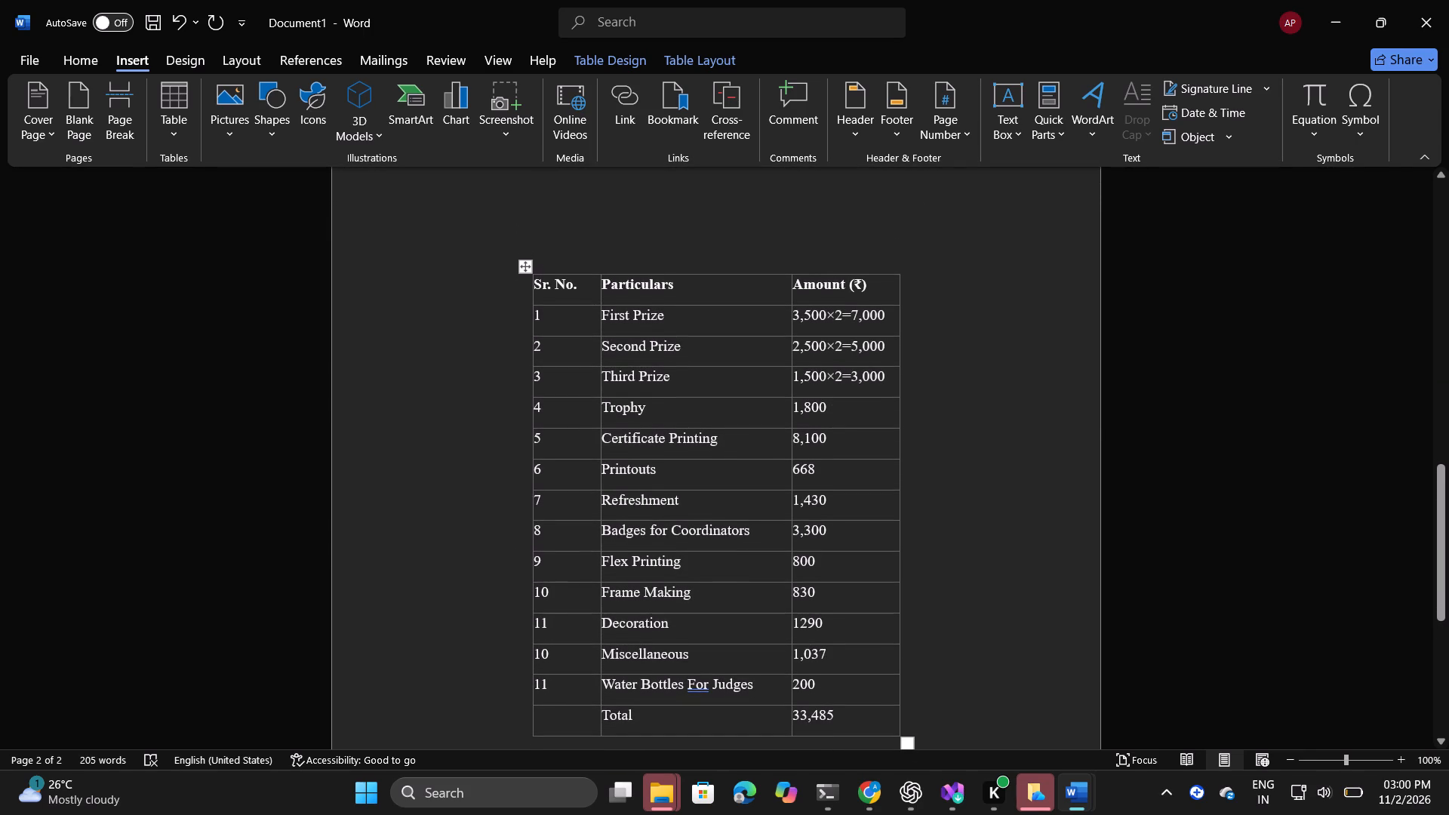
pyautogui.scroll(1, 771, 294)
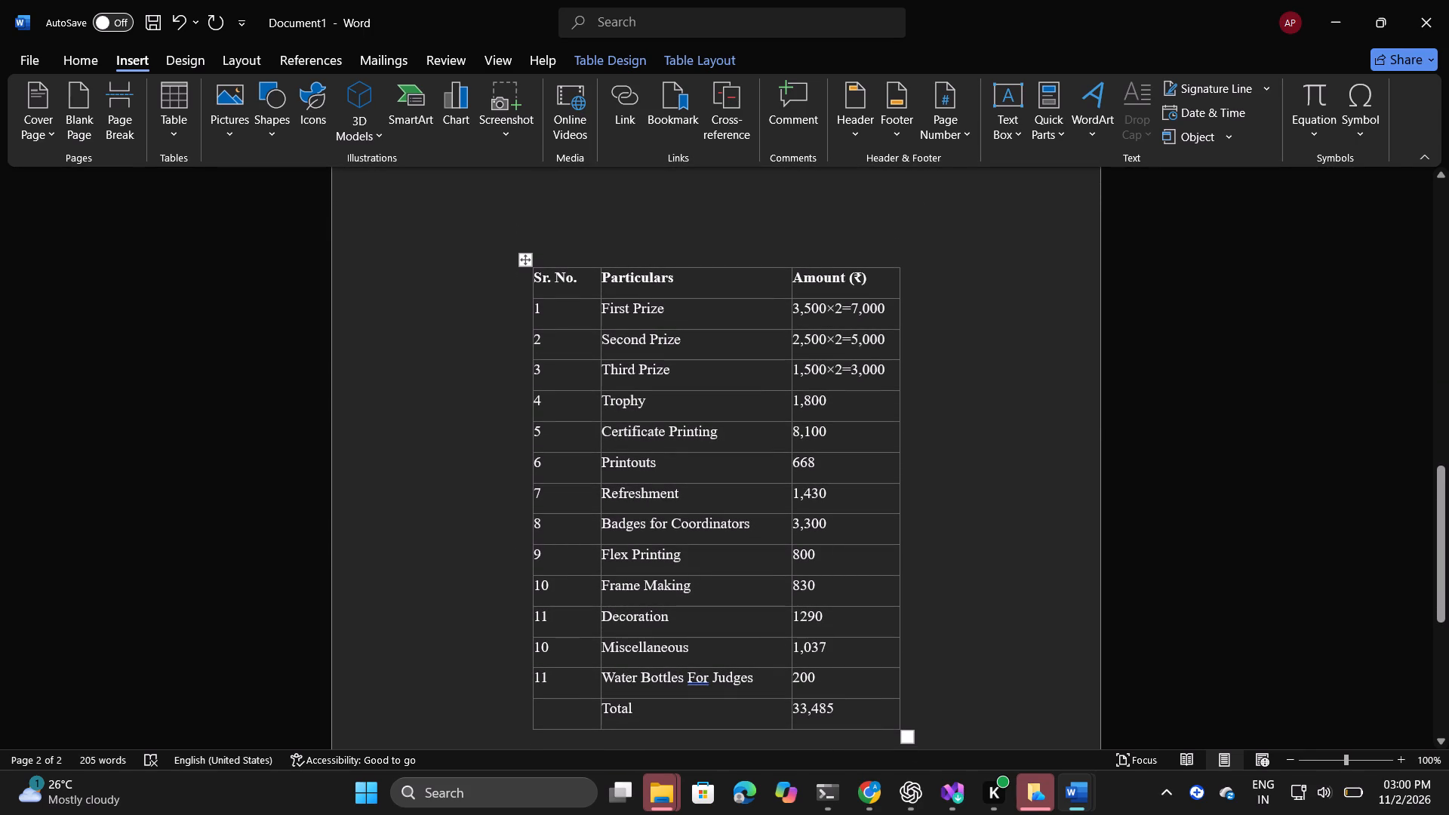
pyautogui.scroll(2, 771, 294)
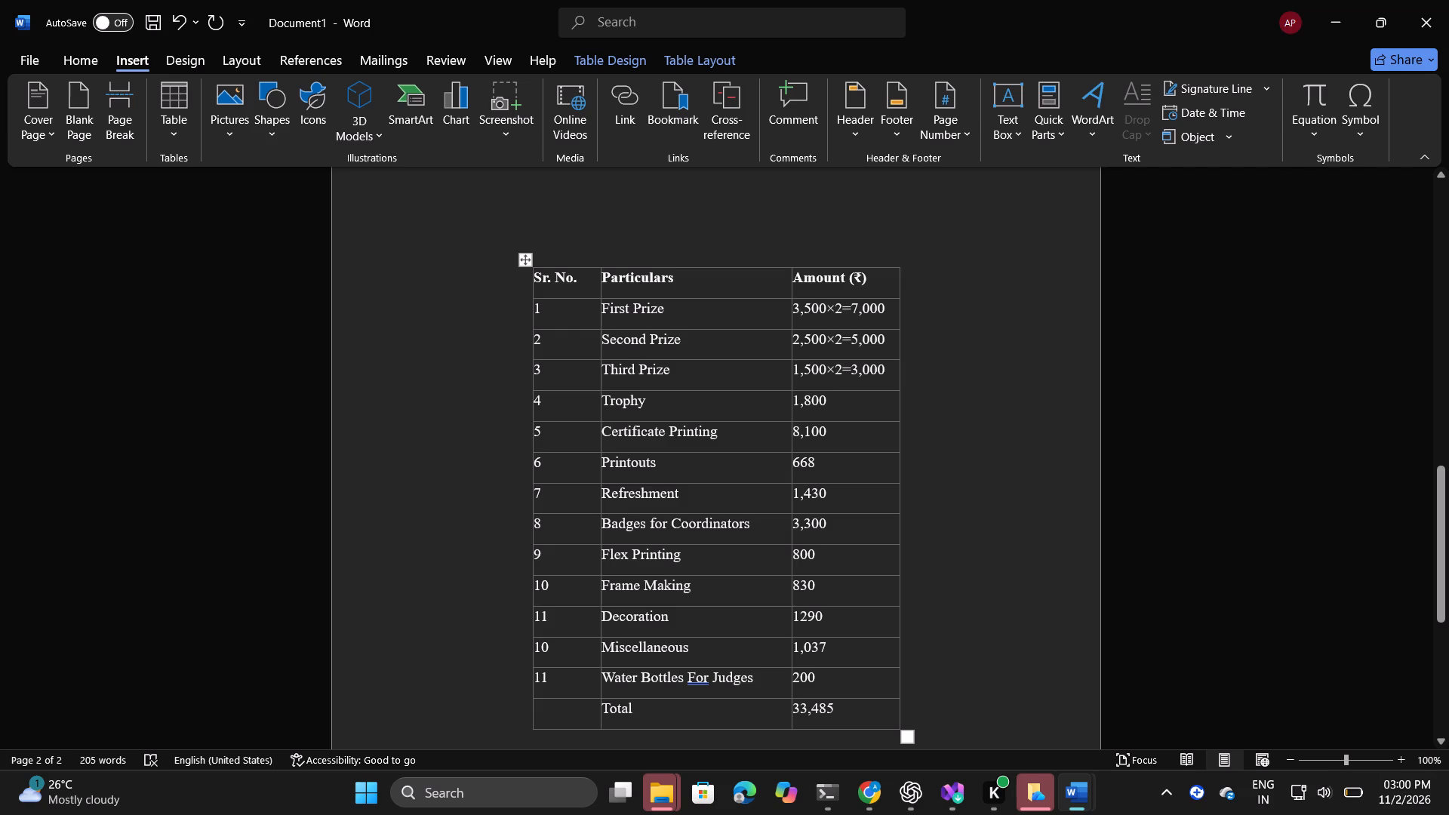
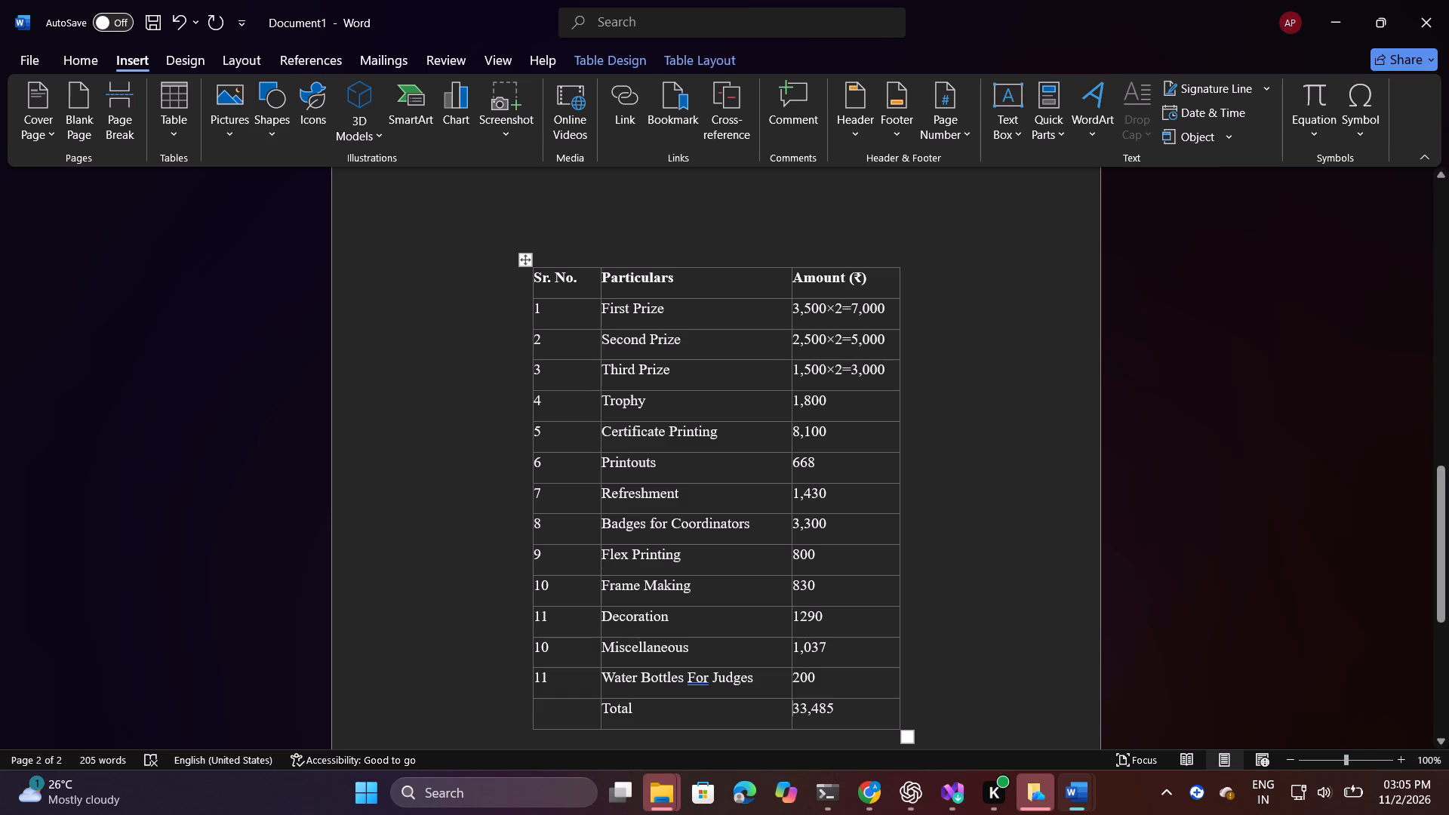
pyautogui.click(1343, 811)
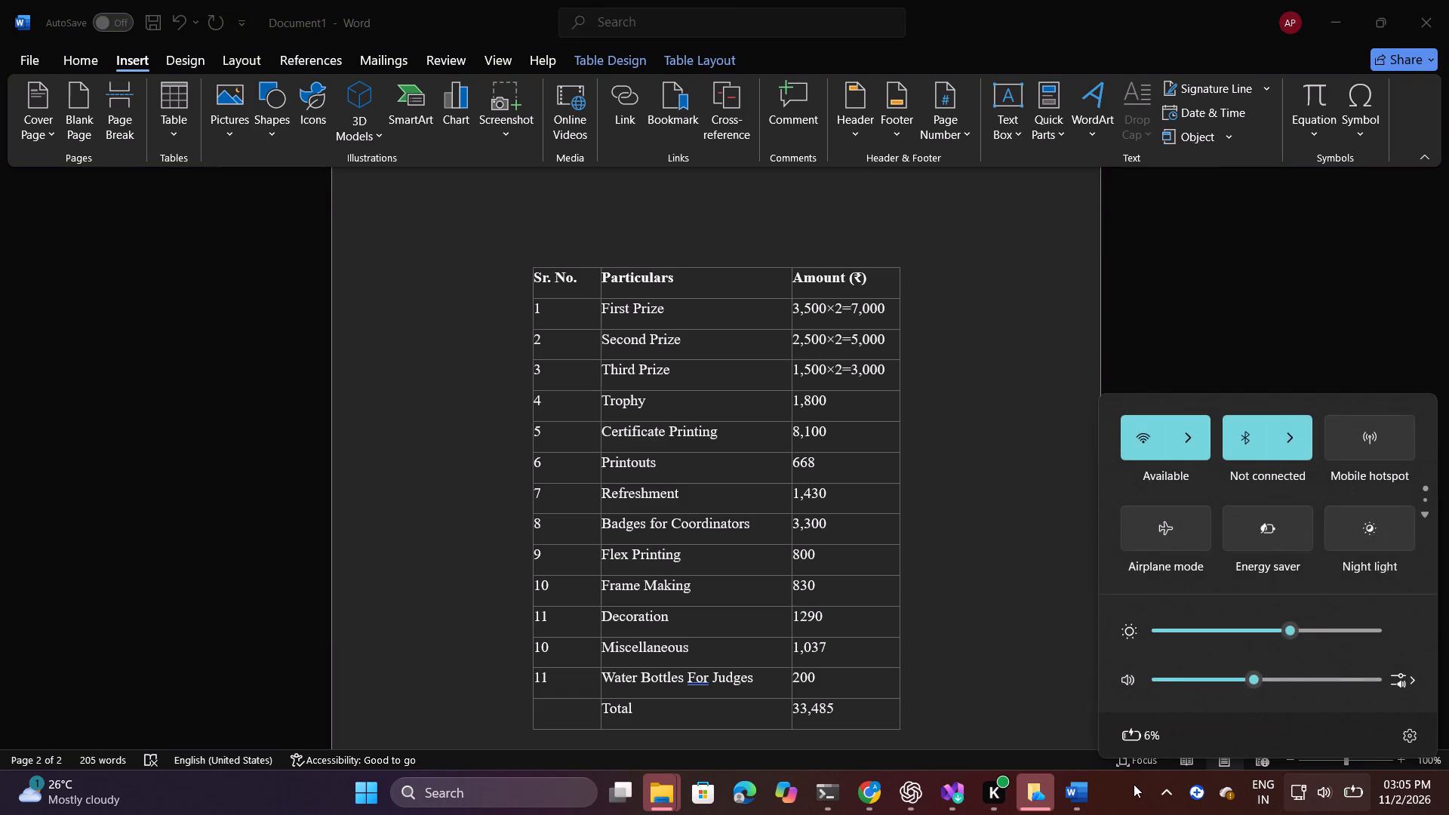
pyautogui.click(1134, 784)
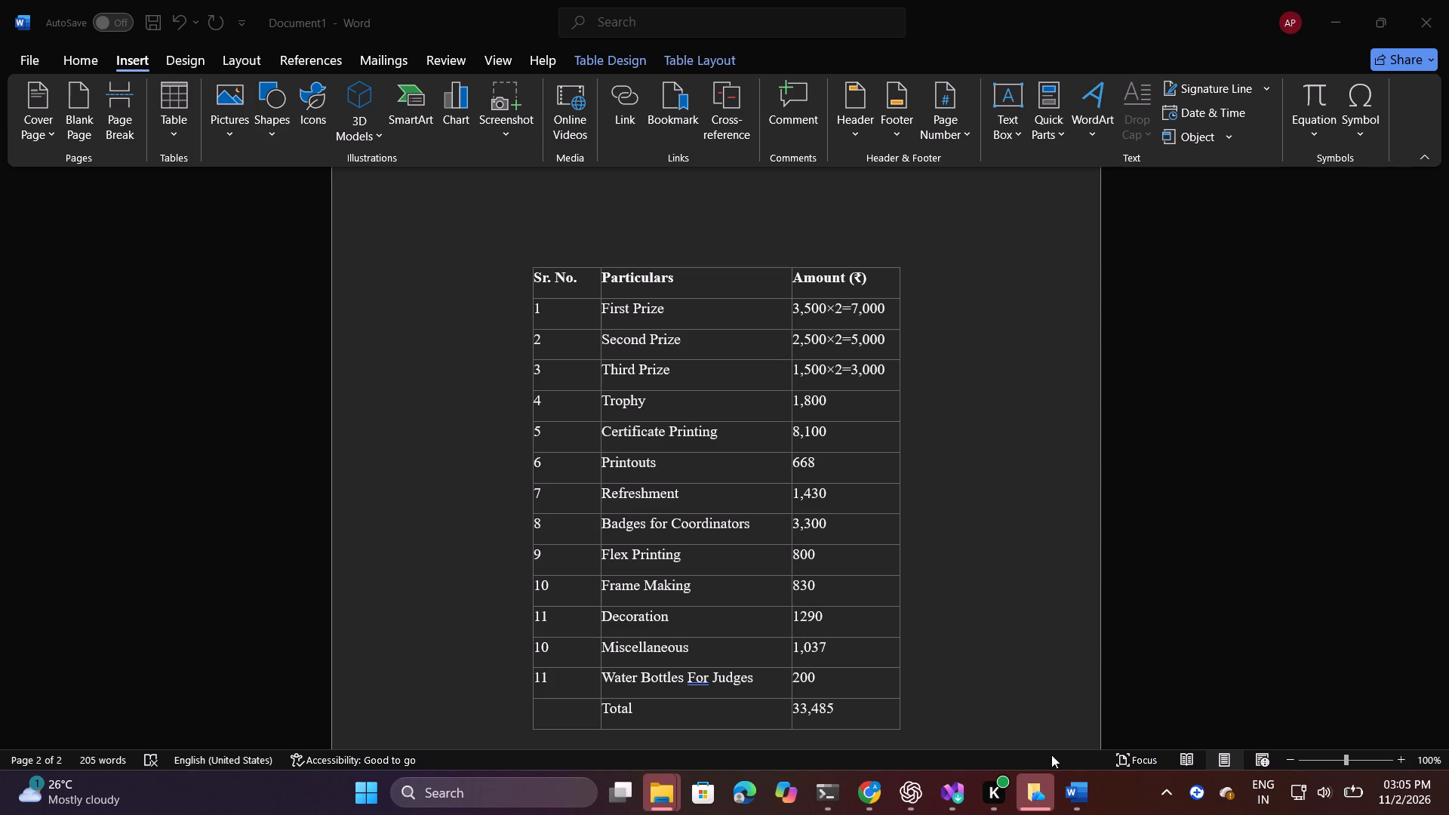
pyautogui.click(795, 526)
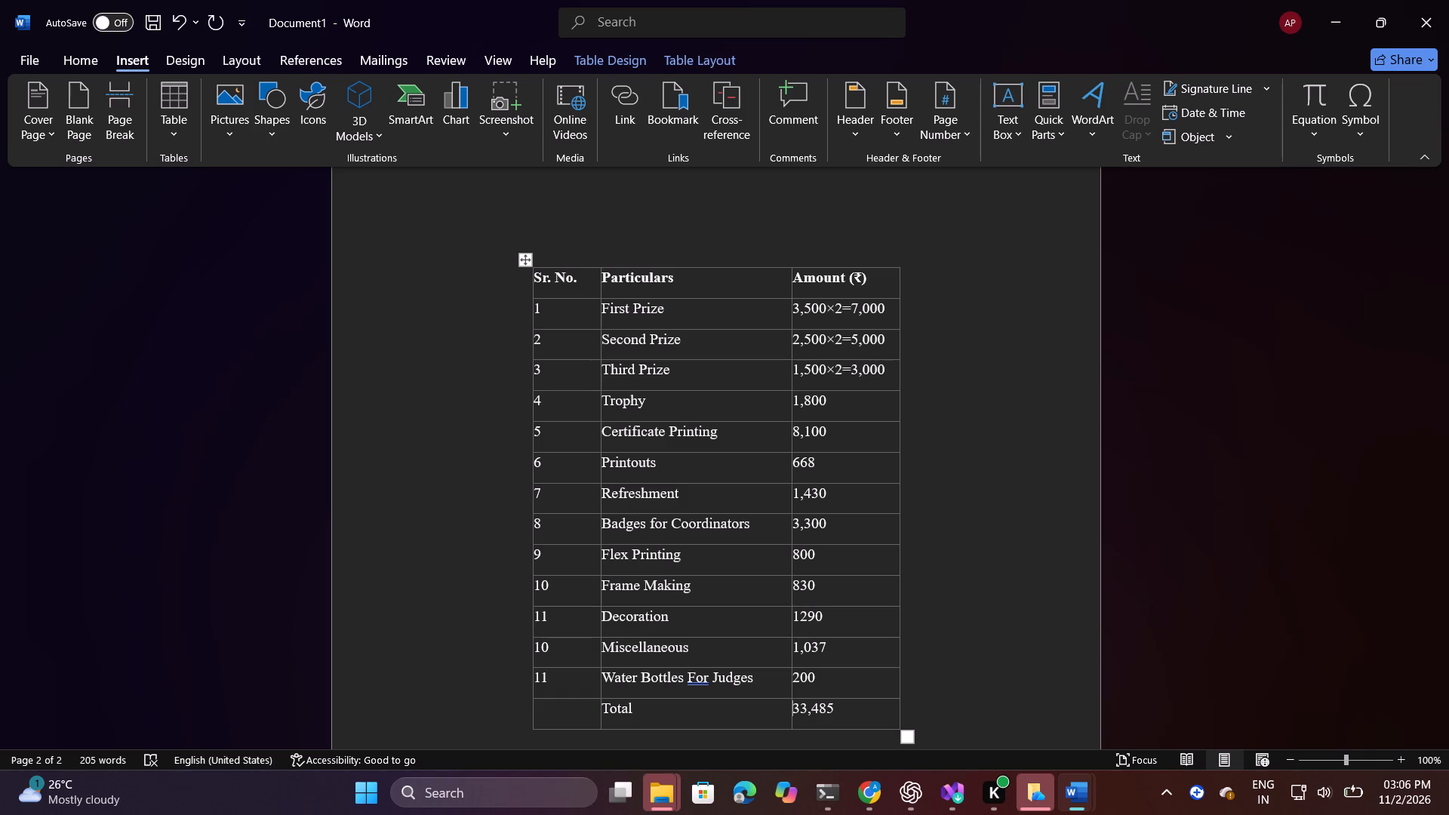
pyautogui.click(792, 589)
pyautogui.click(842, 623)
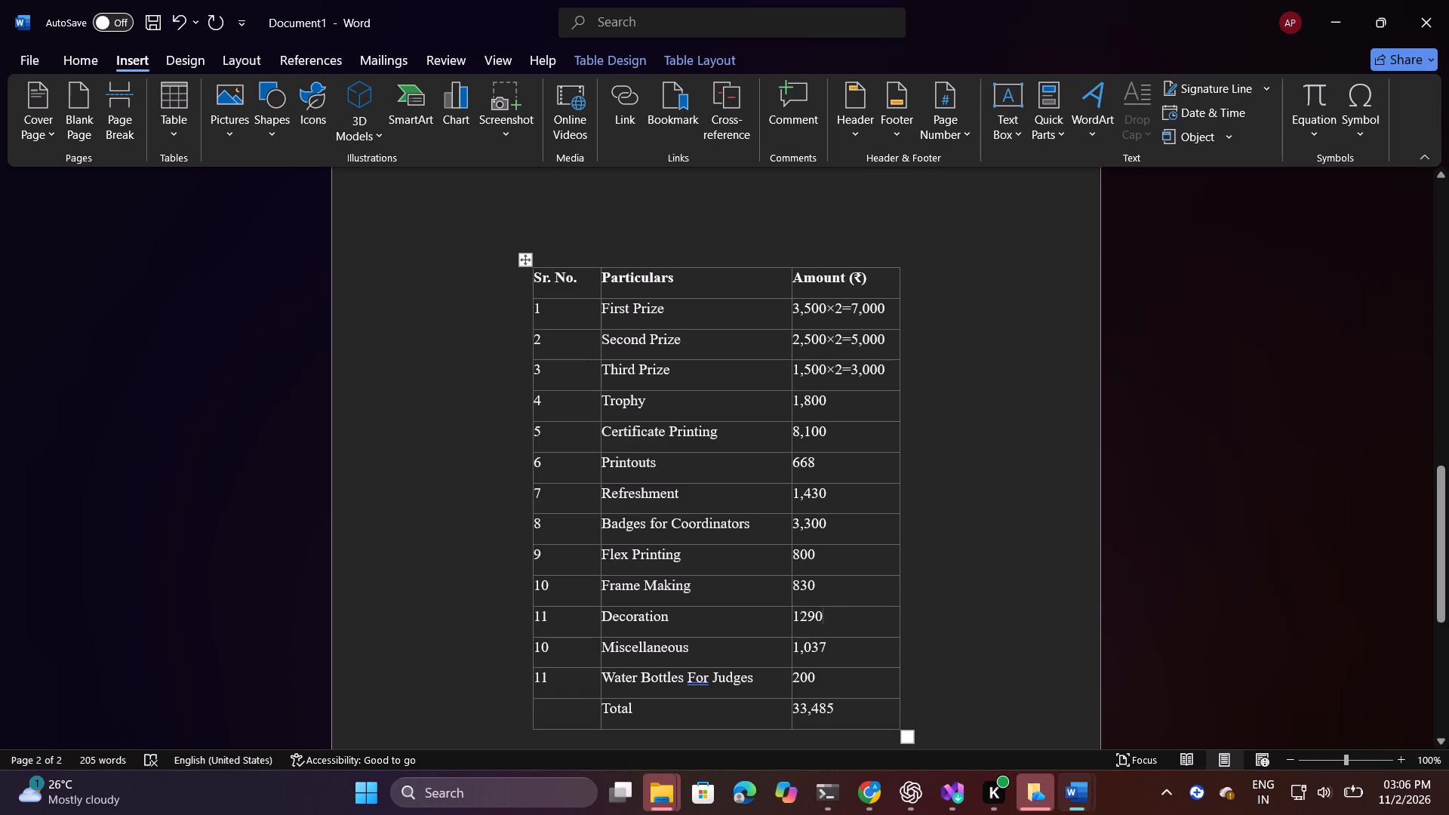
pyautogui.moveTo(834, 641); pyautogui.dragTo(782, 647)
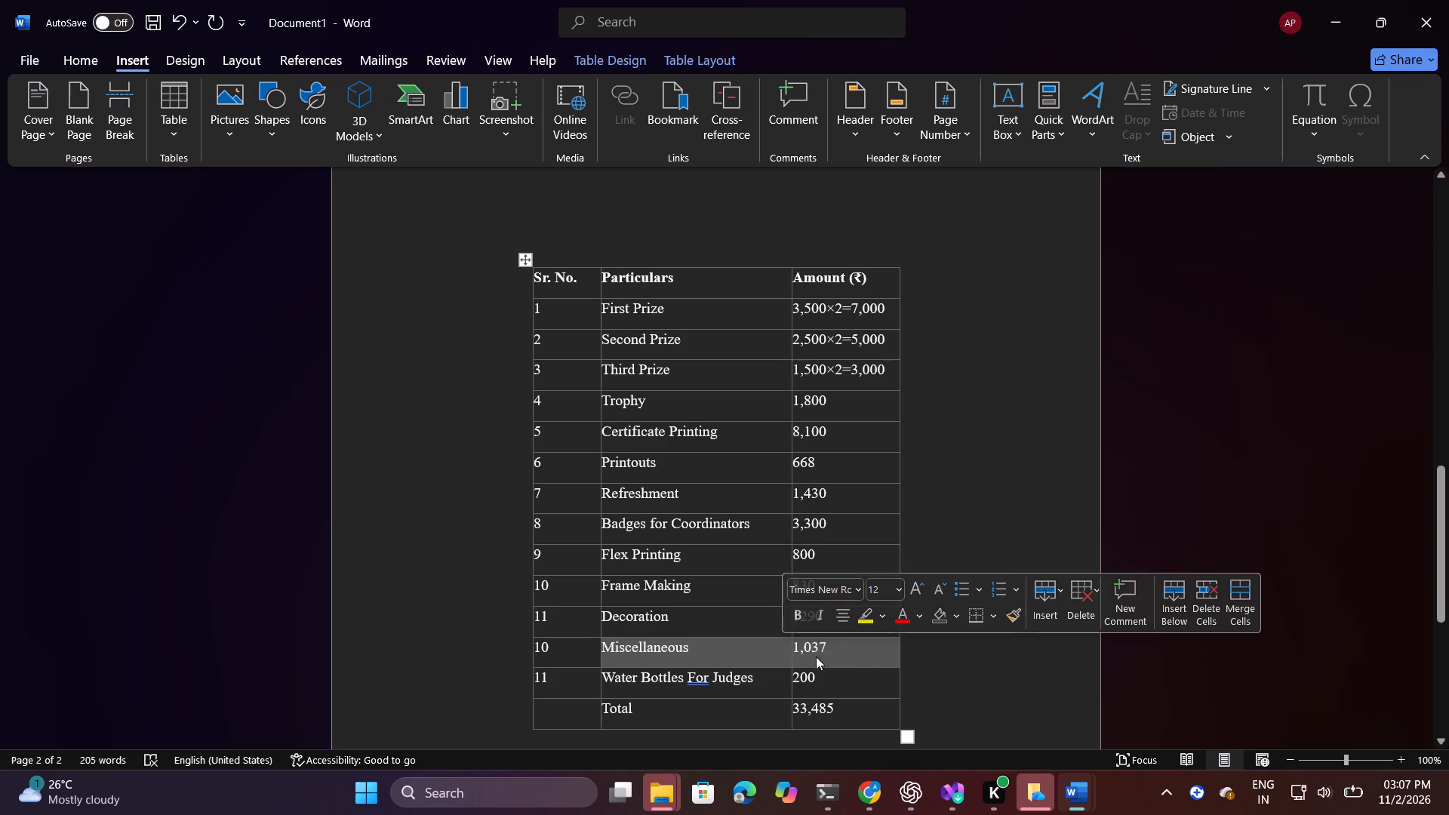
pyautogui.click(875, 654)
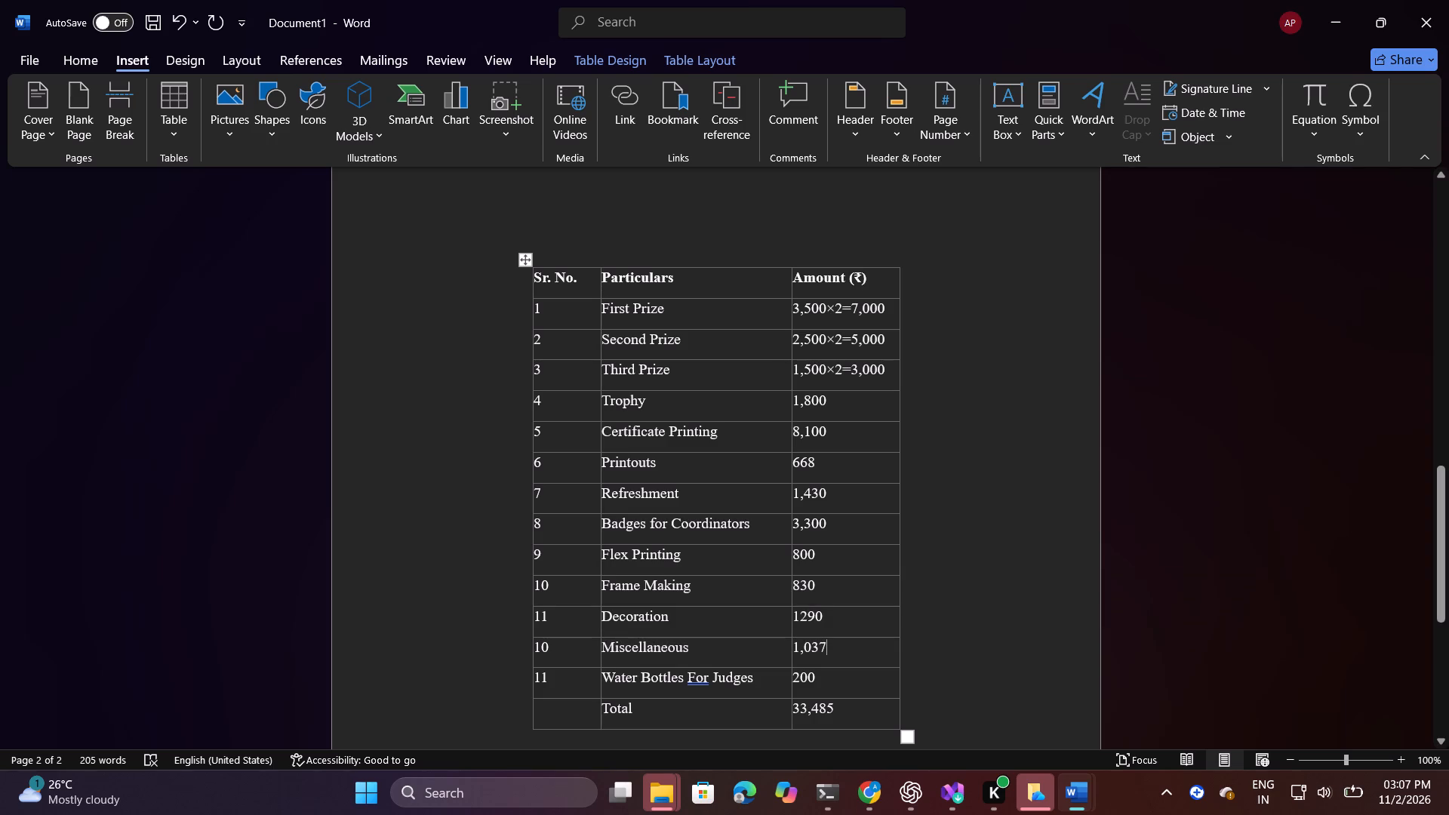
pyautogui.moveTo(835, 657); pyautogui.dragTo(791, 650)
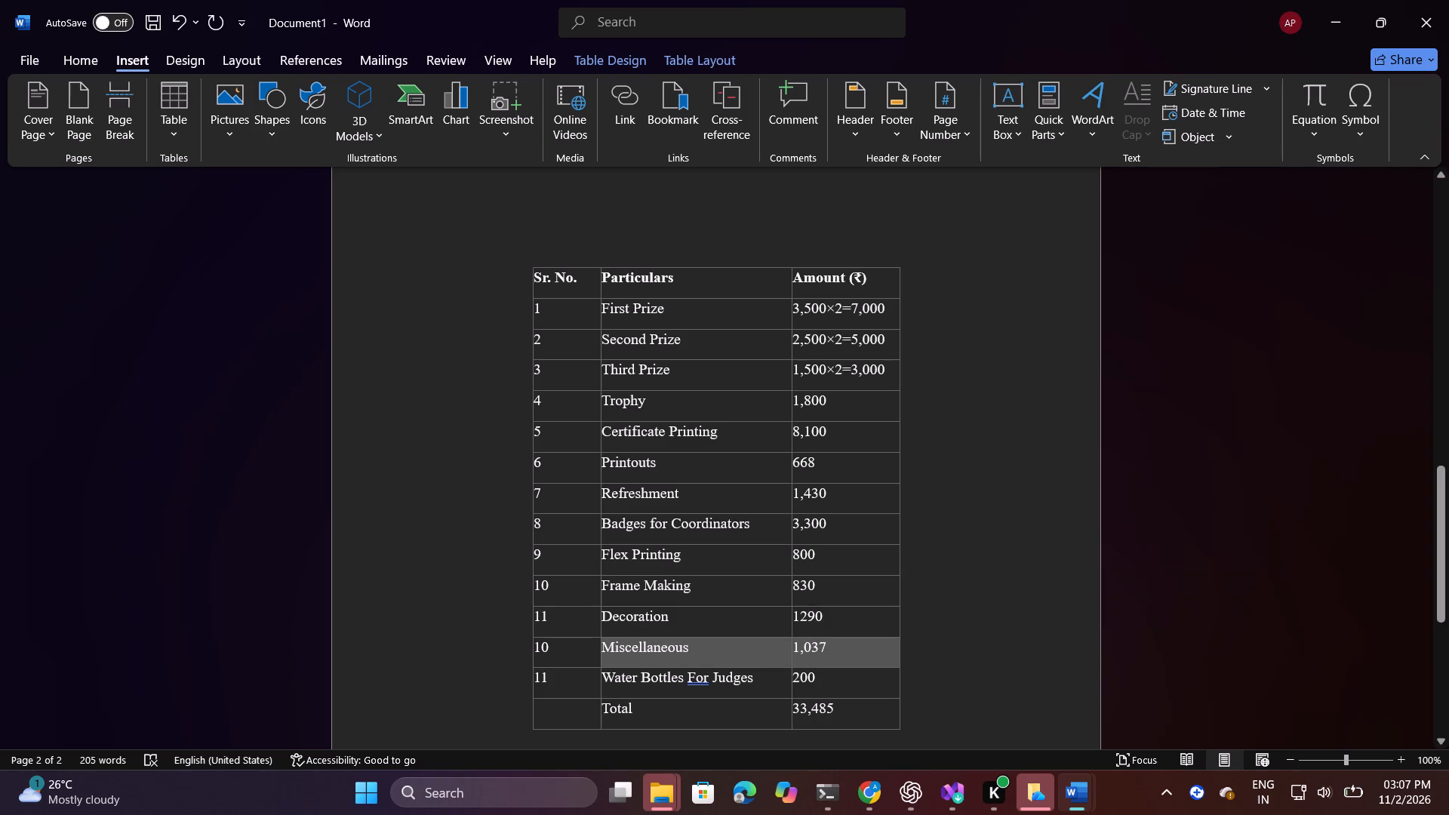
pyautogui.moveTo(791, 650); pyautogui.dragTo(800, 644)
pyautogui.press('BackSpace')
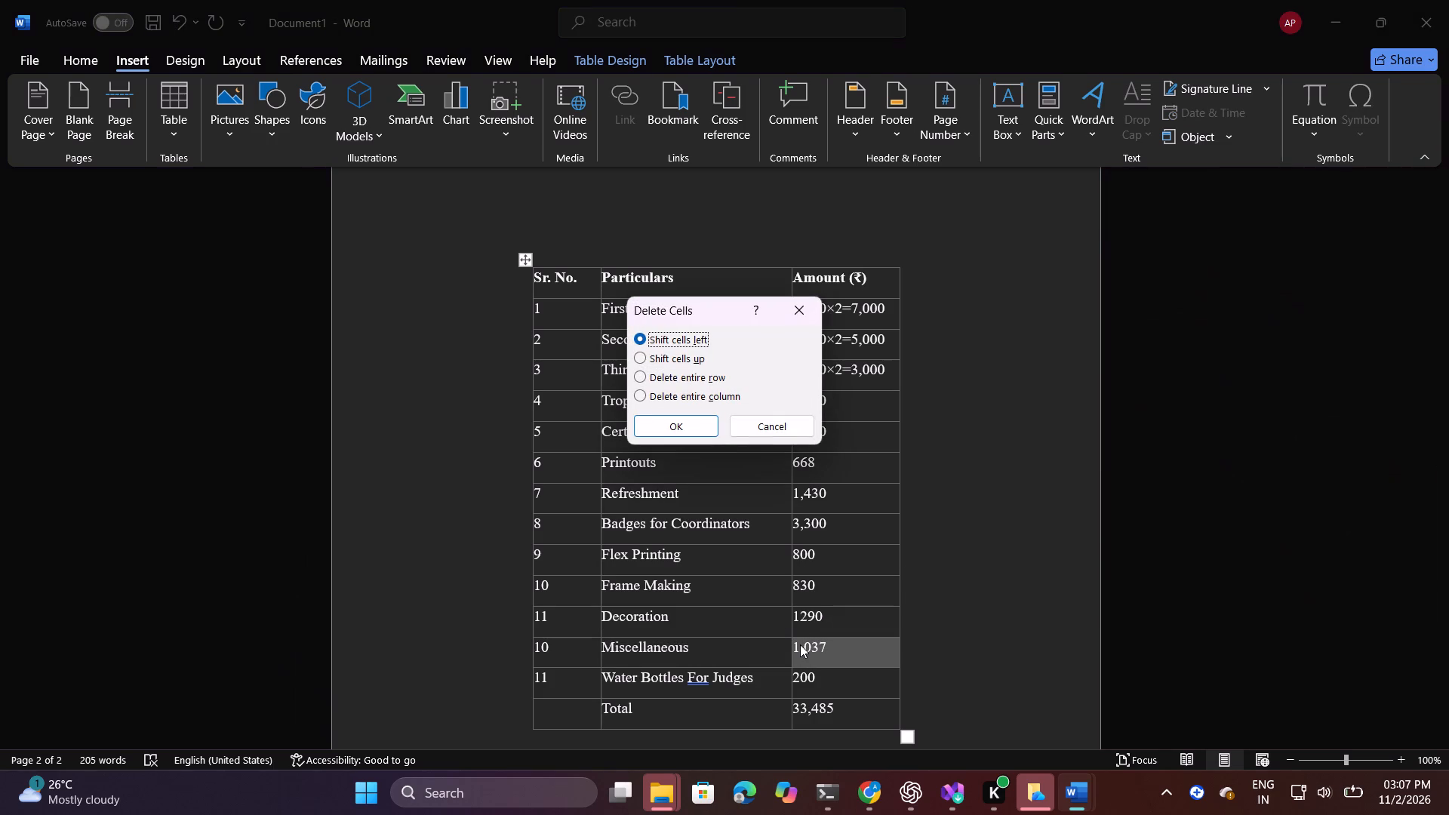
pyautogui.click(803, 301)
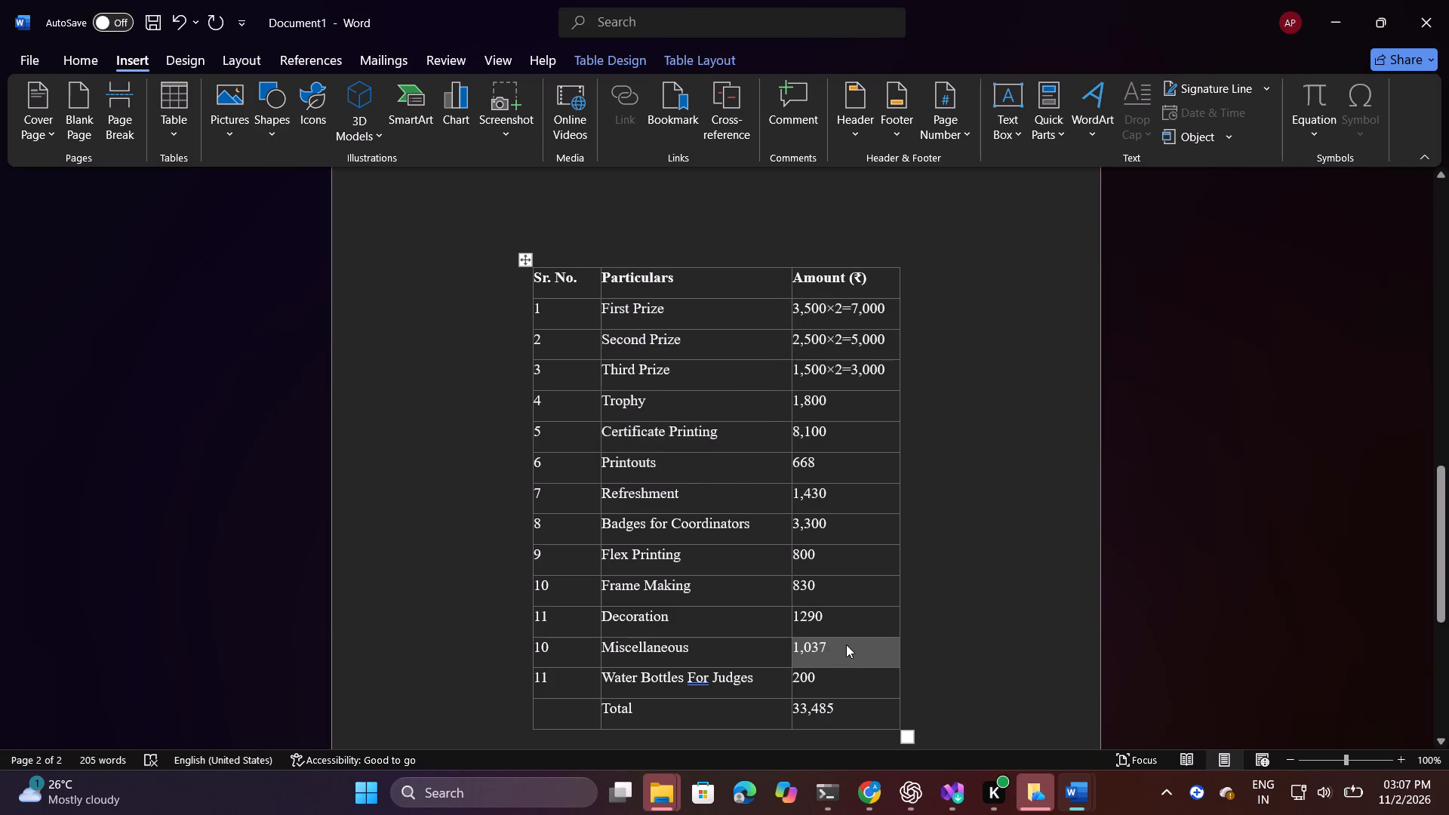
# Replace the Miscellaneous row's amount with 67 in the expense table.
pyautogui.click(846, 644)
pyautogui.press('BackSpace')
pyautogui.press('BackSpace')
pyautogui.press('BackSpace')
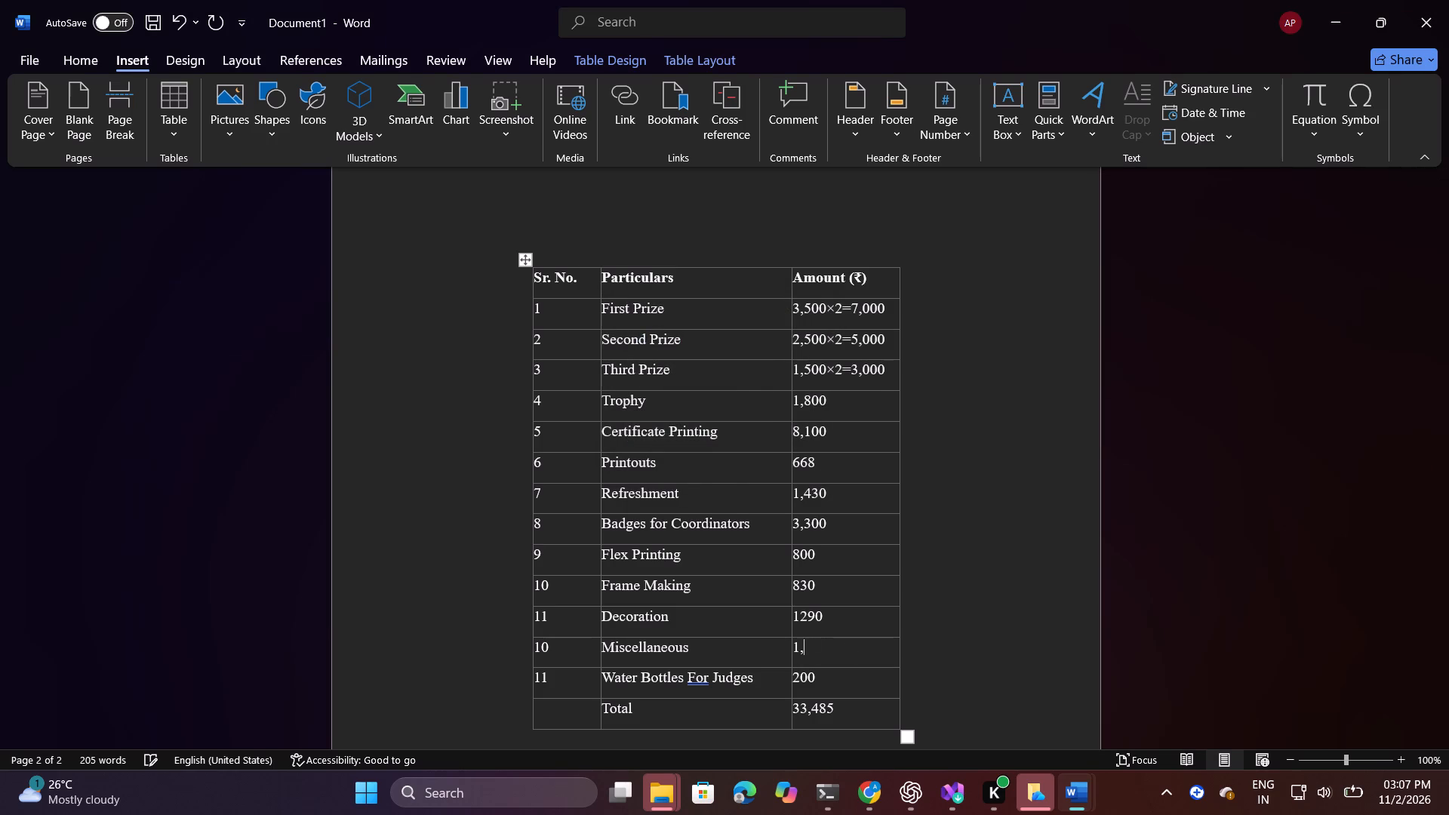
pyautogui.press('BackSpace')
pyautogui.press('BackSpace')
pyautogui.write('67')
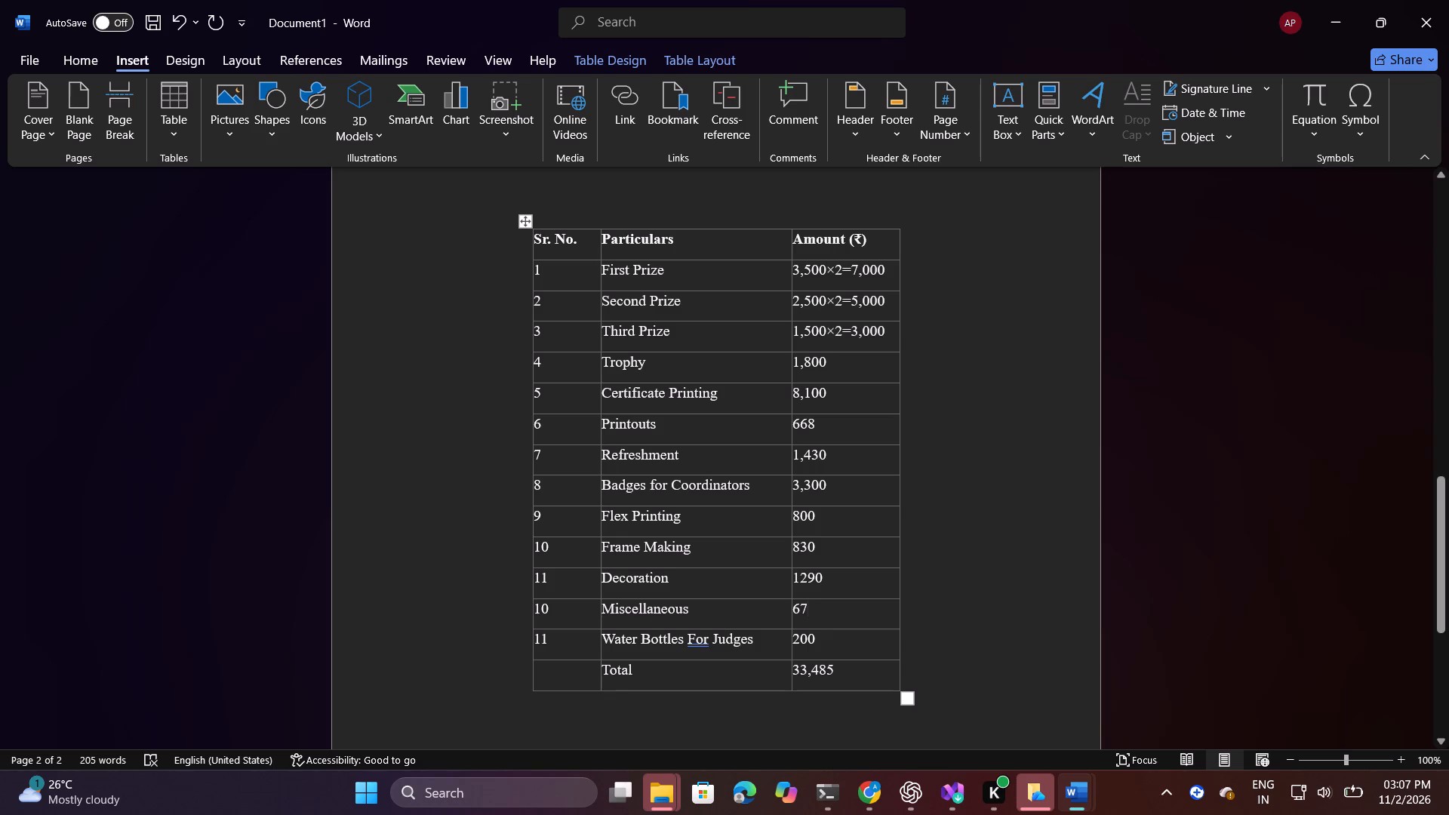
# Correct the serial numbers of the last two expense items: 12 for Miscellaneous and 13 for Water Bottles For Judges.
pyautogui.click(557, 610)
pyautogui.press('BackSpace')
pyautogui.press('2')
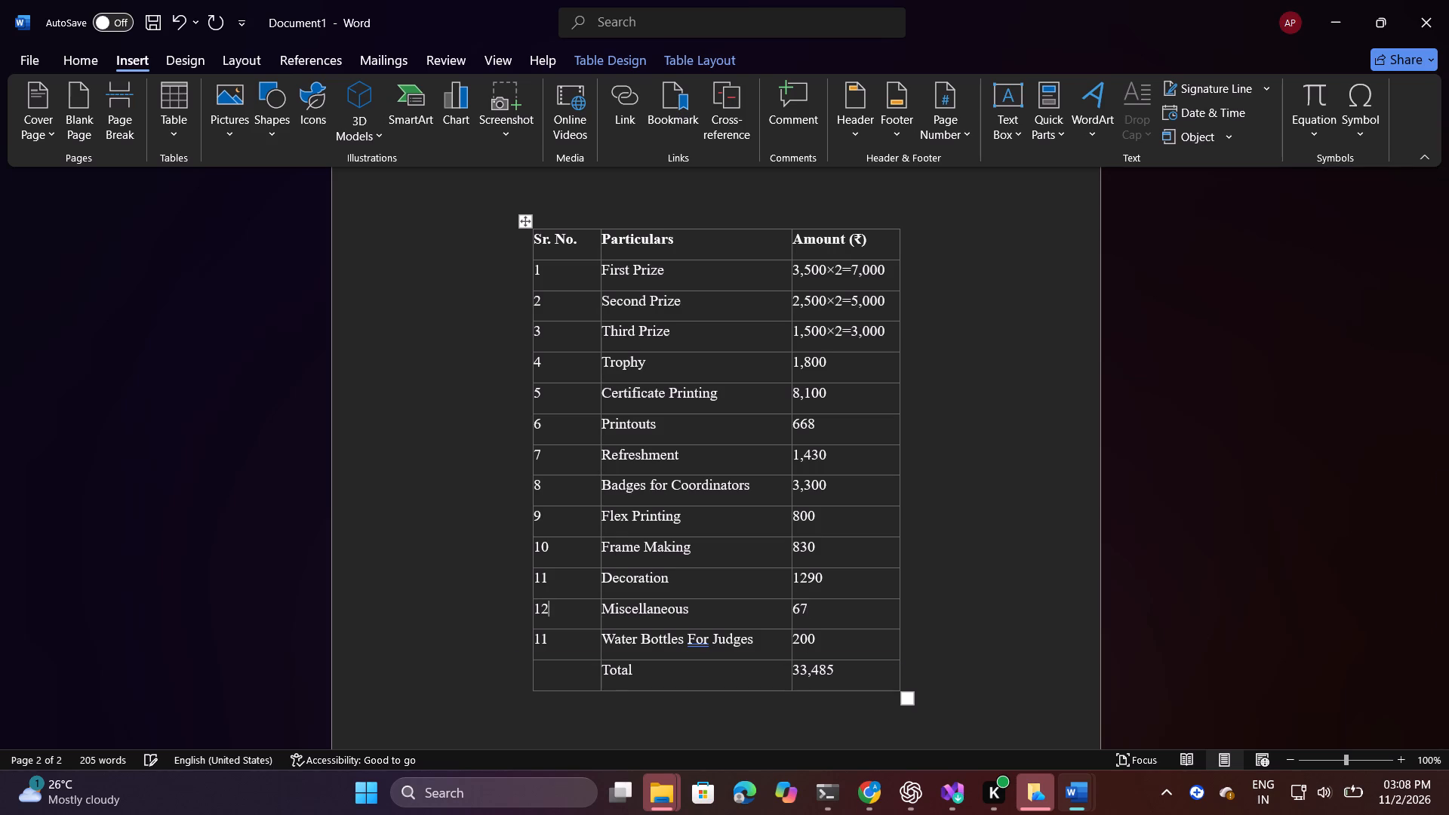
pyautogui.click(558, 654)
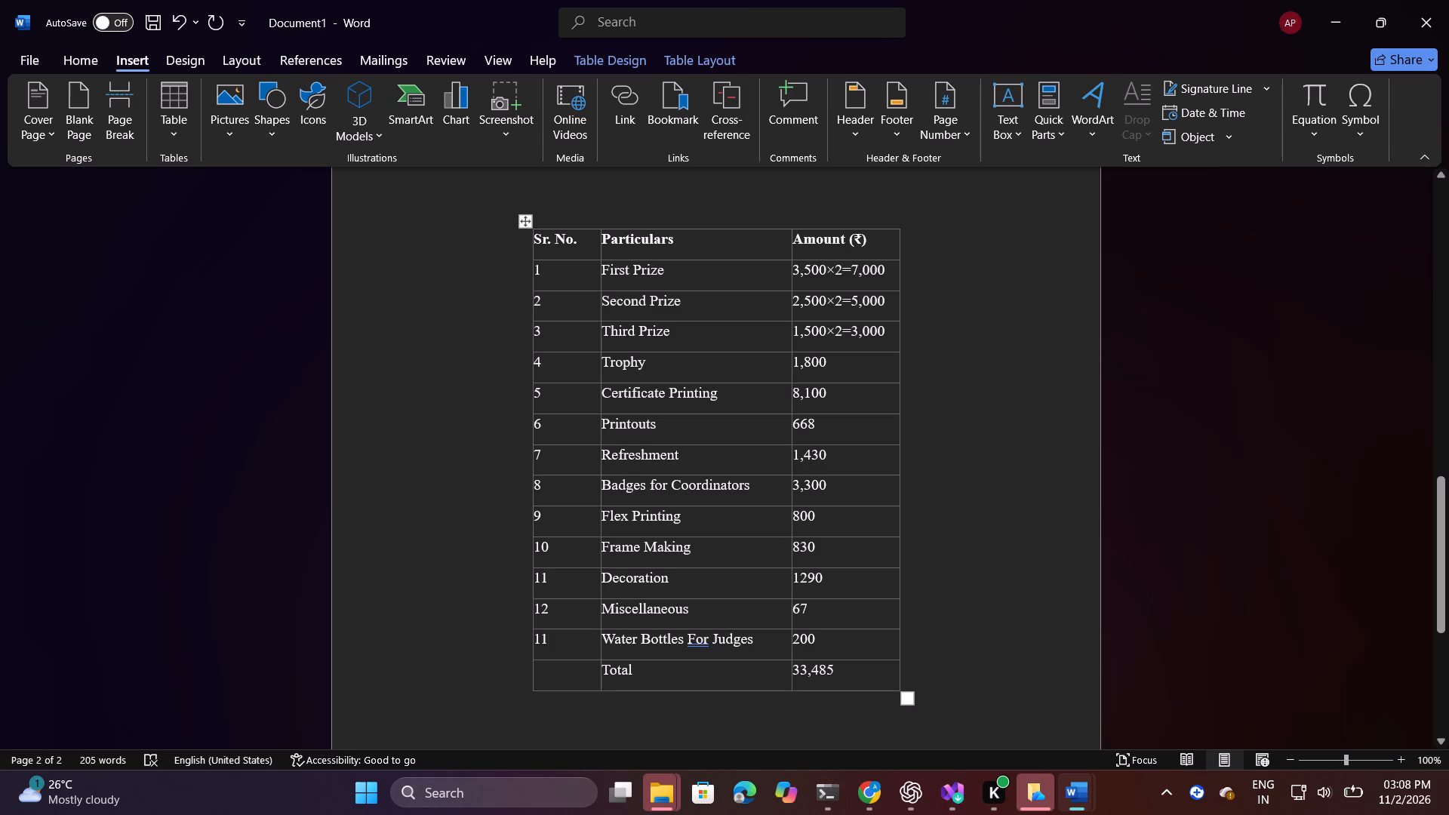
pyautogui.press('BackSpace')
pyautogui.press('3')
pyautogui.click(1079, 597)
# Save the document in the Downloads folder as a Word document named "Krypta Sanction letter".
pyautogui.scroll(1, 1079, 597)
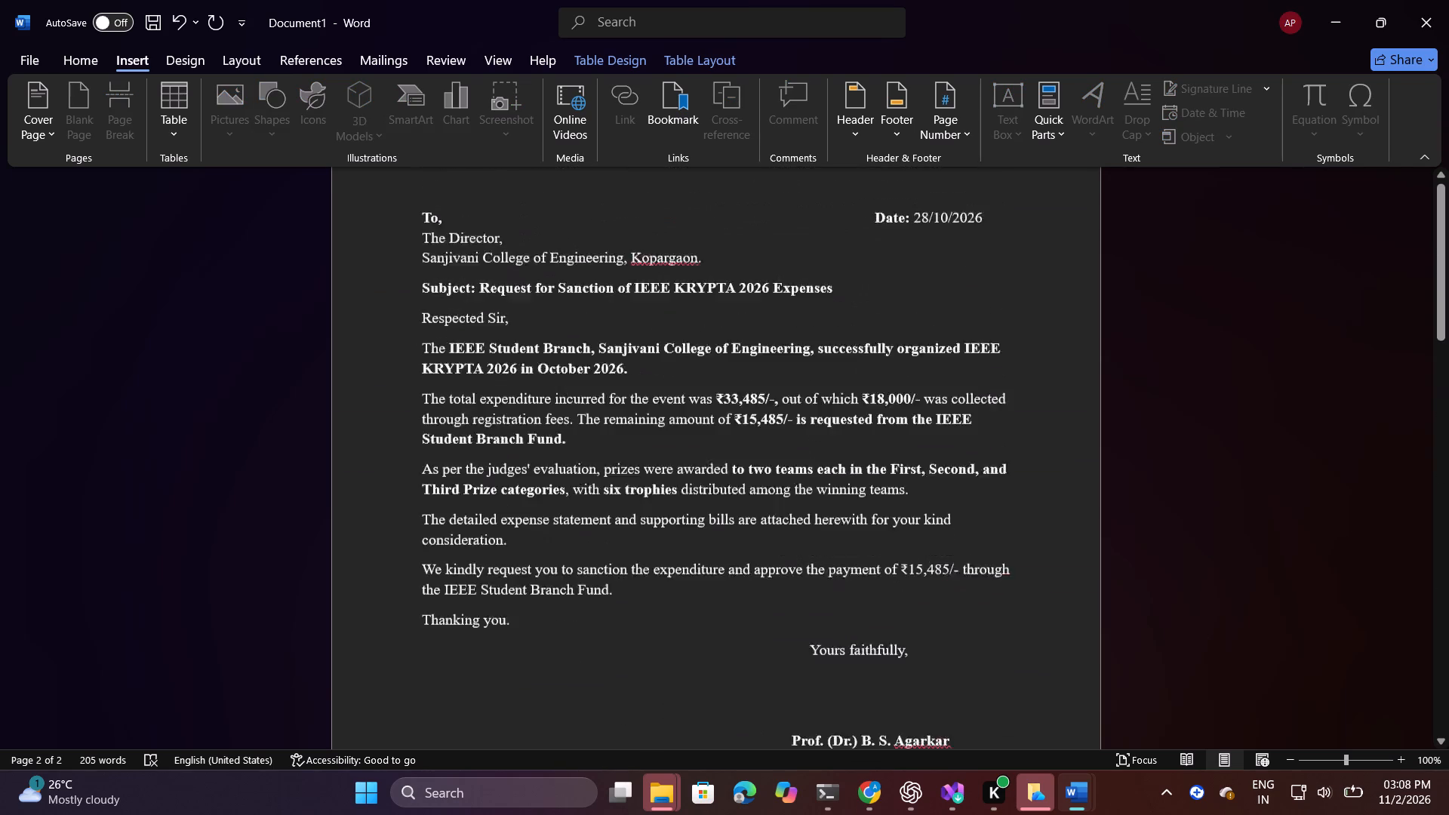
pyautogui.scroll(2, 1079, 597)
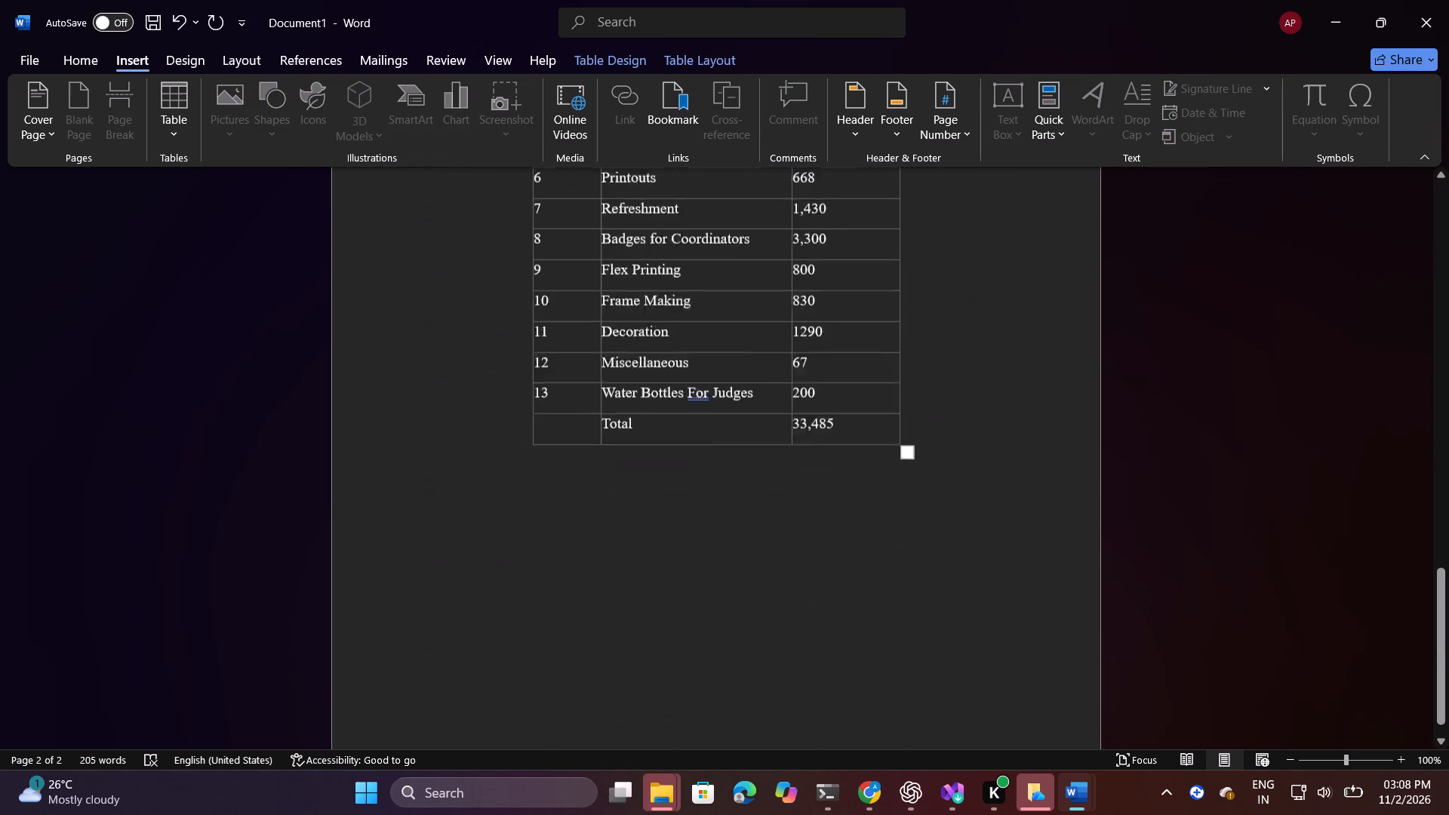
pyautogui.scroll(1, 1079, 597)
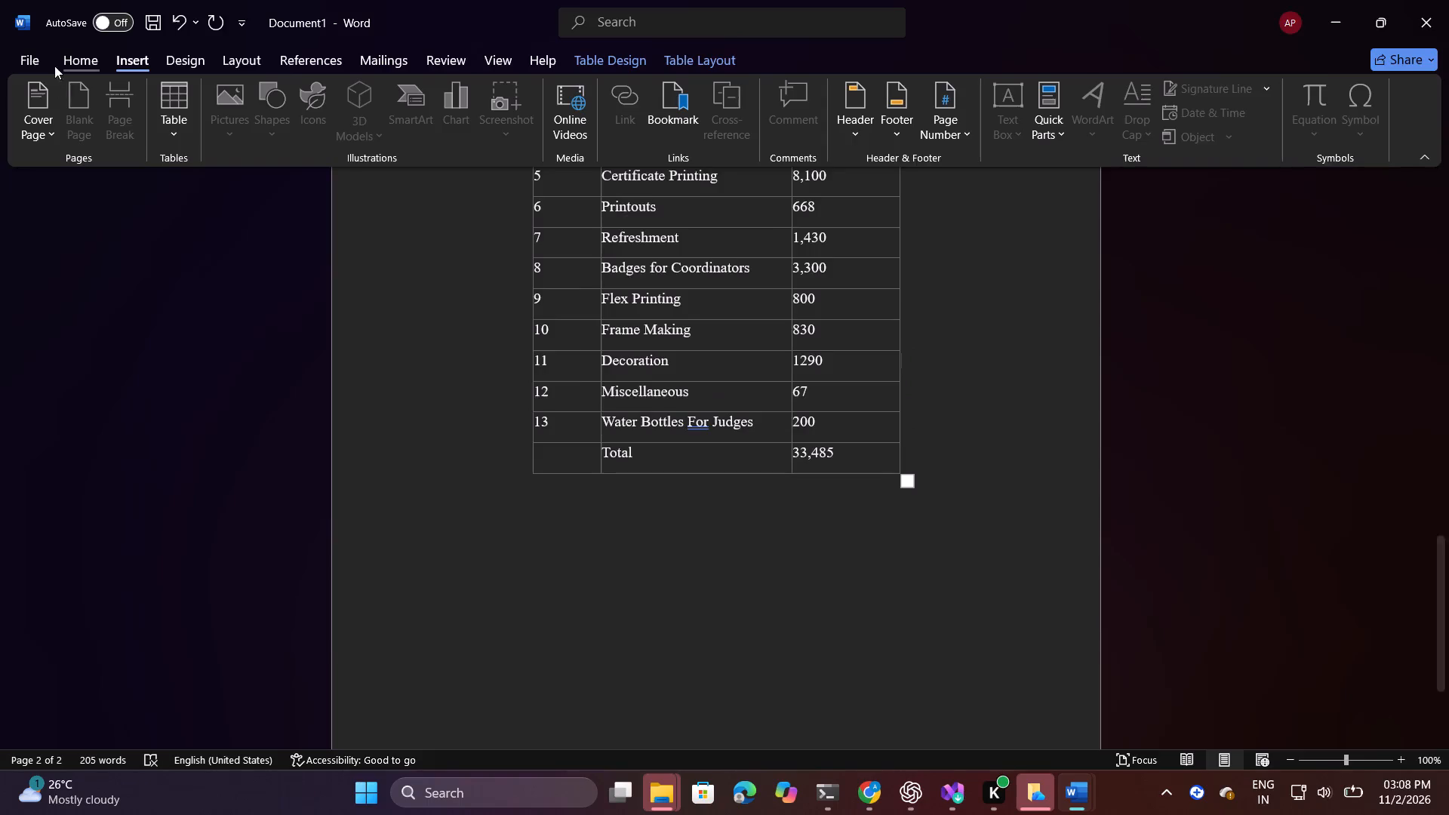
pyautogui.click(43, 52)
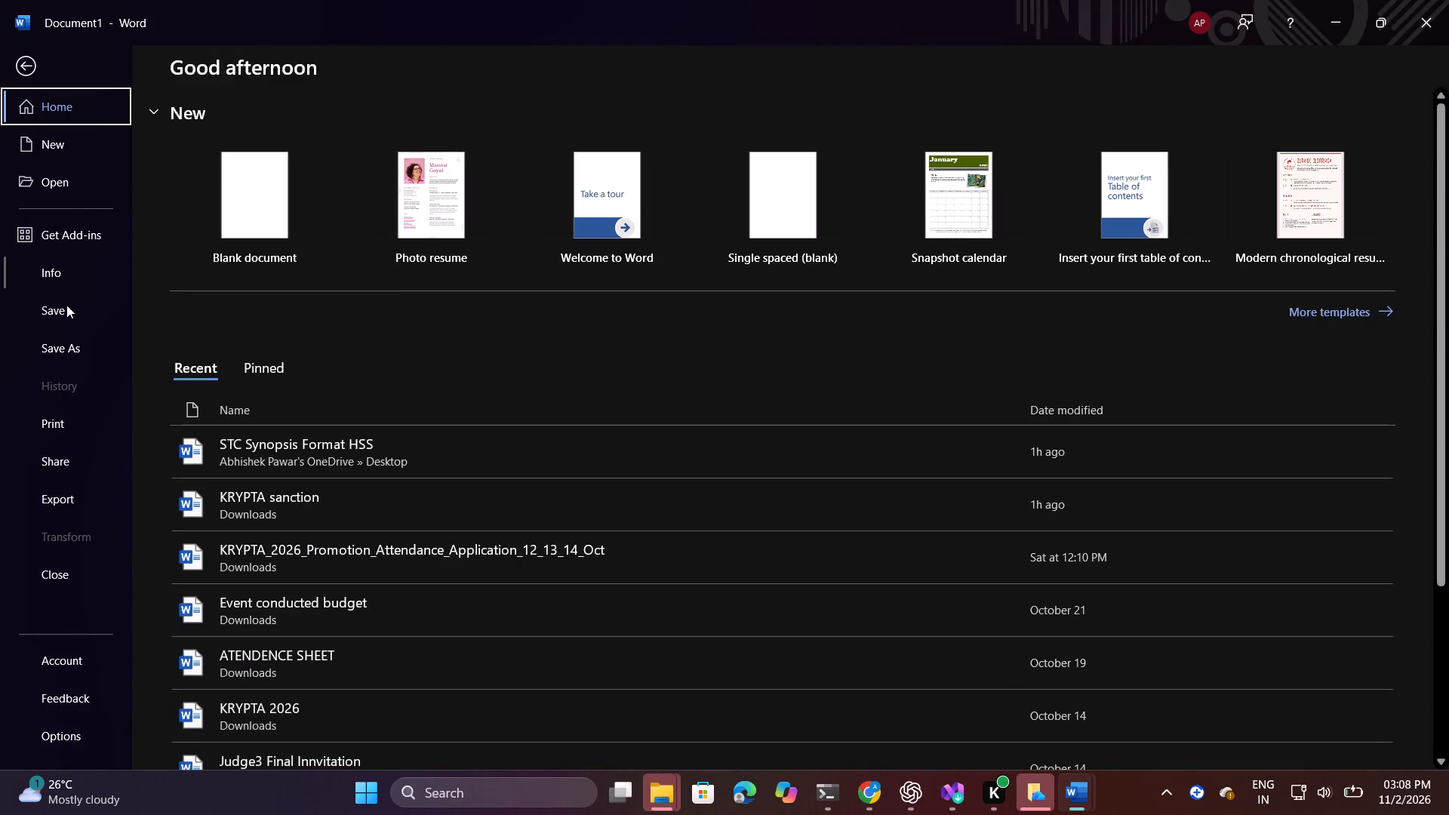
pyautogui.click(70, 340)
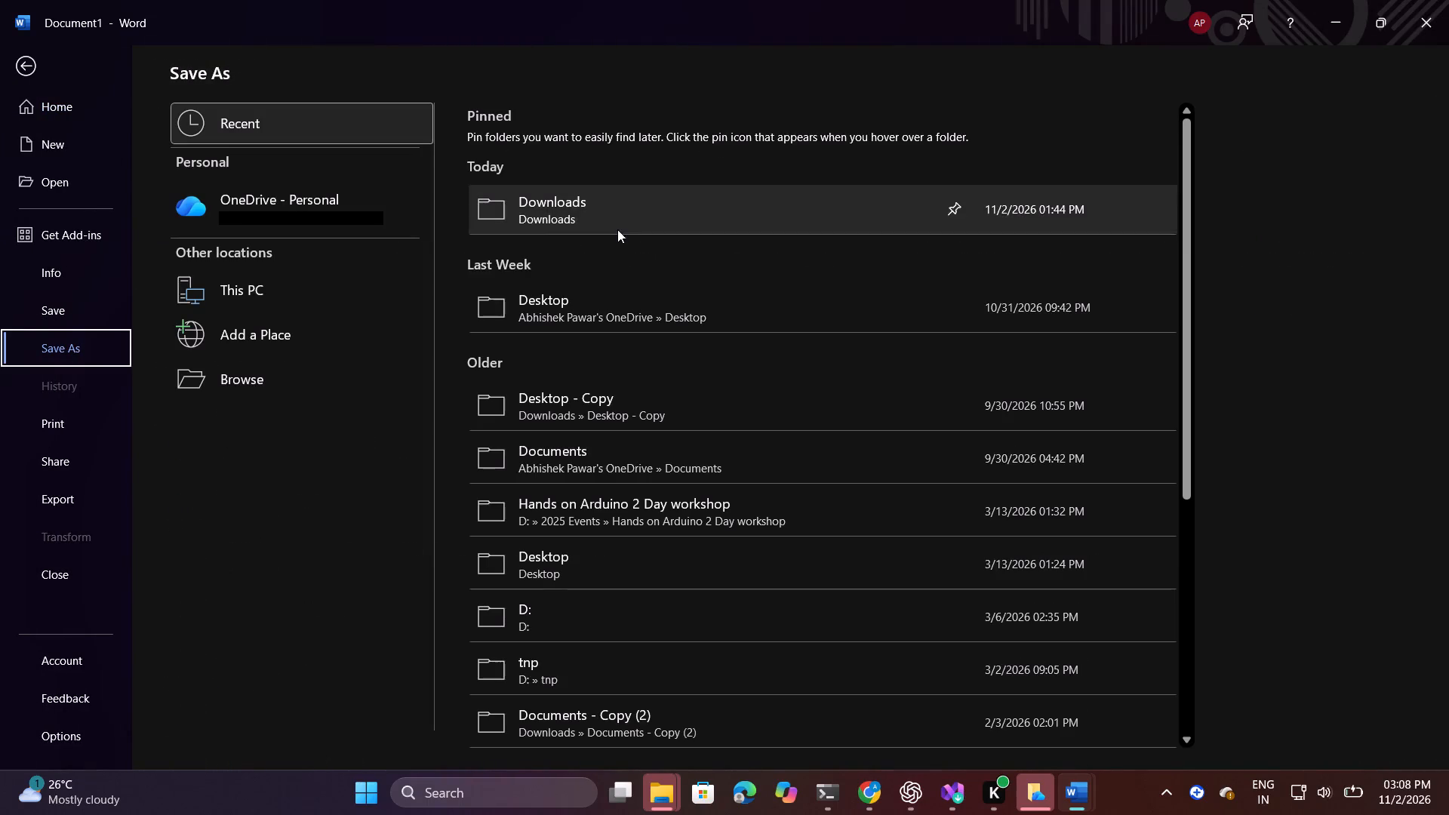
pyautogui.click(583, 218)
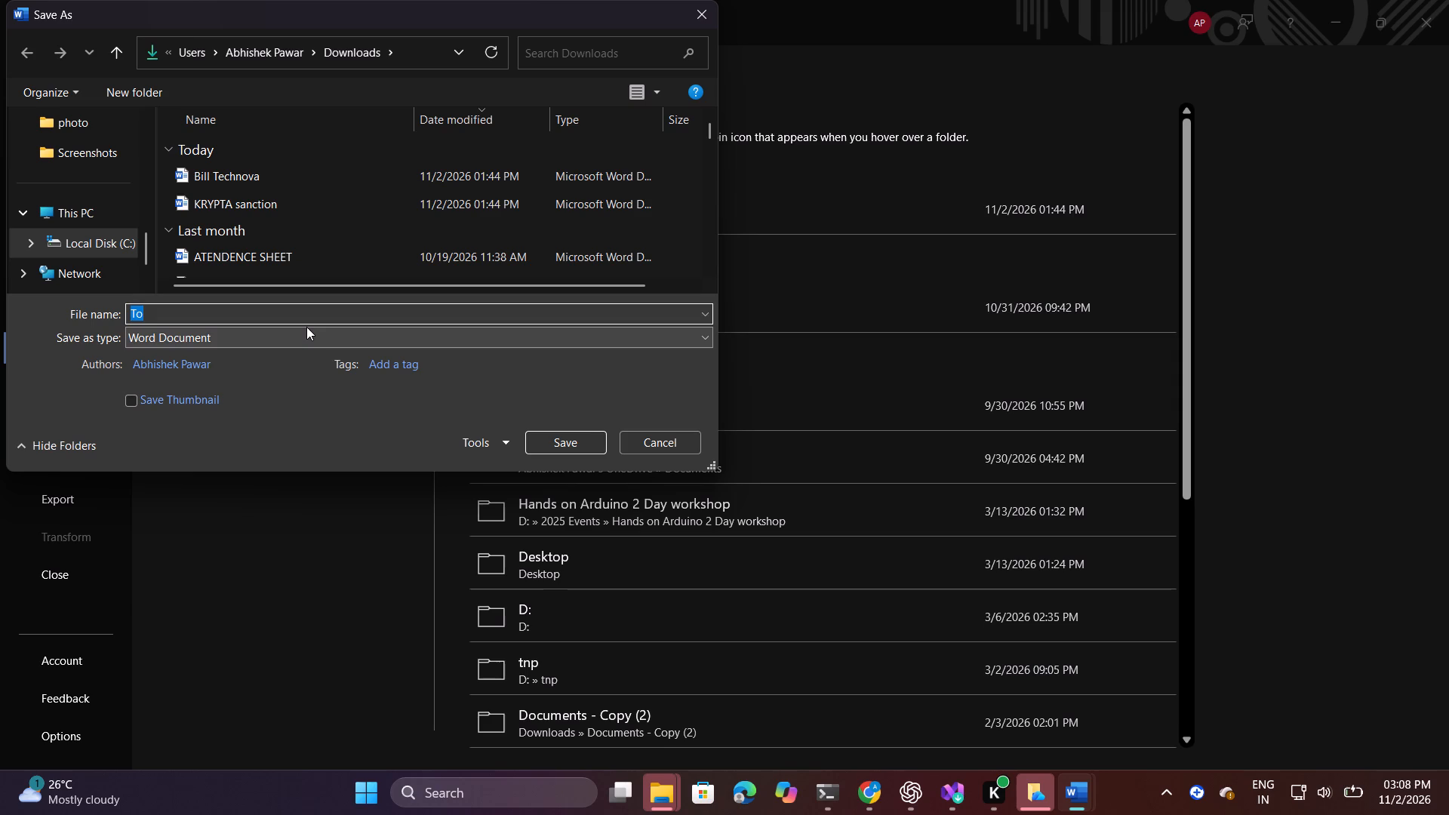
pyautogui.write('Krypta')
pyautogui.press('space')
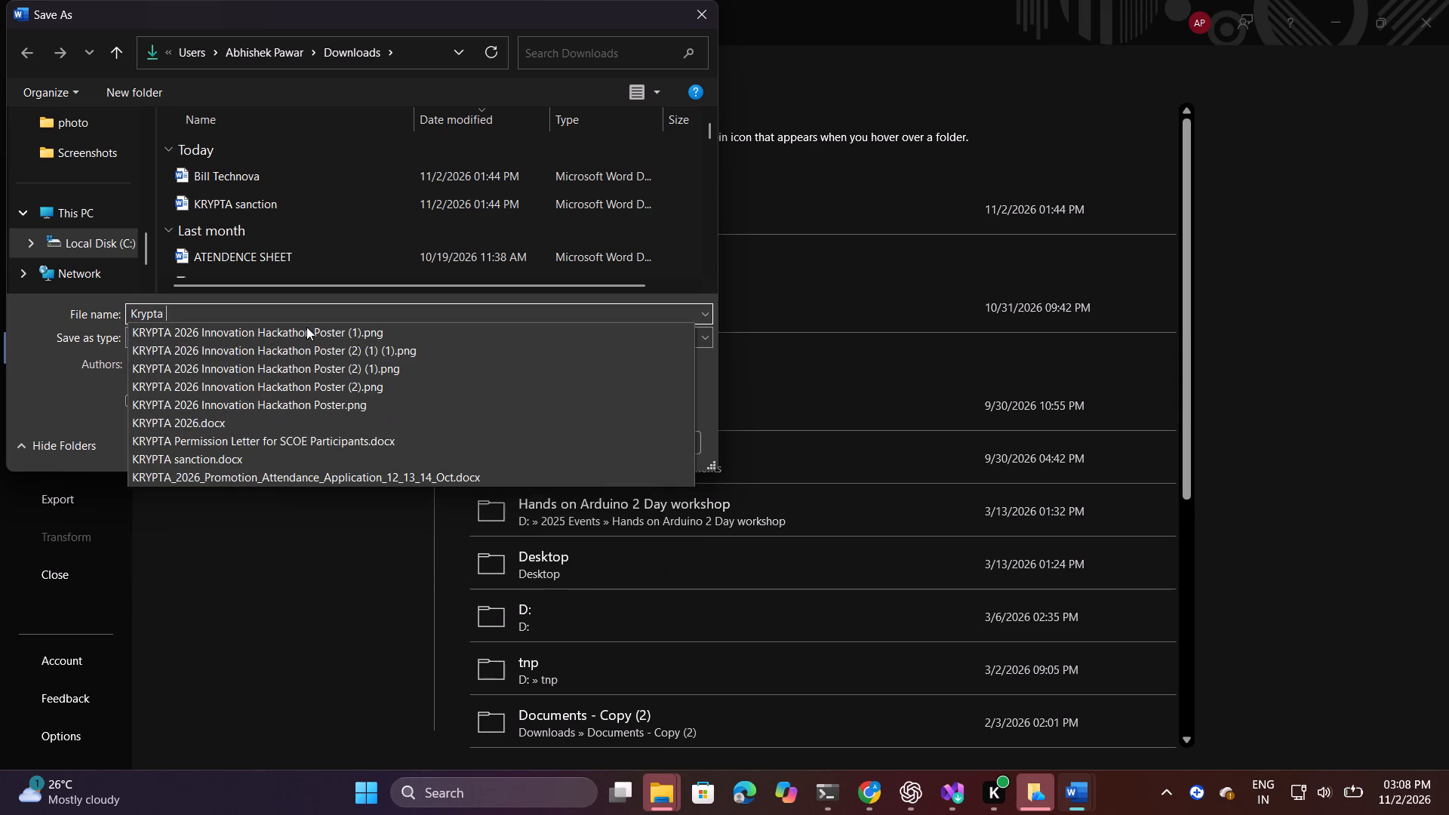
pyautogui.write('Sa')
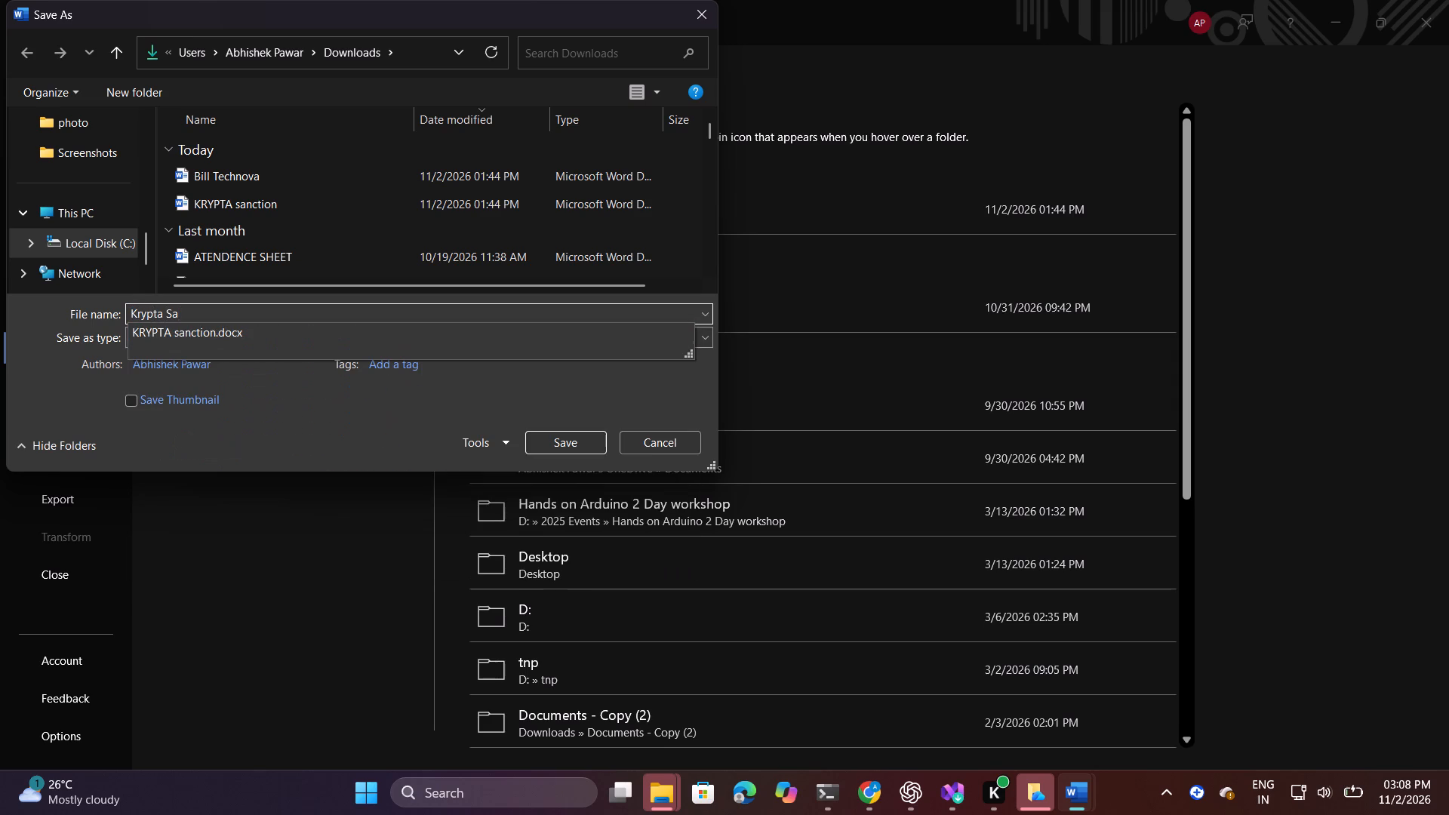
pyautogui.write('nction')
pyautogui.press('space')
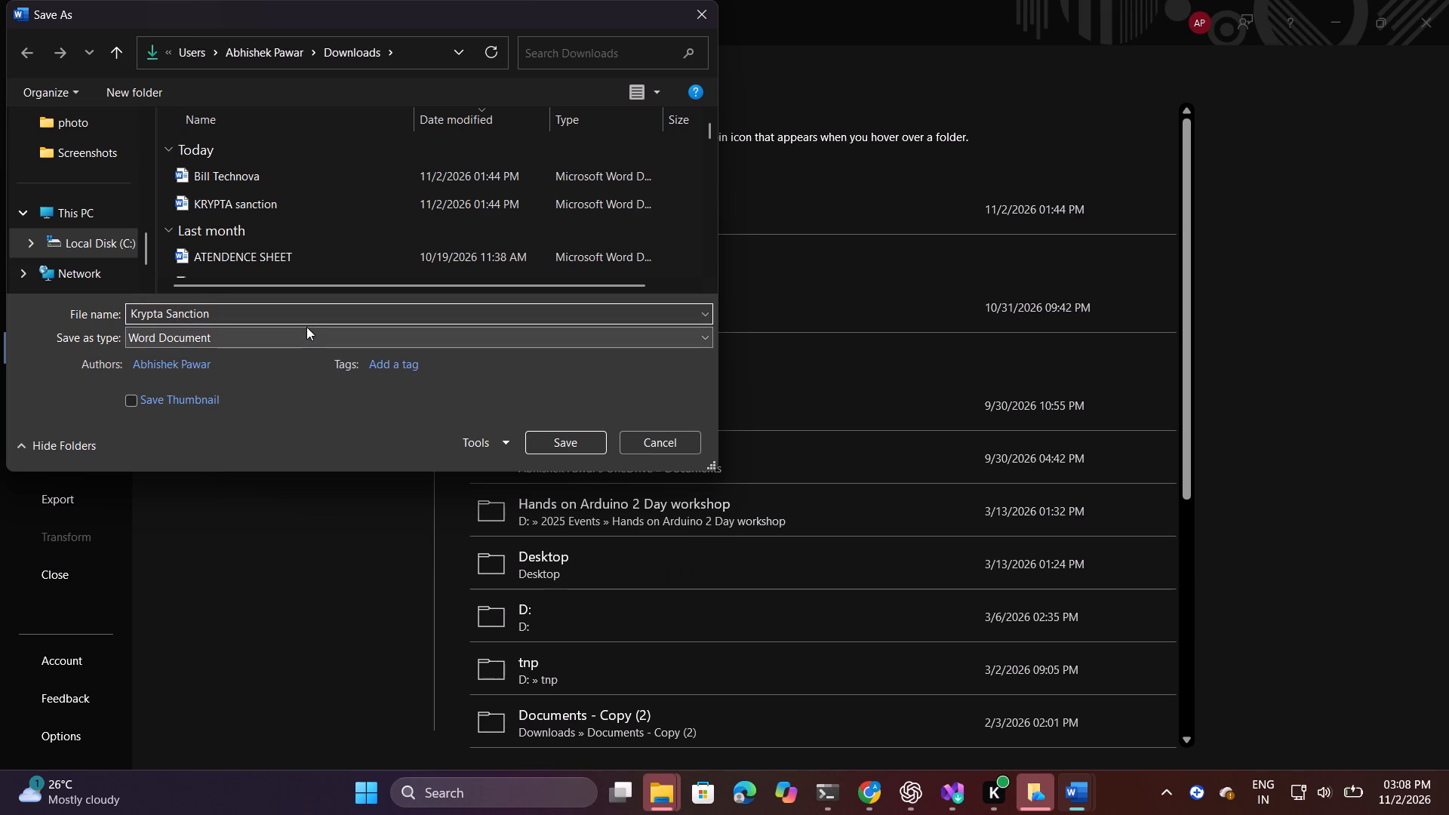
pyautogui.write('sheet')
pyautogui.press('BackSpace')
pyautogui.press('BackSpace')
pyautogui.press('BackSpace')
pyautogui.press('BackSpace')
pyautogui.press('BackSpace')
pyautogui.write('letter')
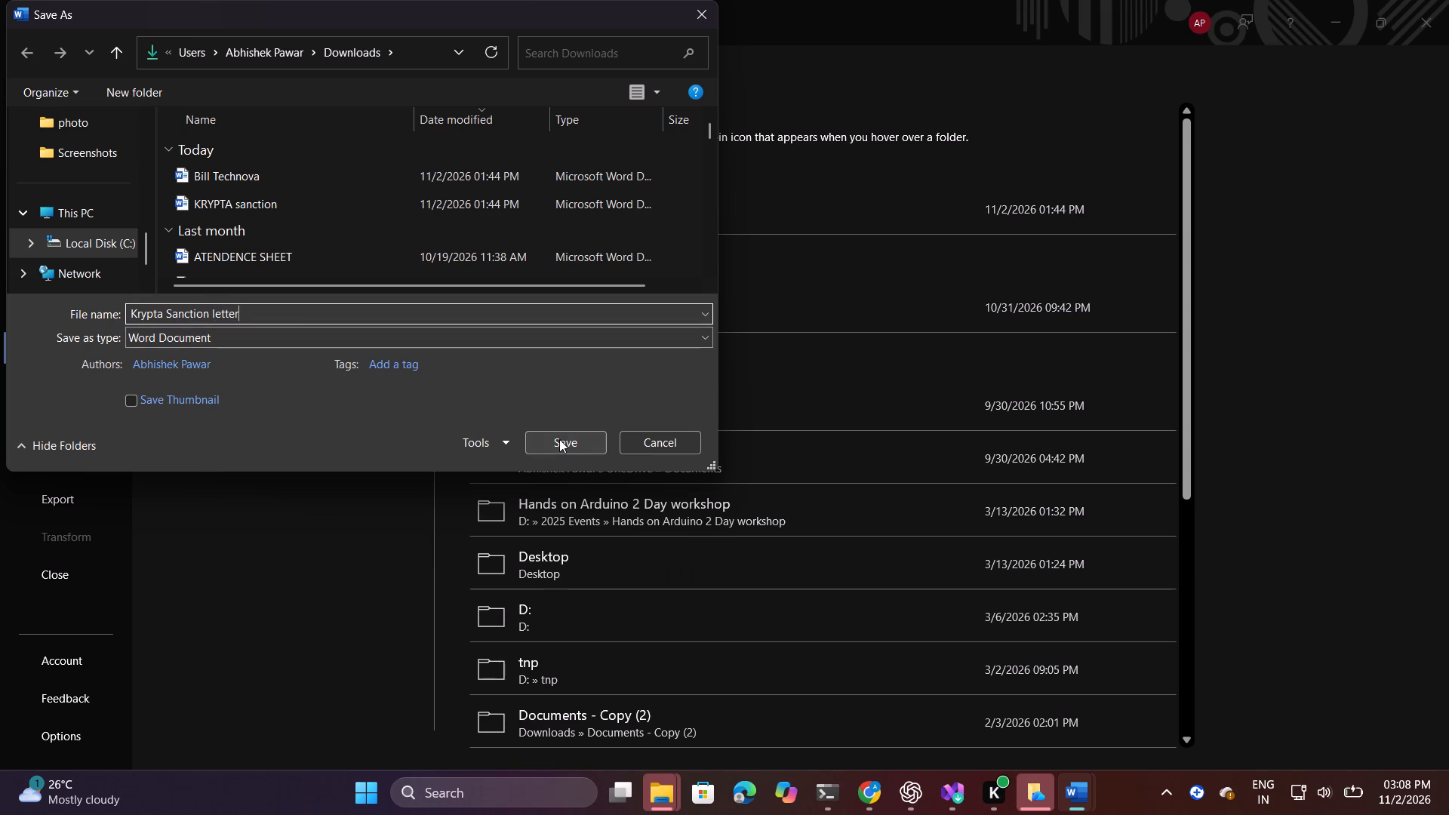
pyautogui.click(560, 439)
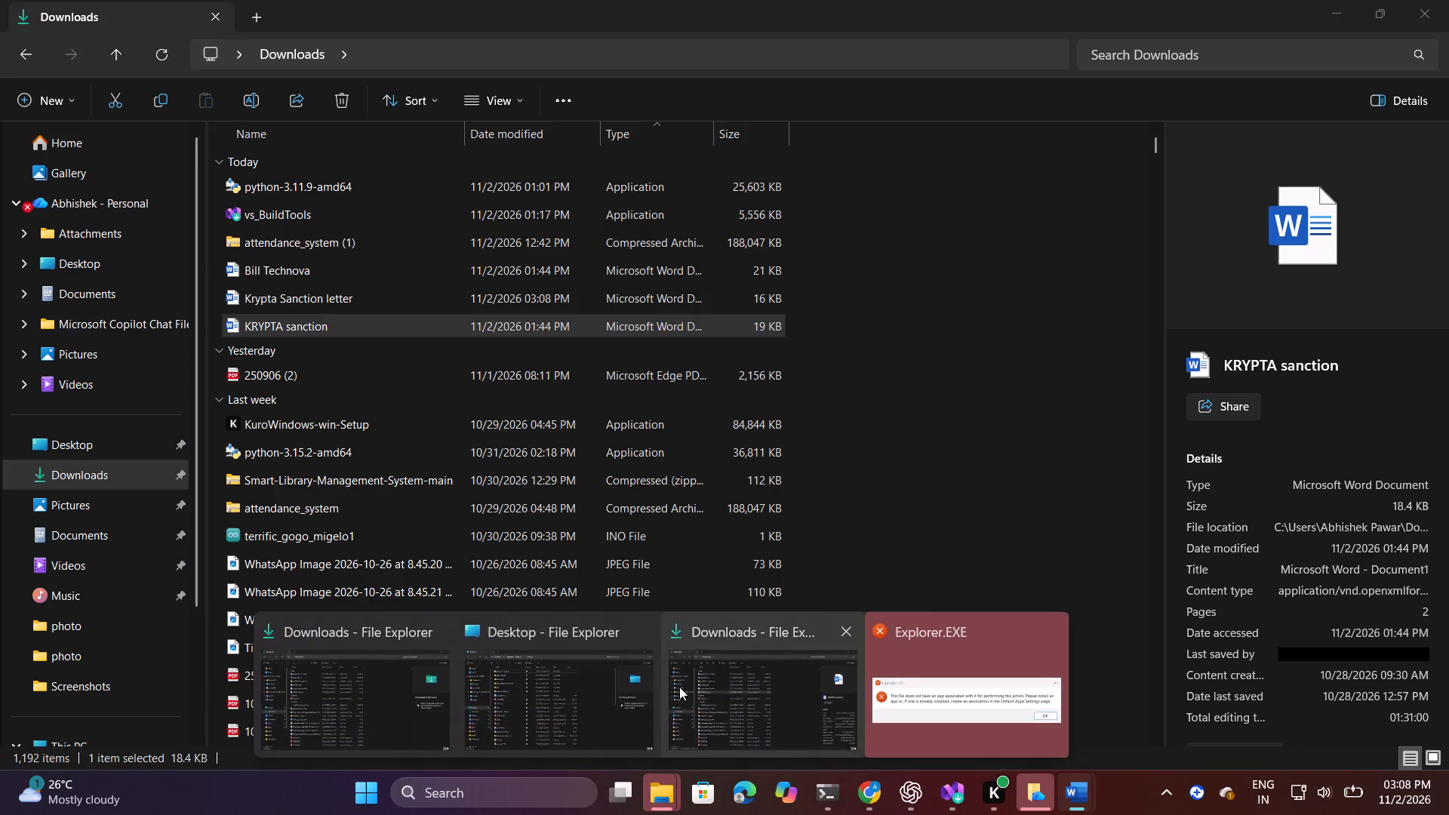
# Switch to File Explorer's Downloads folder, open the Bill Technova document and enable it for editing.
pyautogui.click(753, 687)
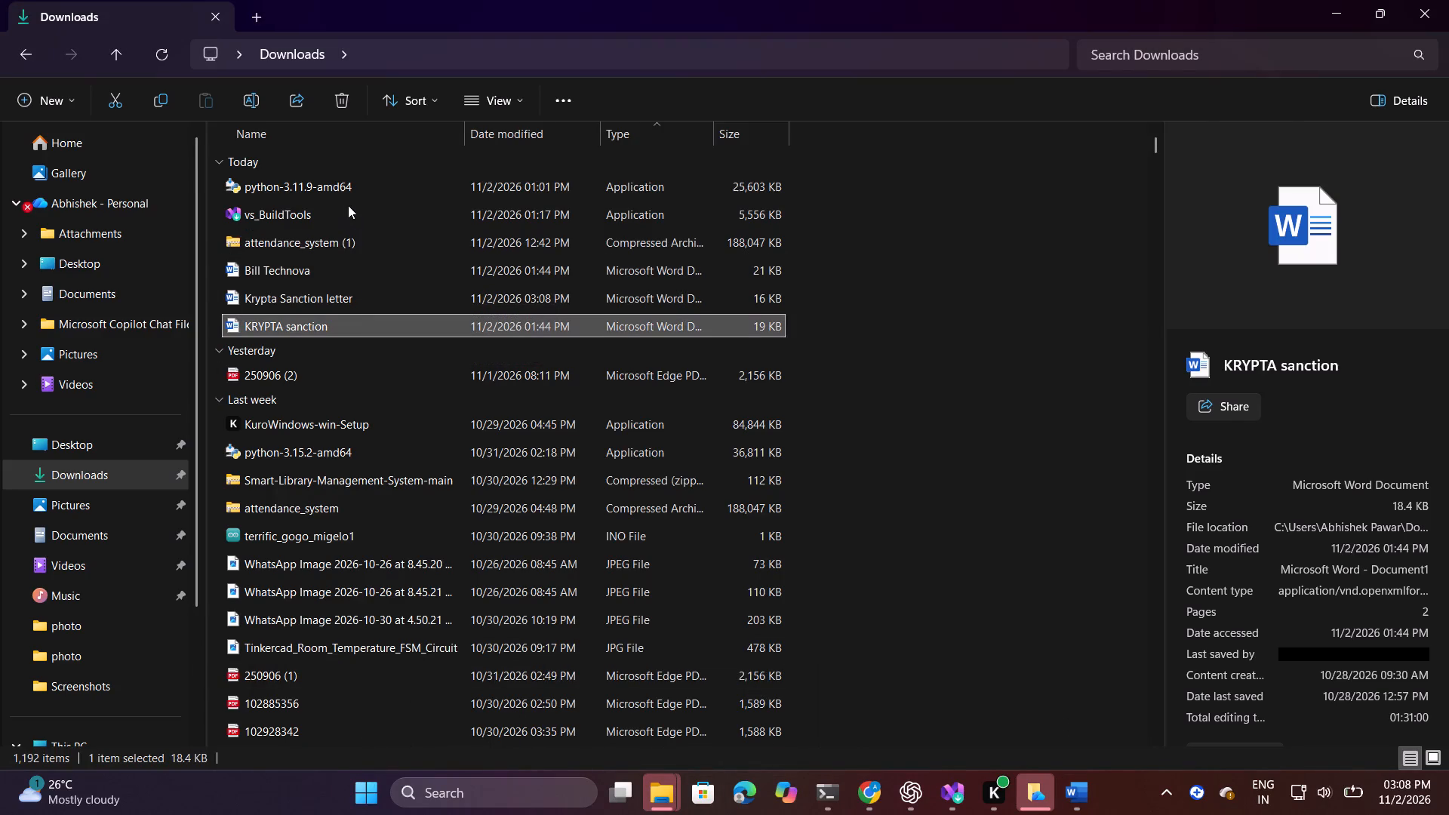
pyautogui.doubleClick(330, 272)
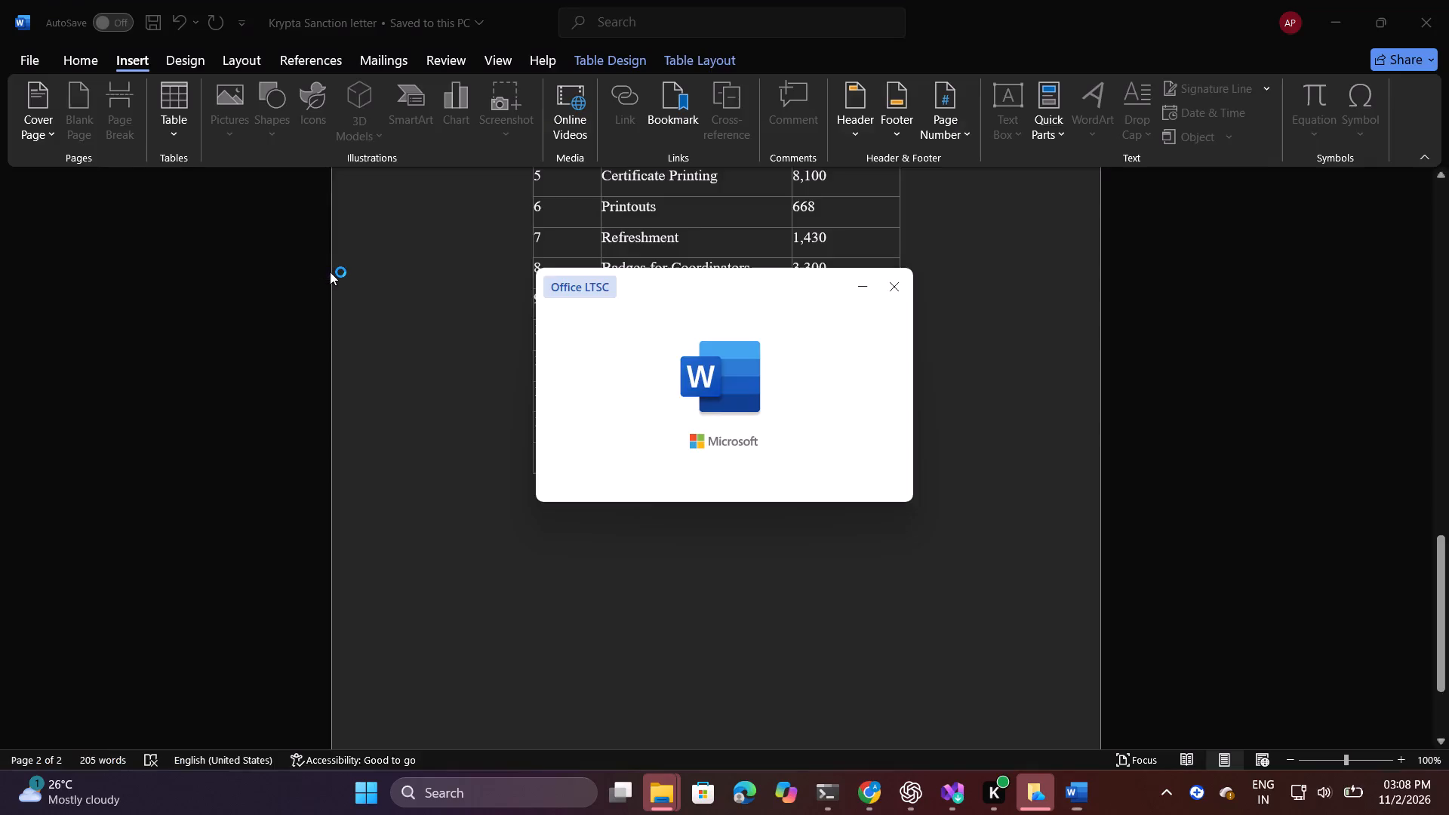
pyautogui.scroll(-1, 740, 413)
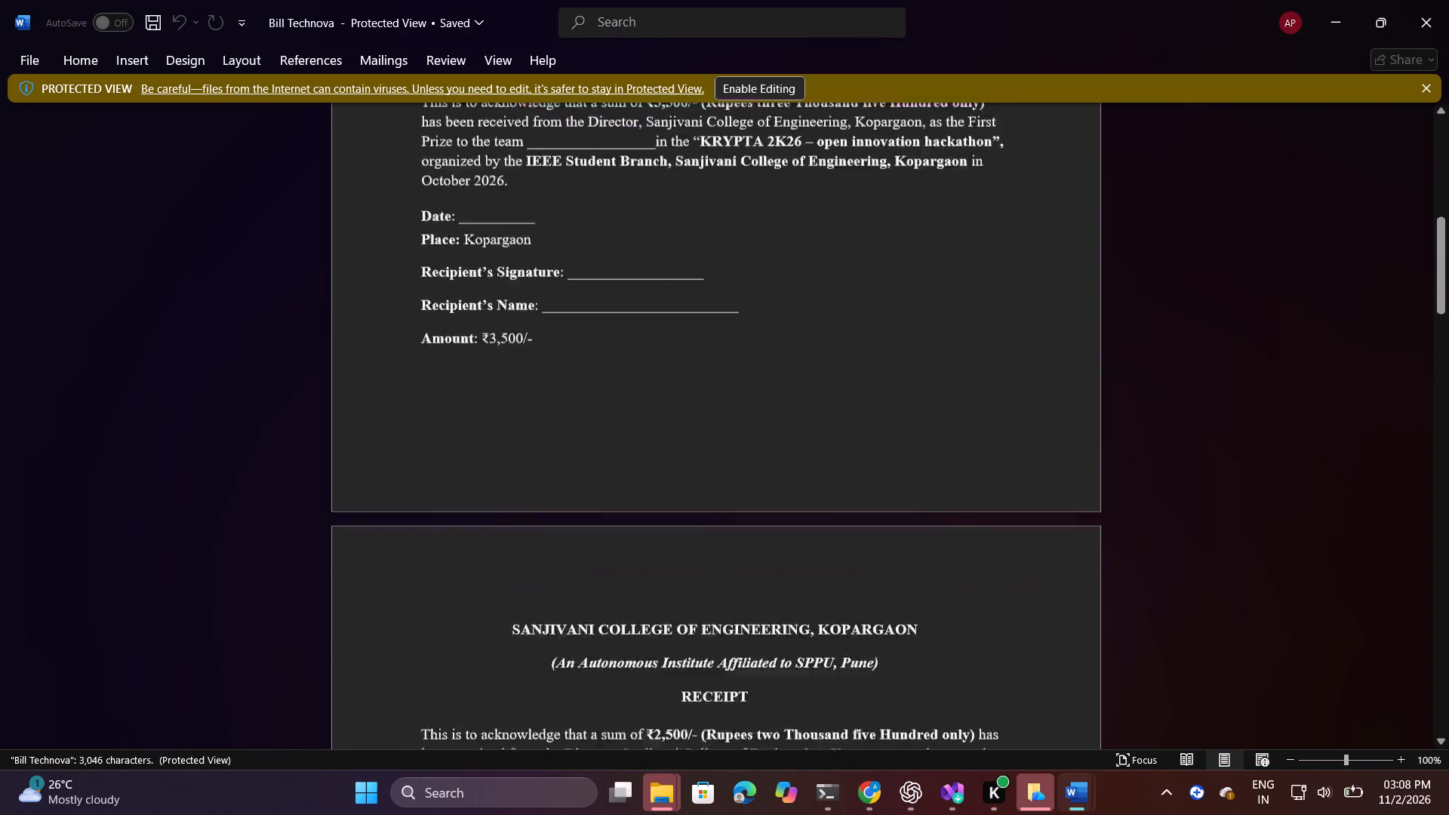
pyautogui.scroll(-1, 740, 413)
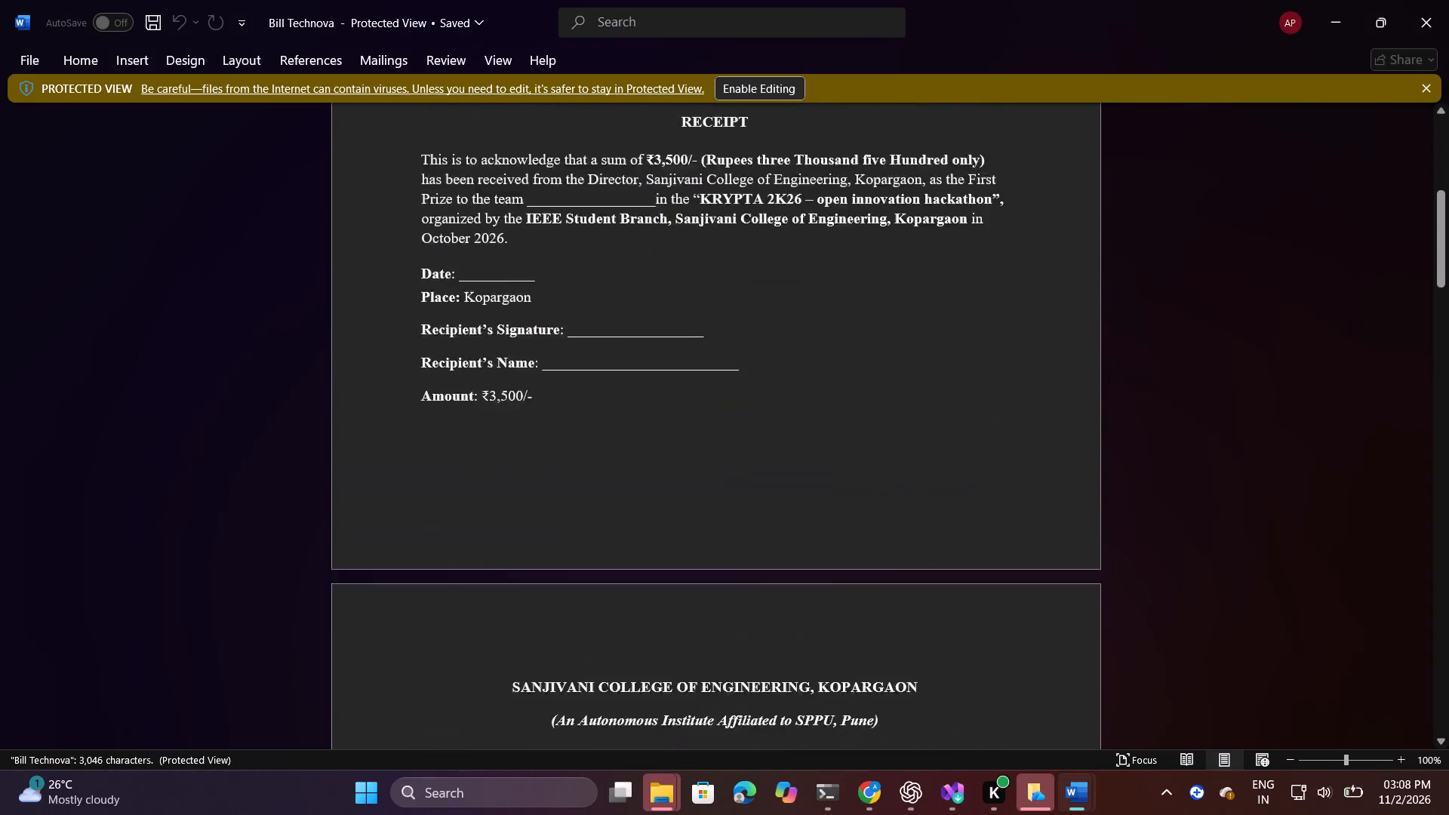
pyautogui.scroll(-1, 740, 413)
pyautogui.click(859, 361)
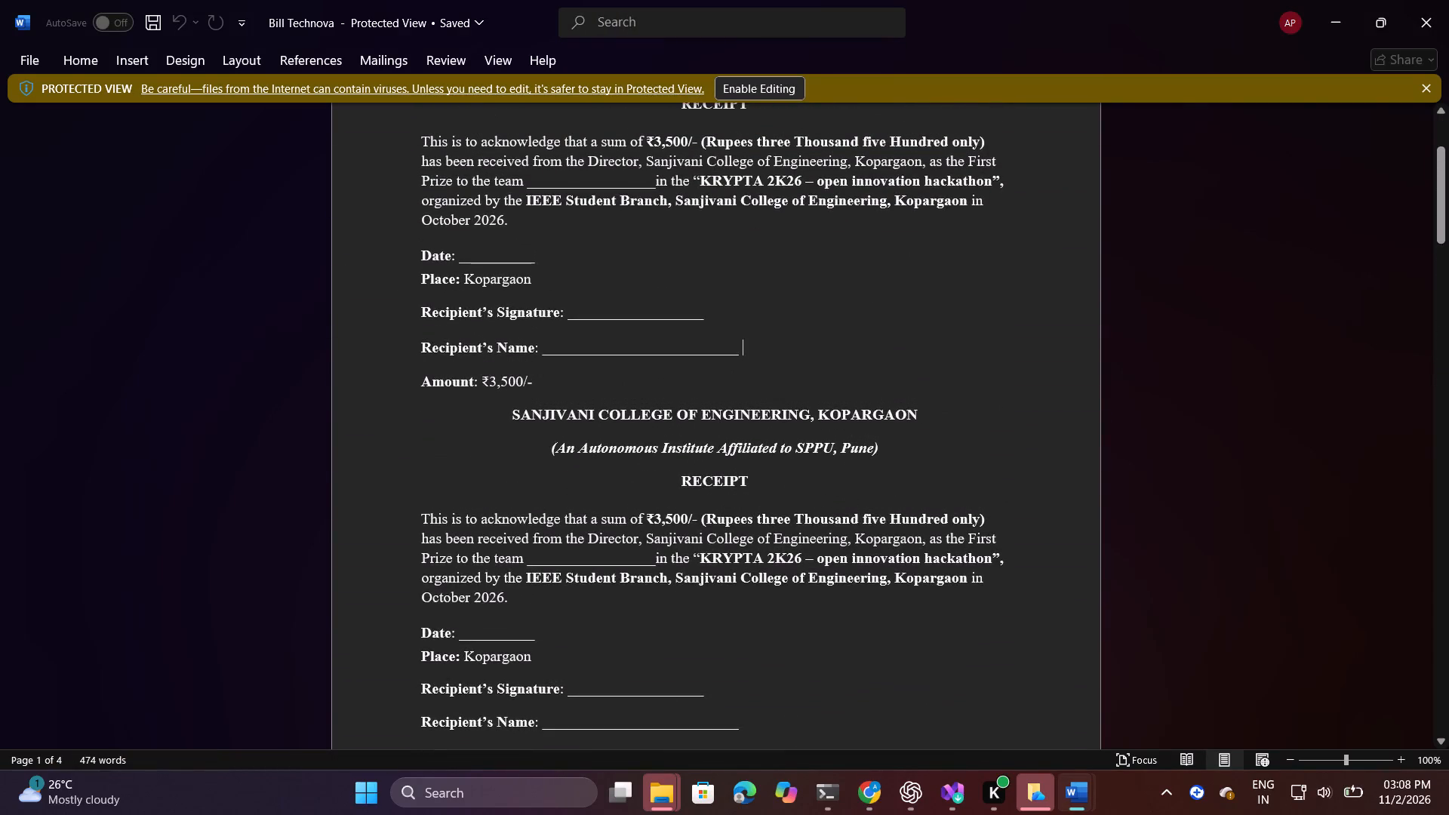
pyautogui.click(637, 386)
pyautogui.press('Return')
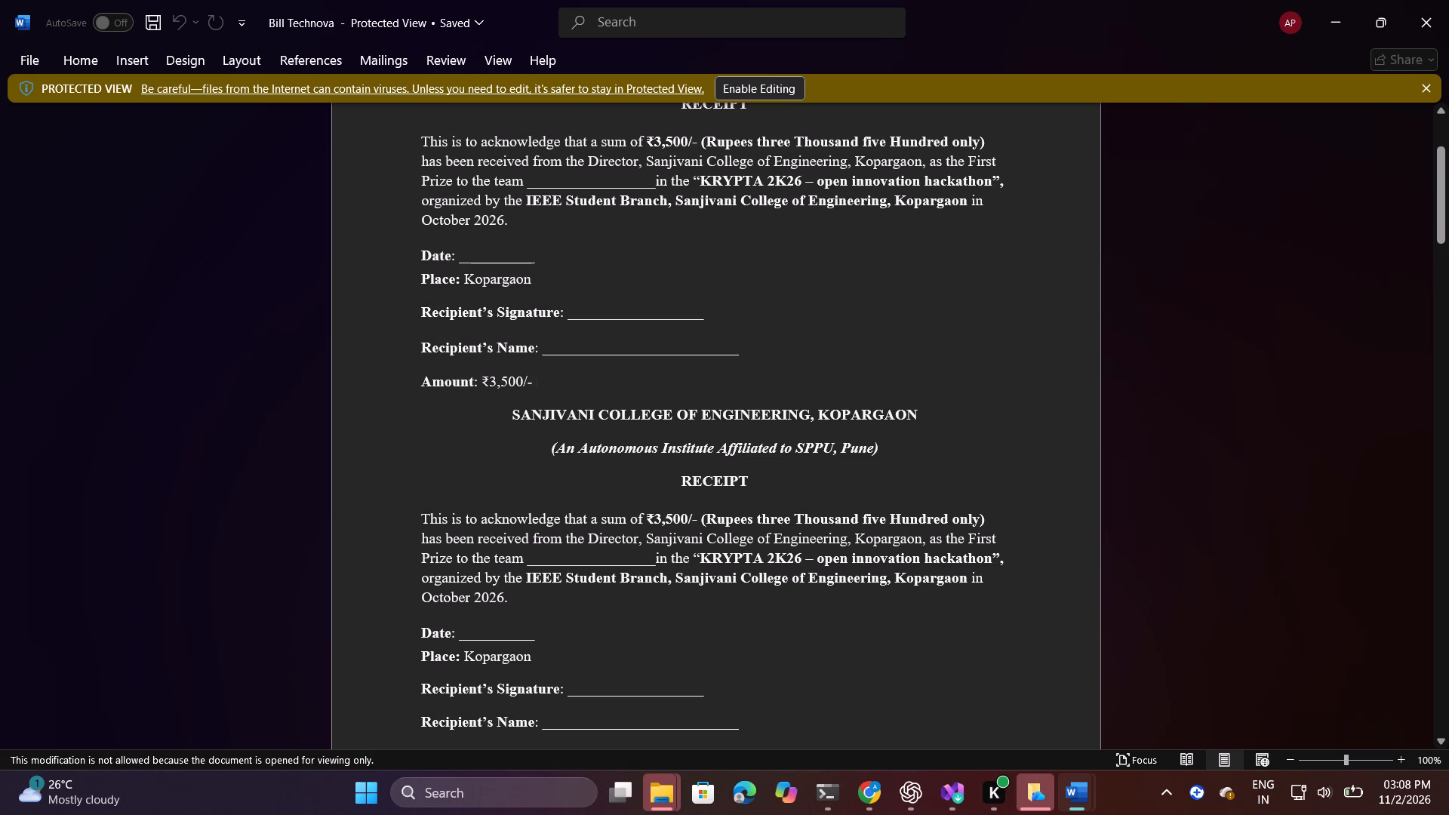
pyautogui.click(754, 79)
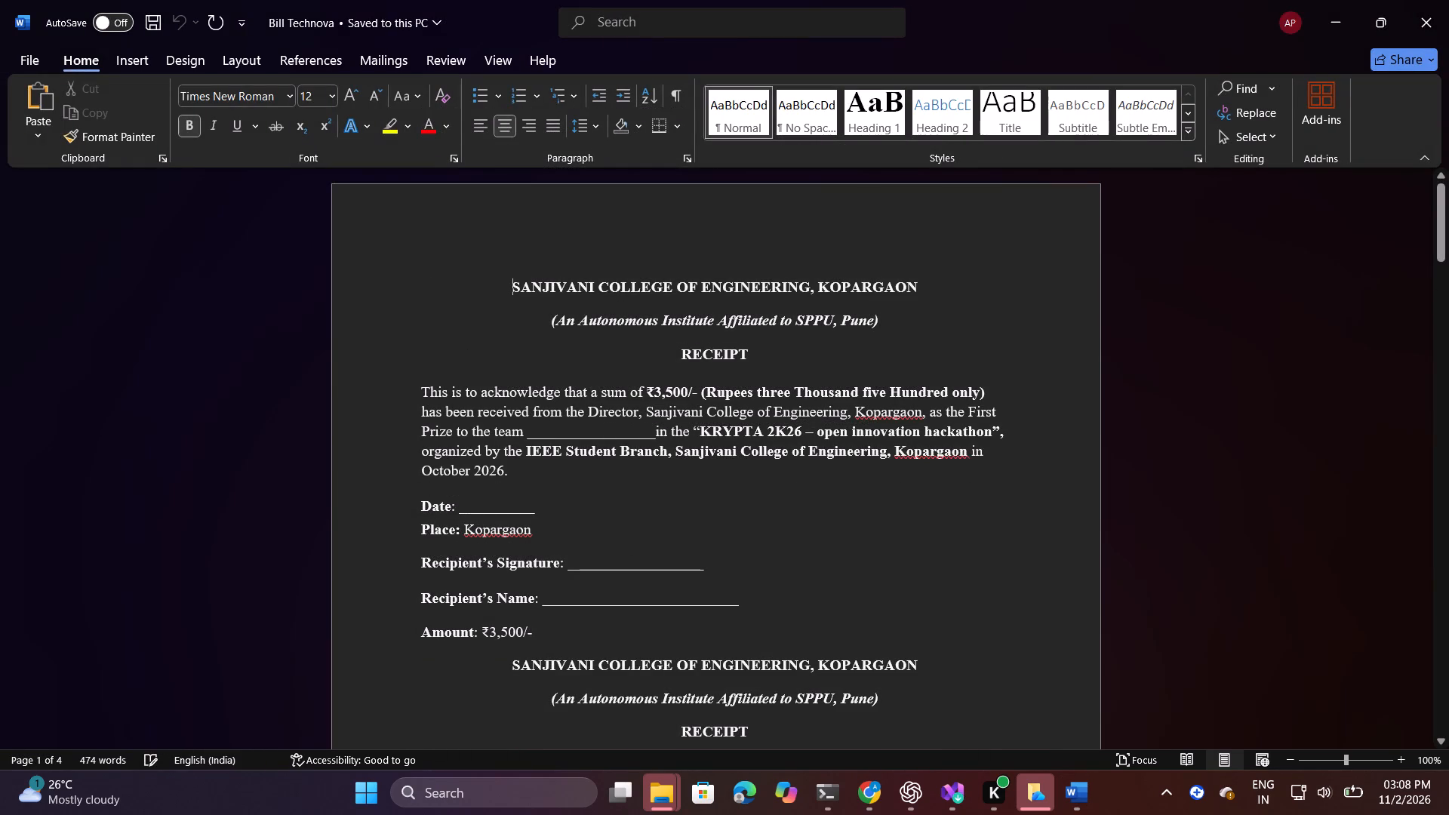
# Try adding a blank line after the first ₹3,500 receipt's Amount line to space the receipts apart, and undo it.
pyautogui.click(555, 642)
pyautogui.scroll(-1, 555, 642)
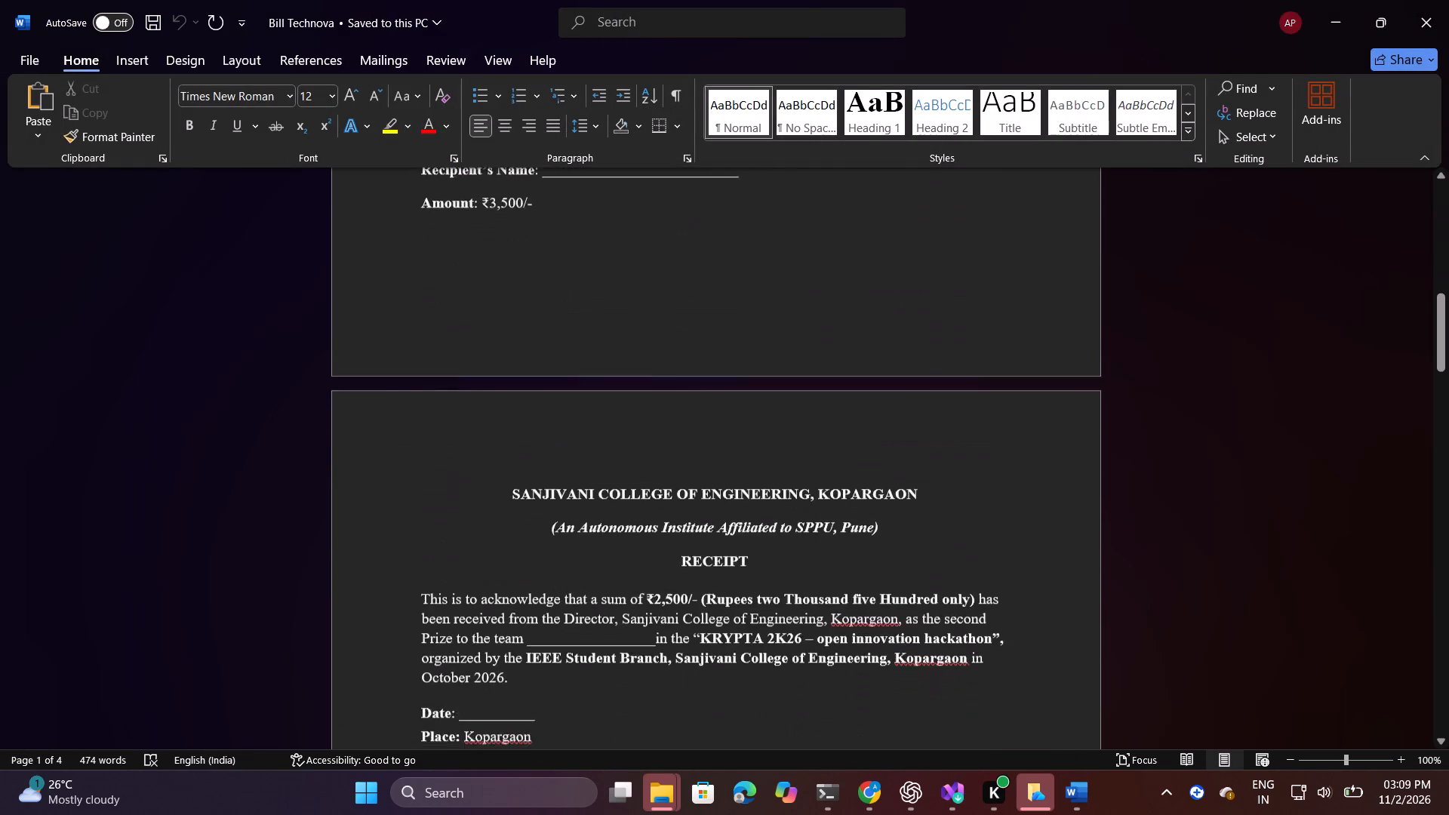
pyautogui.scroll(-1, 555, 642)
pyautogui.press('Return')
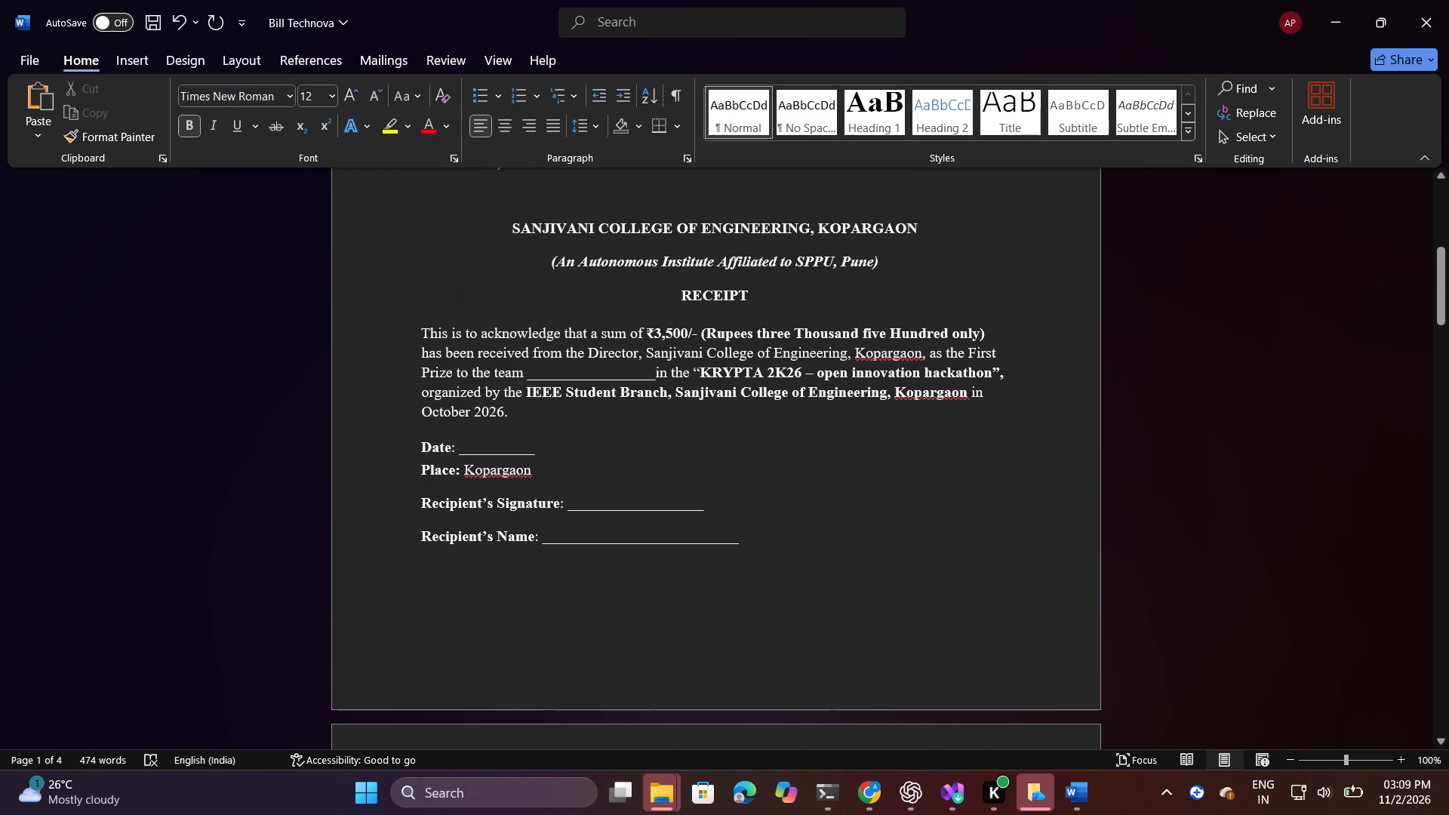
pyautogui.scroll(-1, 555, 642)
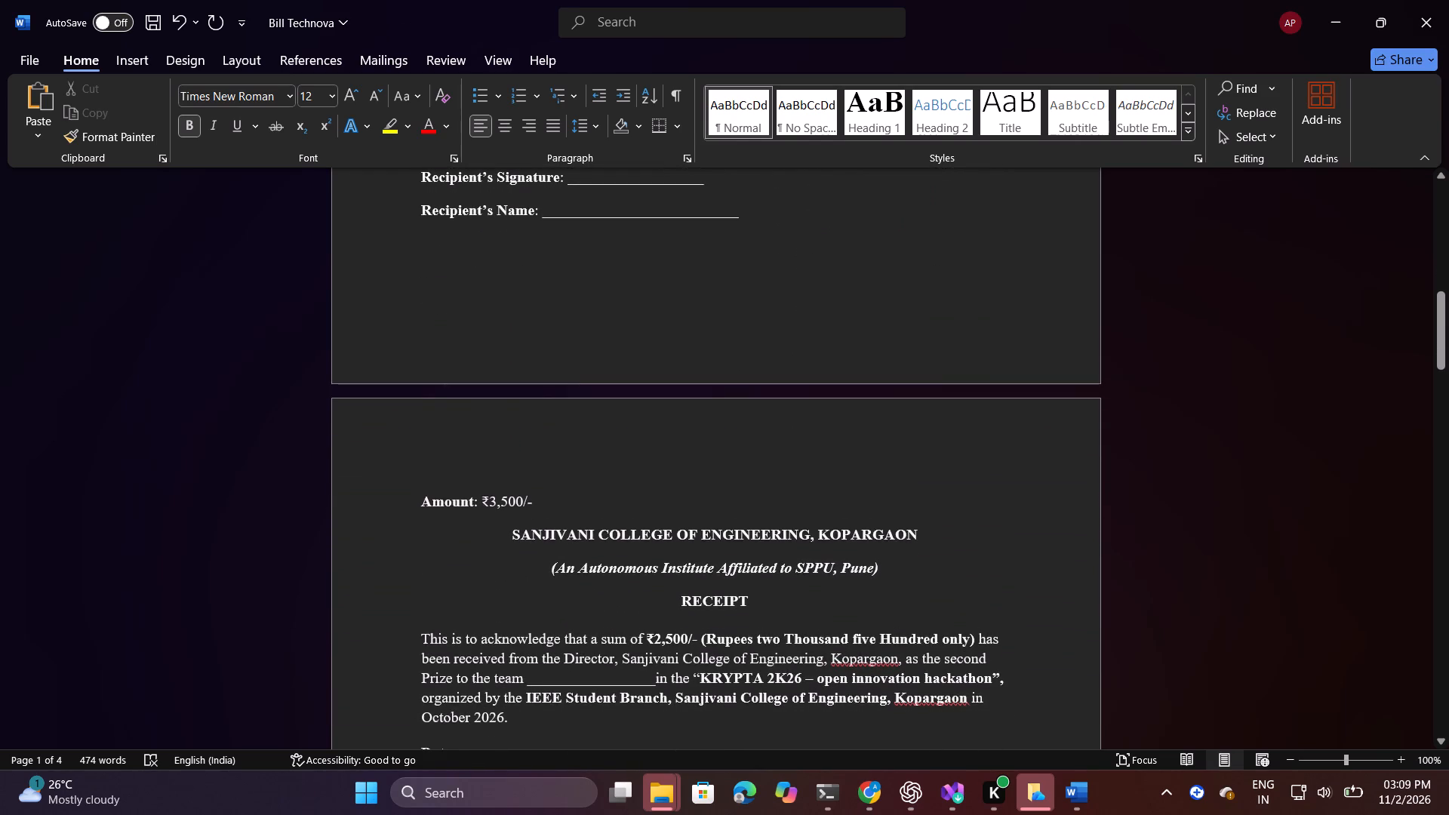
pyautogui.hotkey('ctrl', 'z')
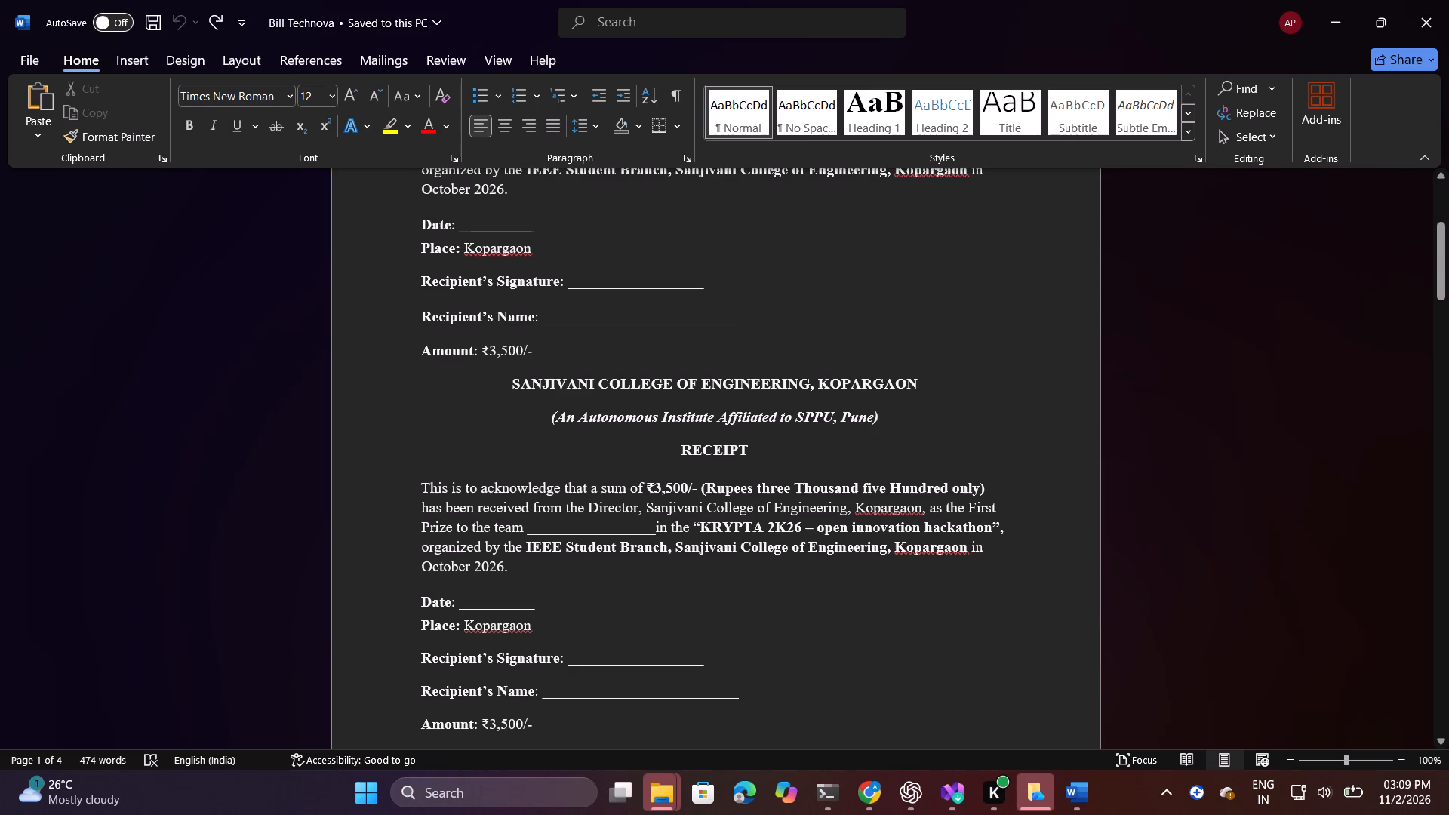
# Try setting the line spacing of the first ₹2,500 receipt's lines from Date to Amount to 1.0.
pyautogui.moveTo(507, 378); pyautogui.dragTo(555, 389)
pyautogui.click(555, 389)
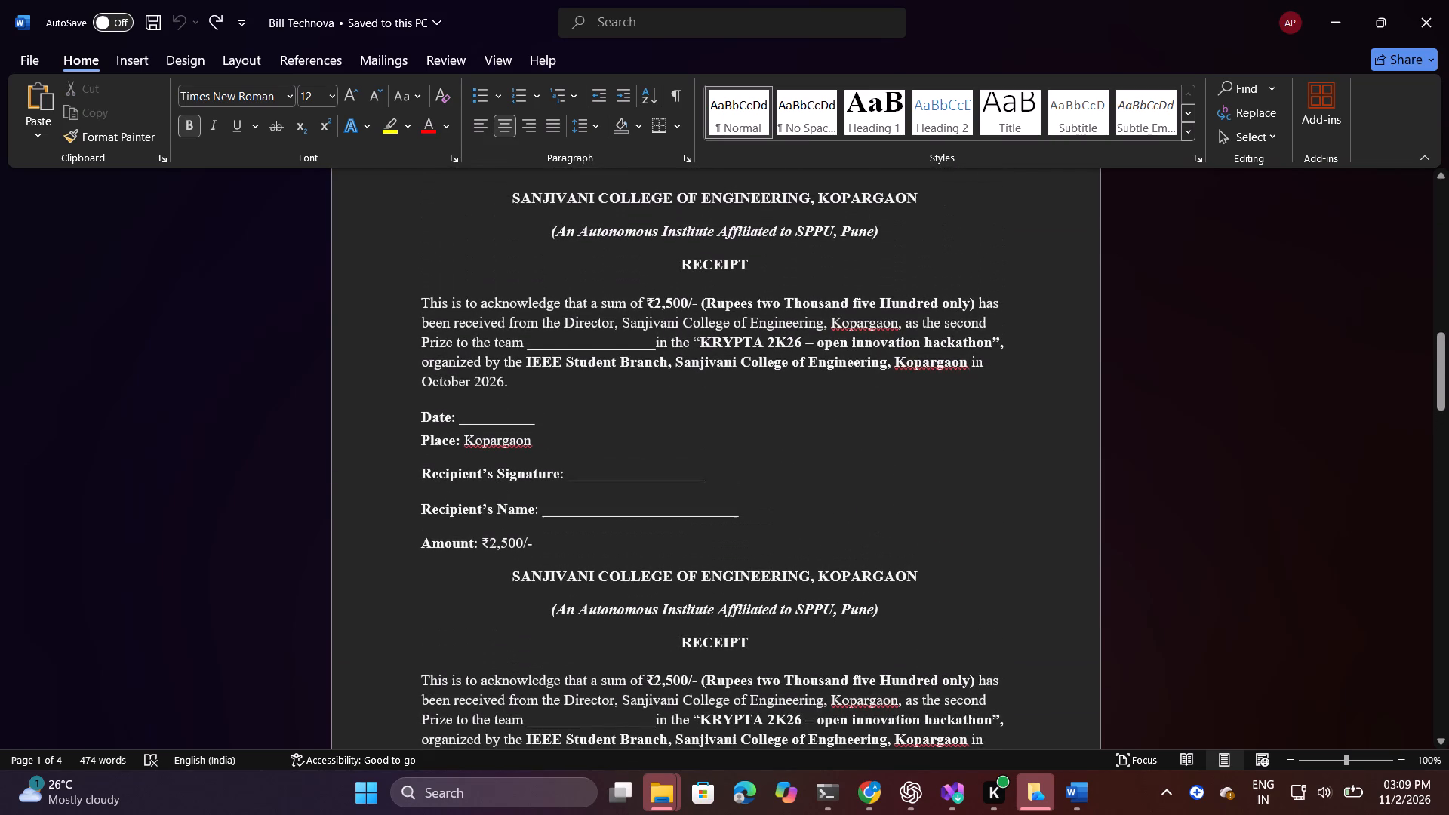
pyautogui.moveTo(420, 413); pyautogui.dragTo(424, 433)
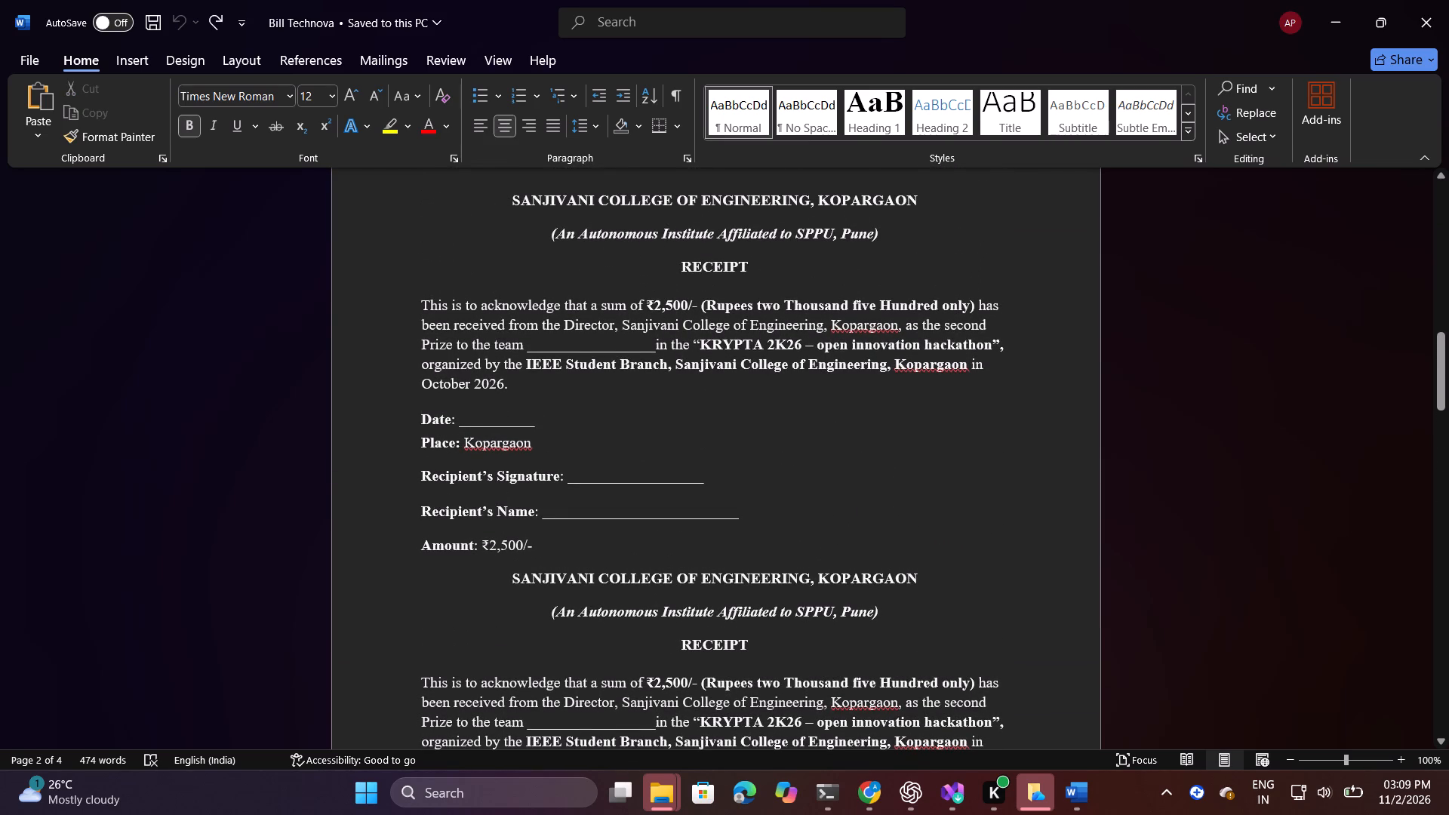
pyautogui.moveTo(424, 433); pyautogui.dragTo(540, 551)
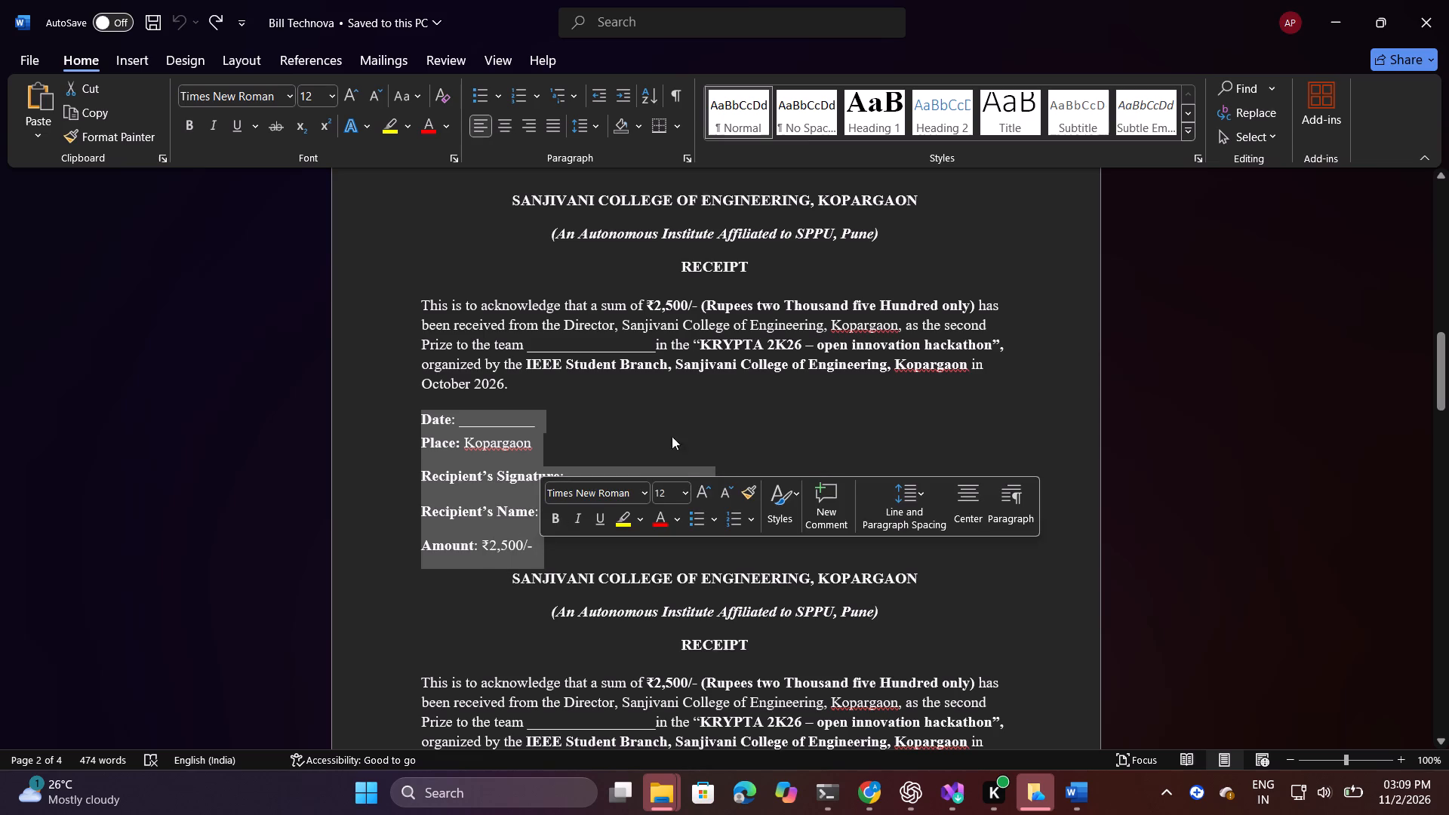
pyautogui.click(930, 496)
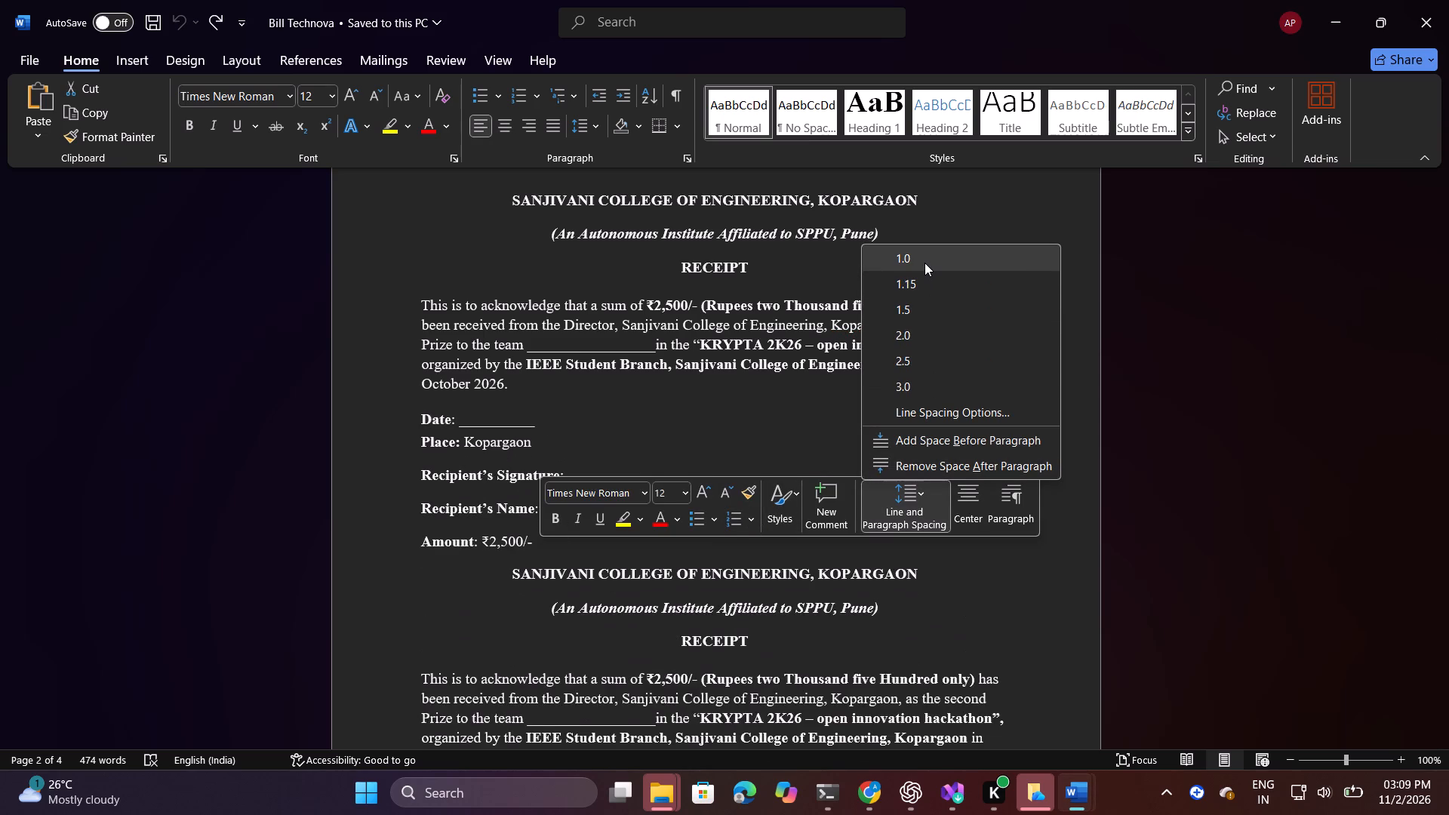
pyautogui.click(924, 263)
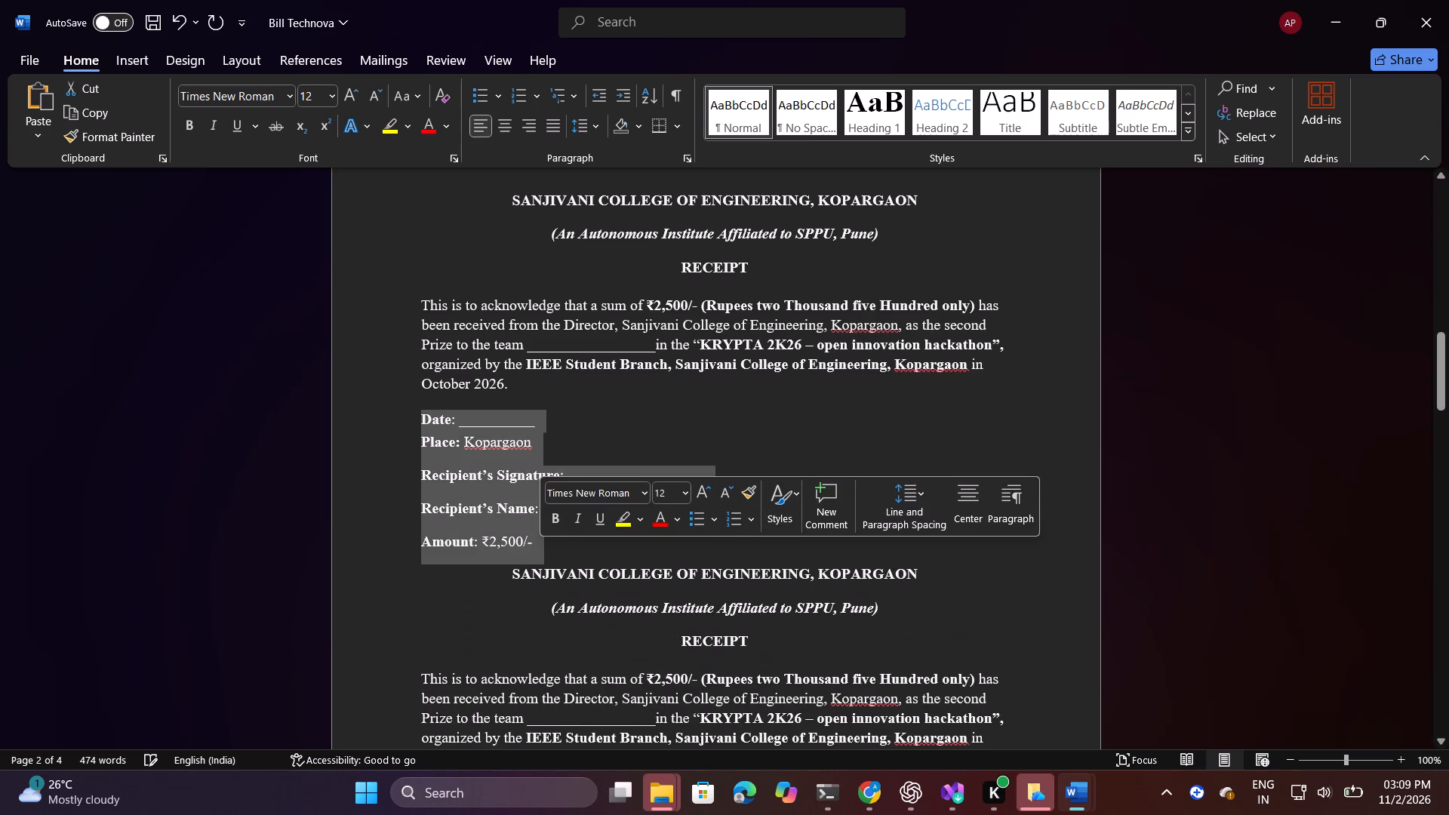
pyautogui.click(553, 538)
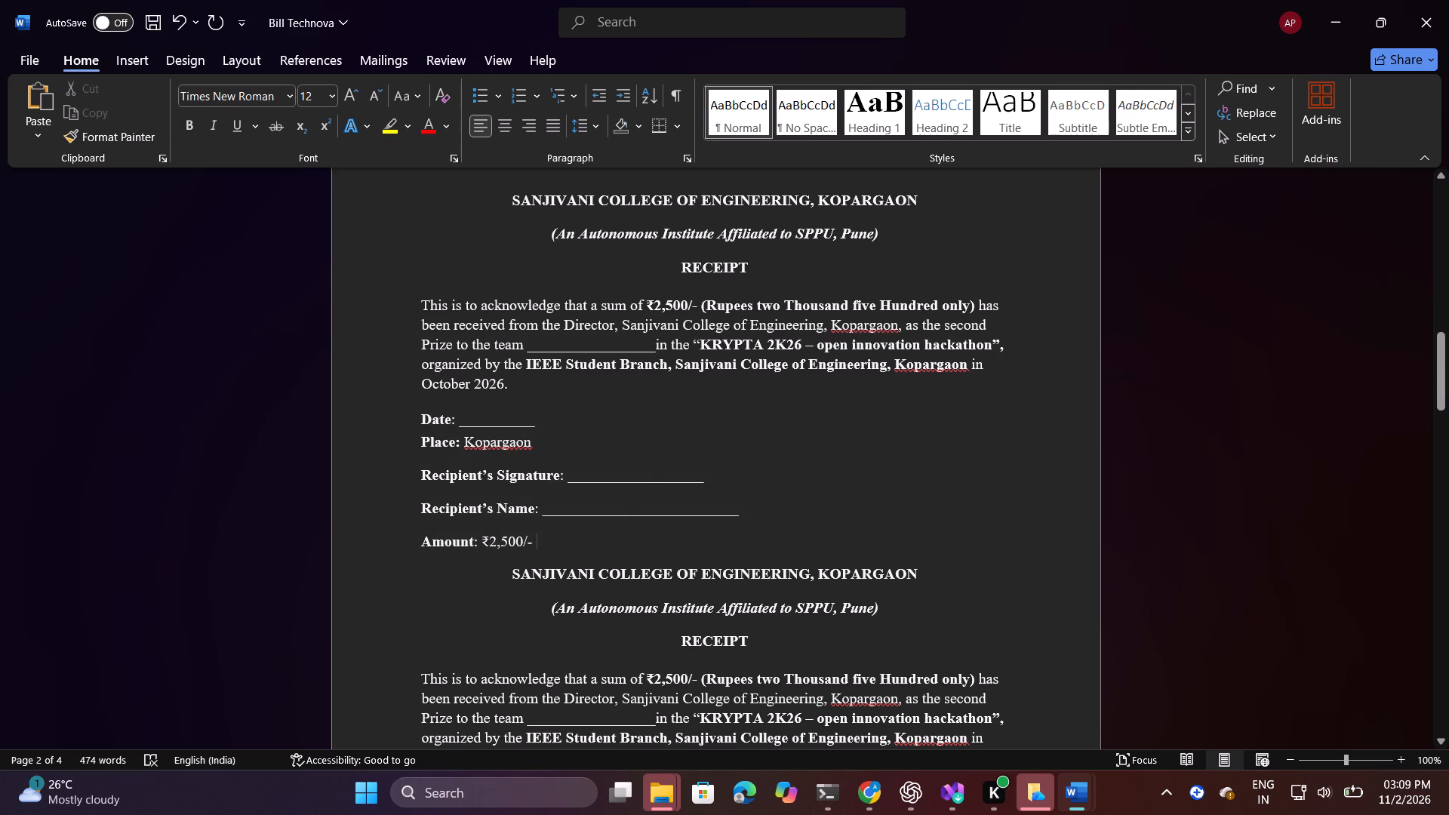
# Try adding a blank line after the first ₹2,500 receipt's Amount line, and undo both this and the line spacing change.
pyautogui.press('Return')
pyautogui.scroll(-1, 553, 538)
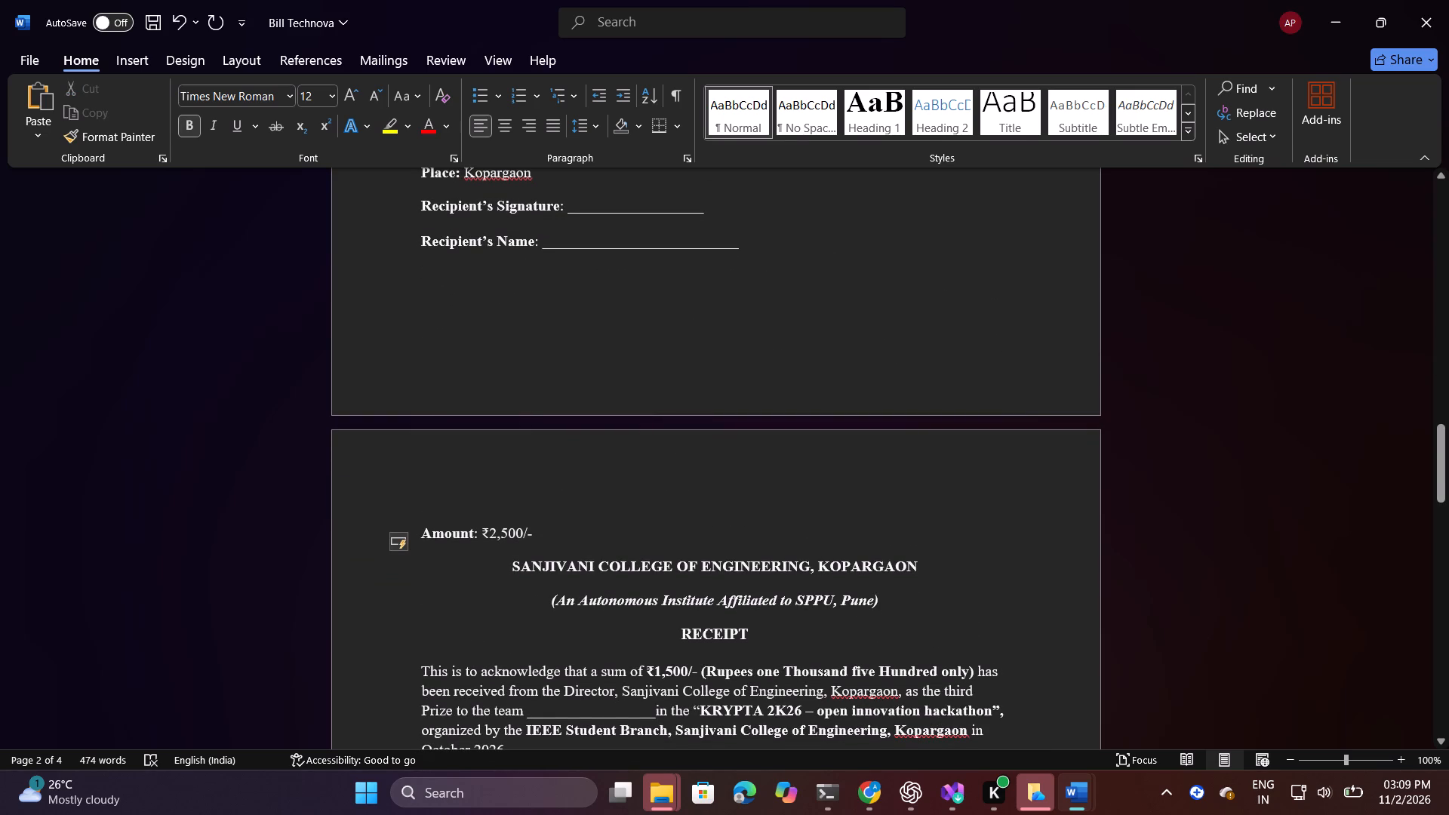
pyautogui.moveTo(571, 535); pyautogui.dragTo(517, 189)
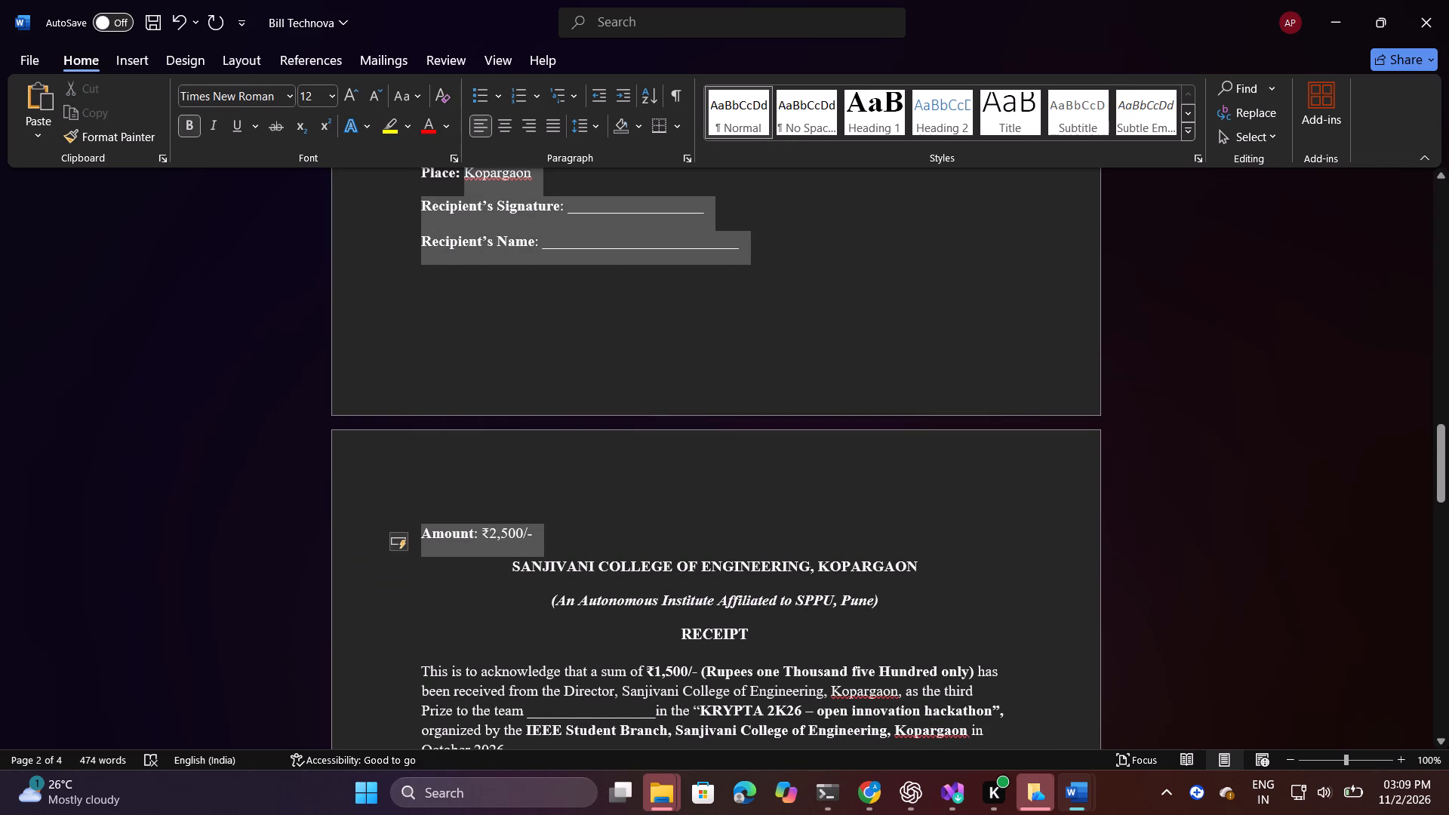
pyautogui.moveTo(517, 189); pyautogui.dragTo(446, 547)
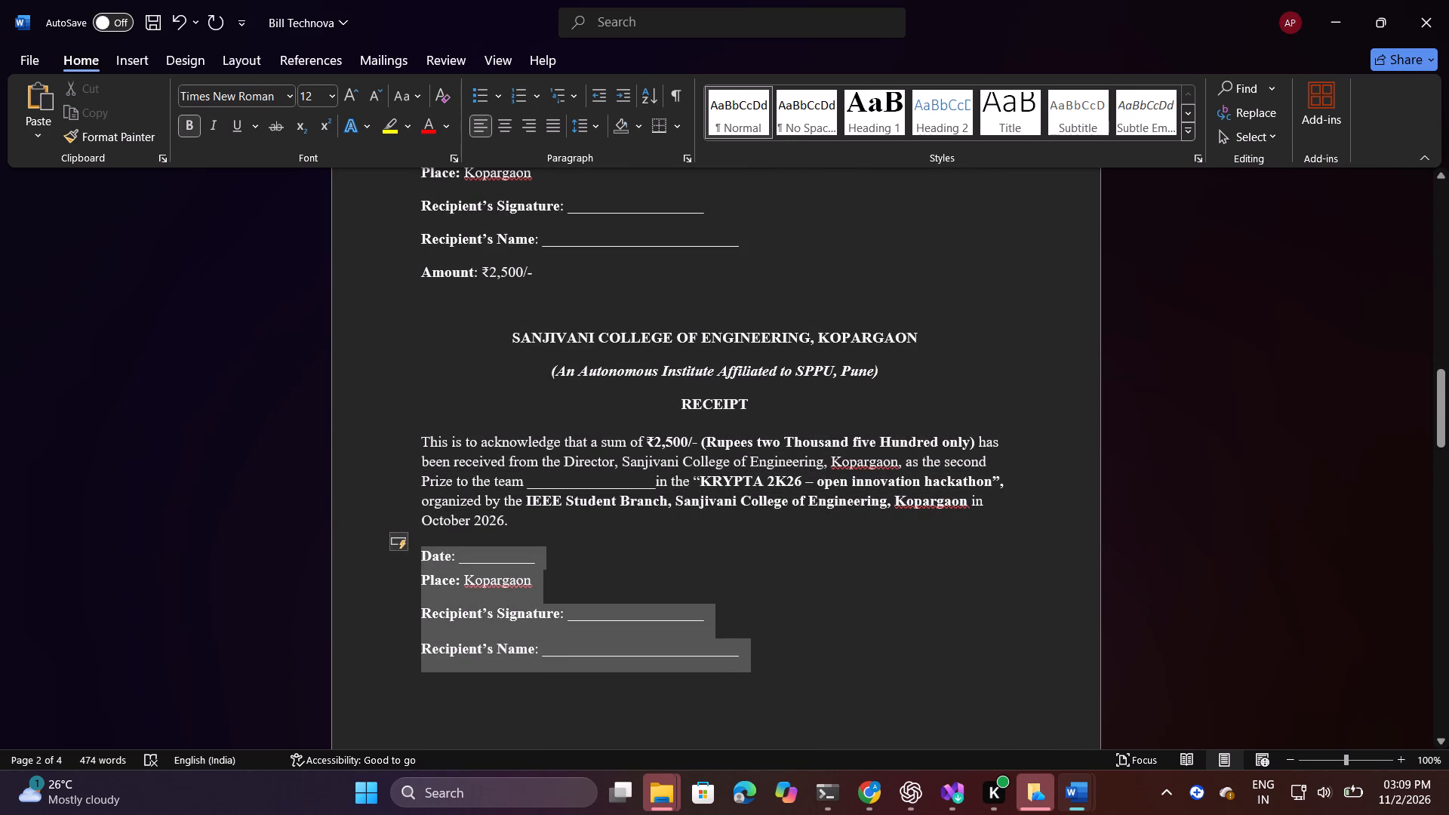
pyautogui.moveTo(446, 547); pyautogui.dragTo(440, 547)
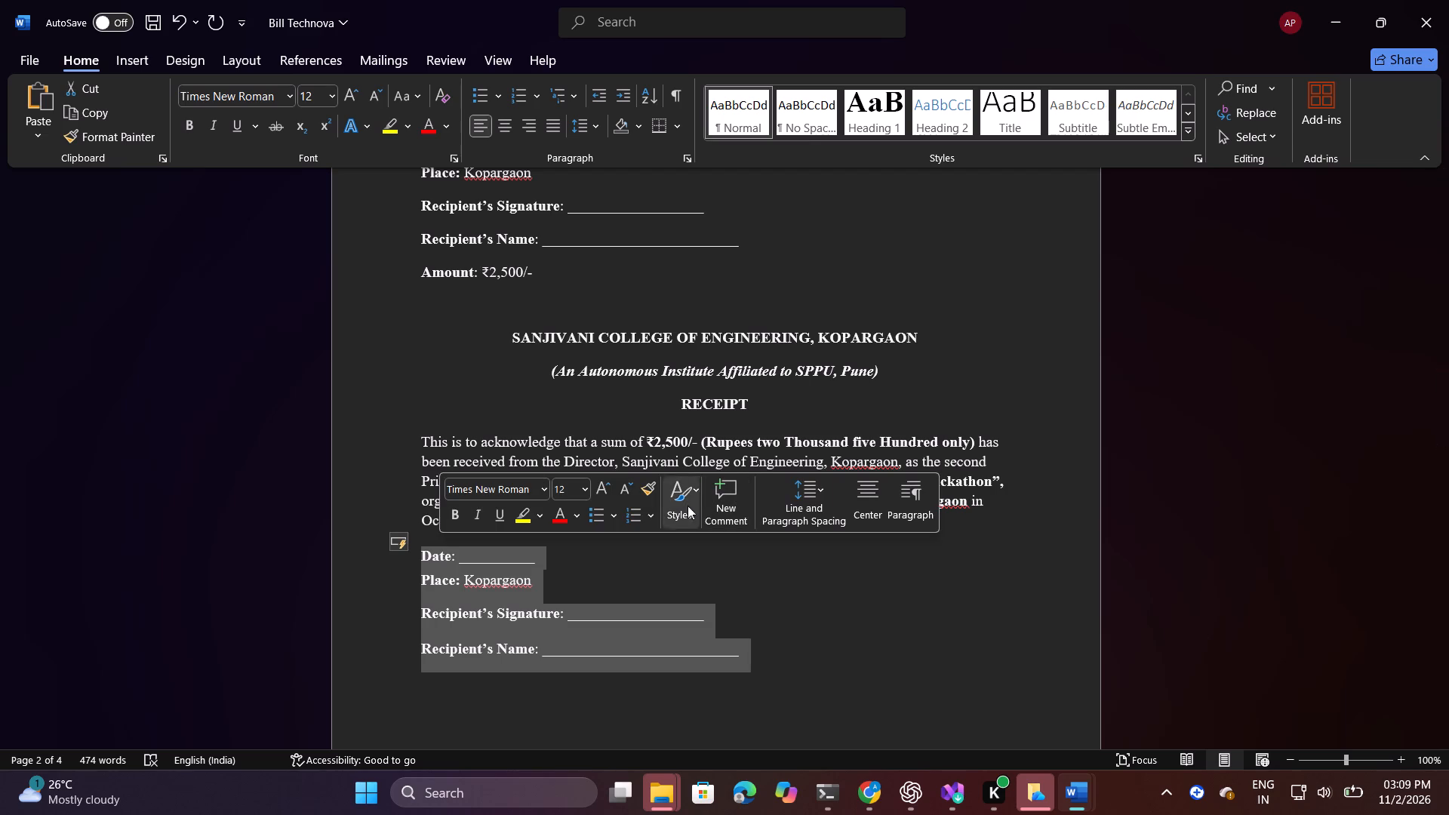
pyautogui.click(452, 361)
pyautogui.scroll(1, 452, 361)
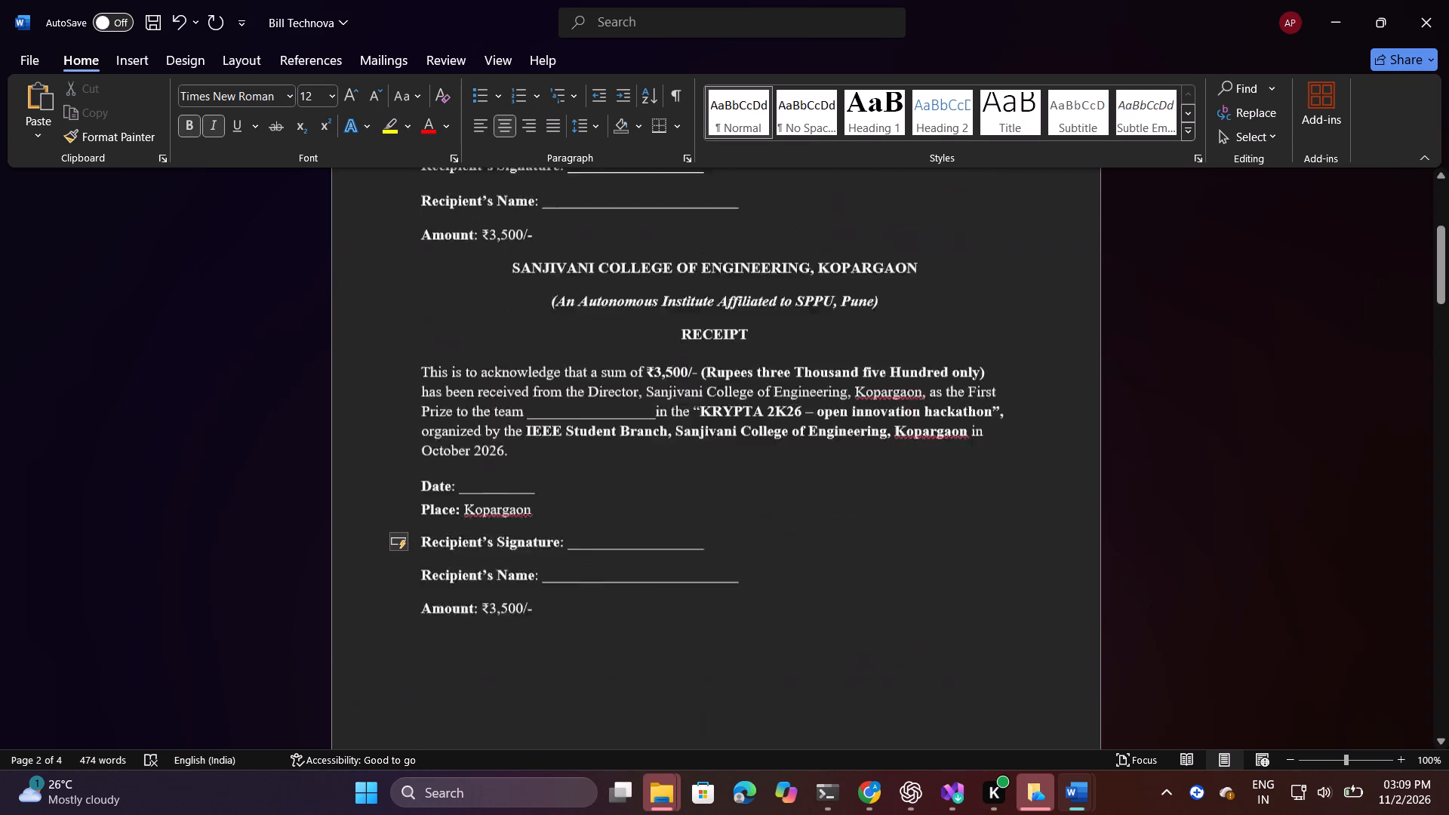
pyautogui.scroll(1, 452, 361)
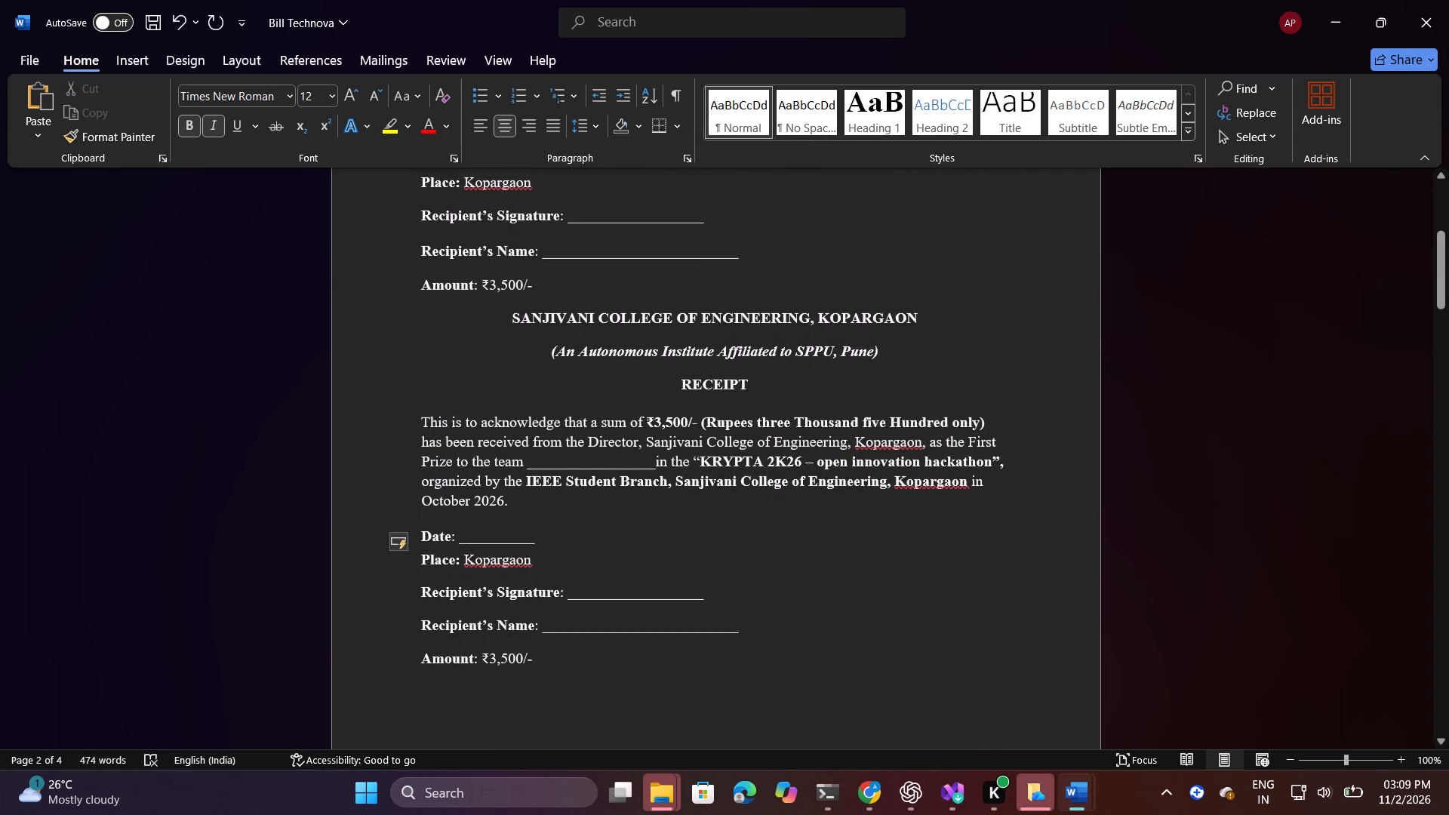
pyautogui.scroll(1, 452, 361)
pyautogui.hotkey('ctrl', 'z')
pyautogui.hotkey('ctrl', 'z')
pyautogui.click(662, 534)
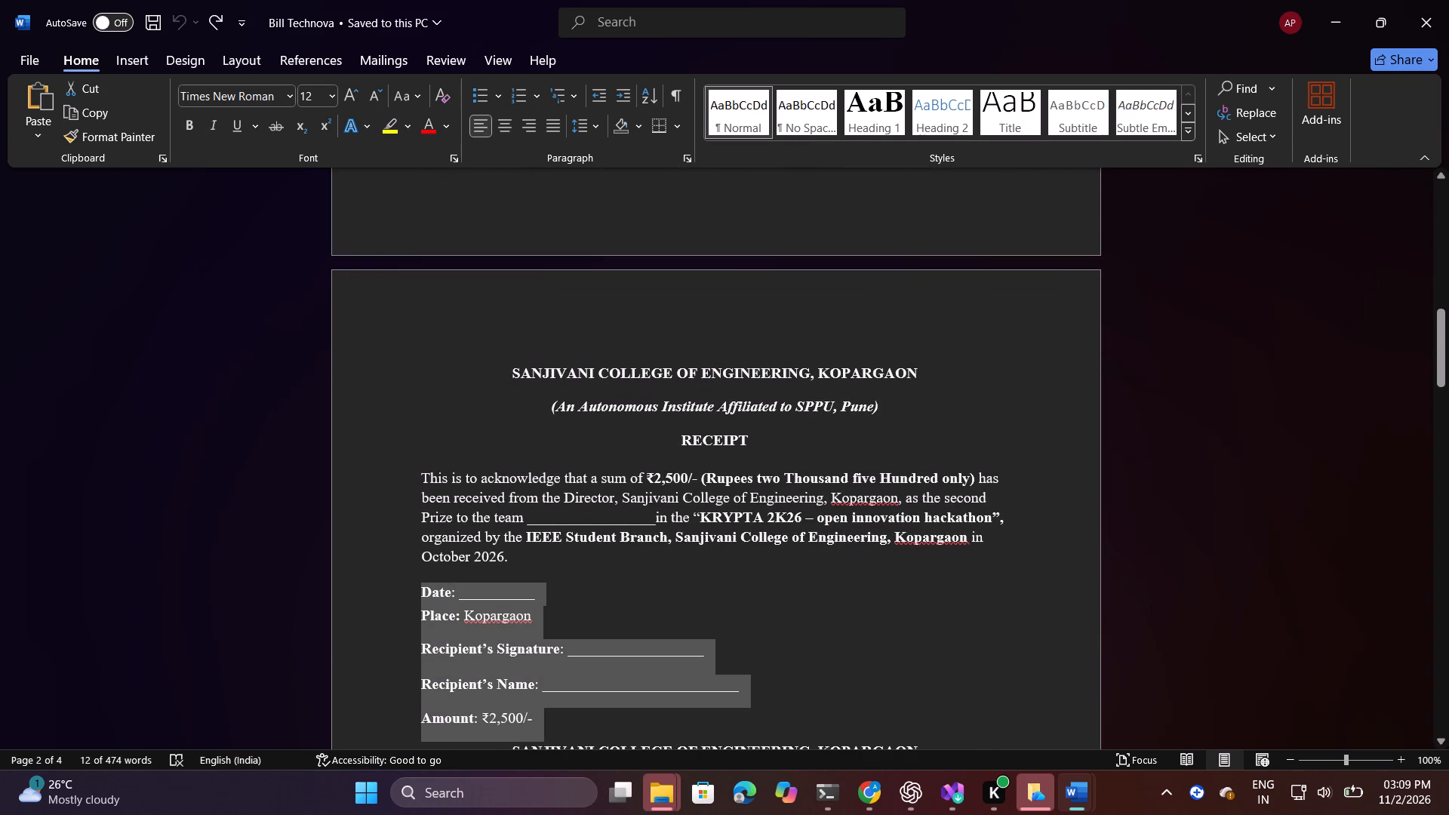
# Look through all the prize receipts and check how they are laid out across the document's pages.
pyautogui.scroll(-1, 662, 534)
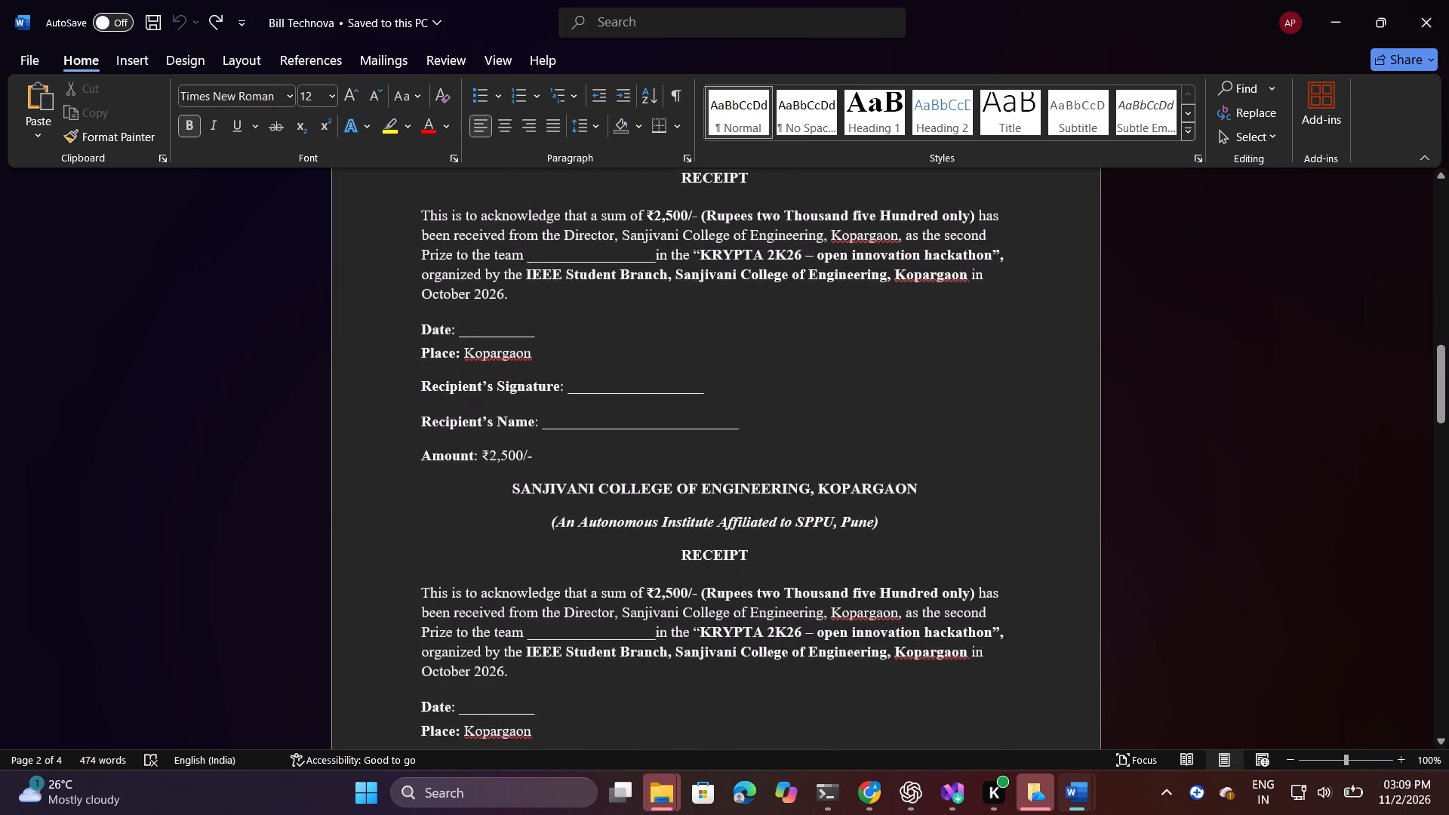
pyautogui.scroll(-1, 662, 534)
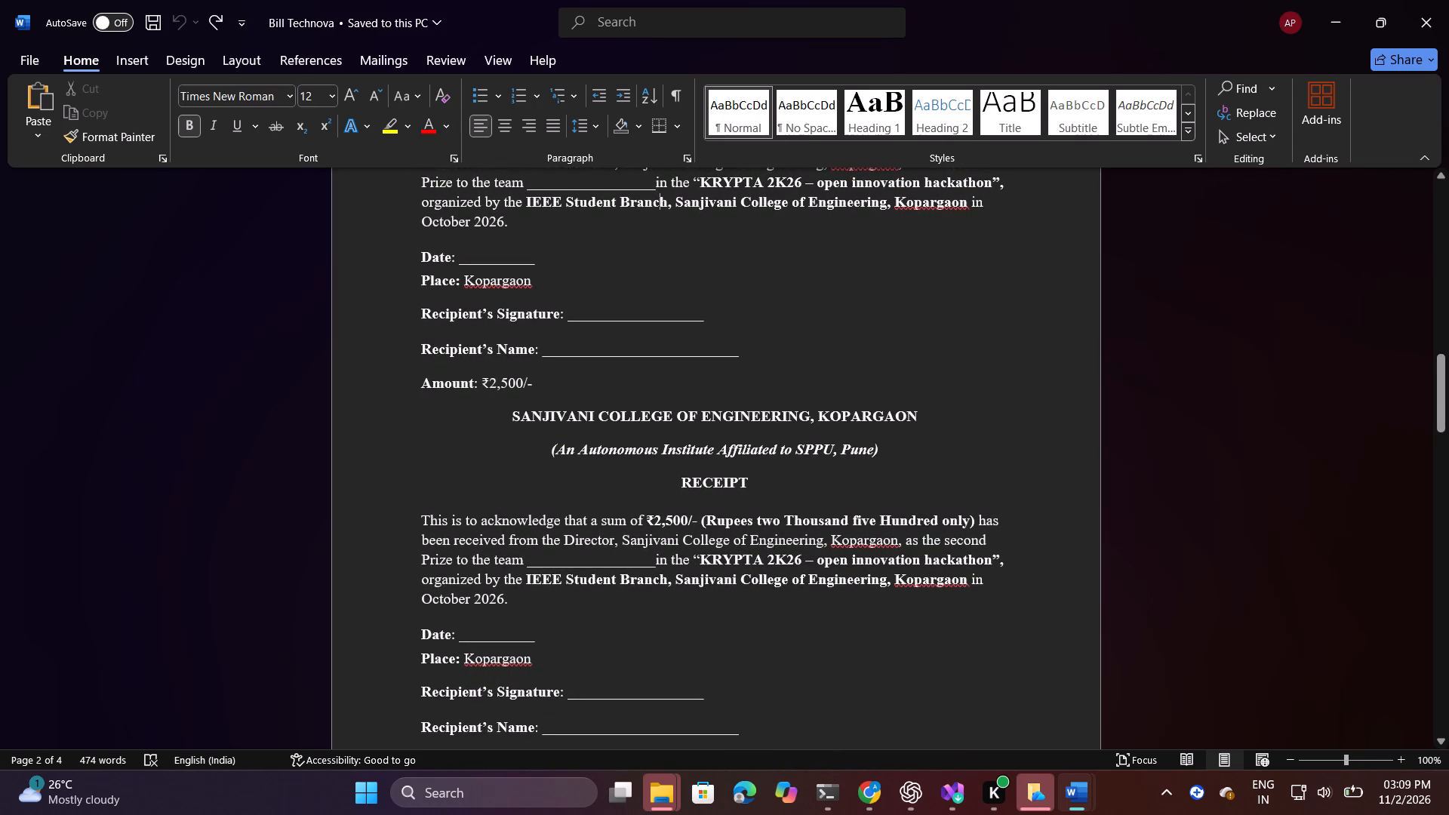
pyautogui.scroll(-2, 662, 534)
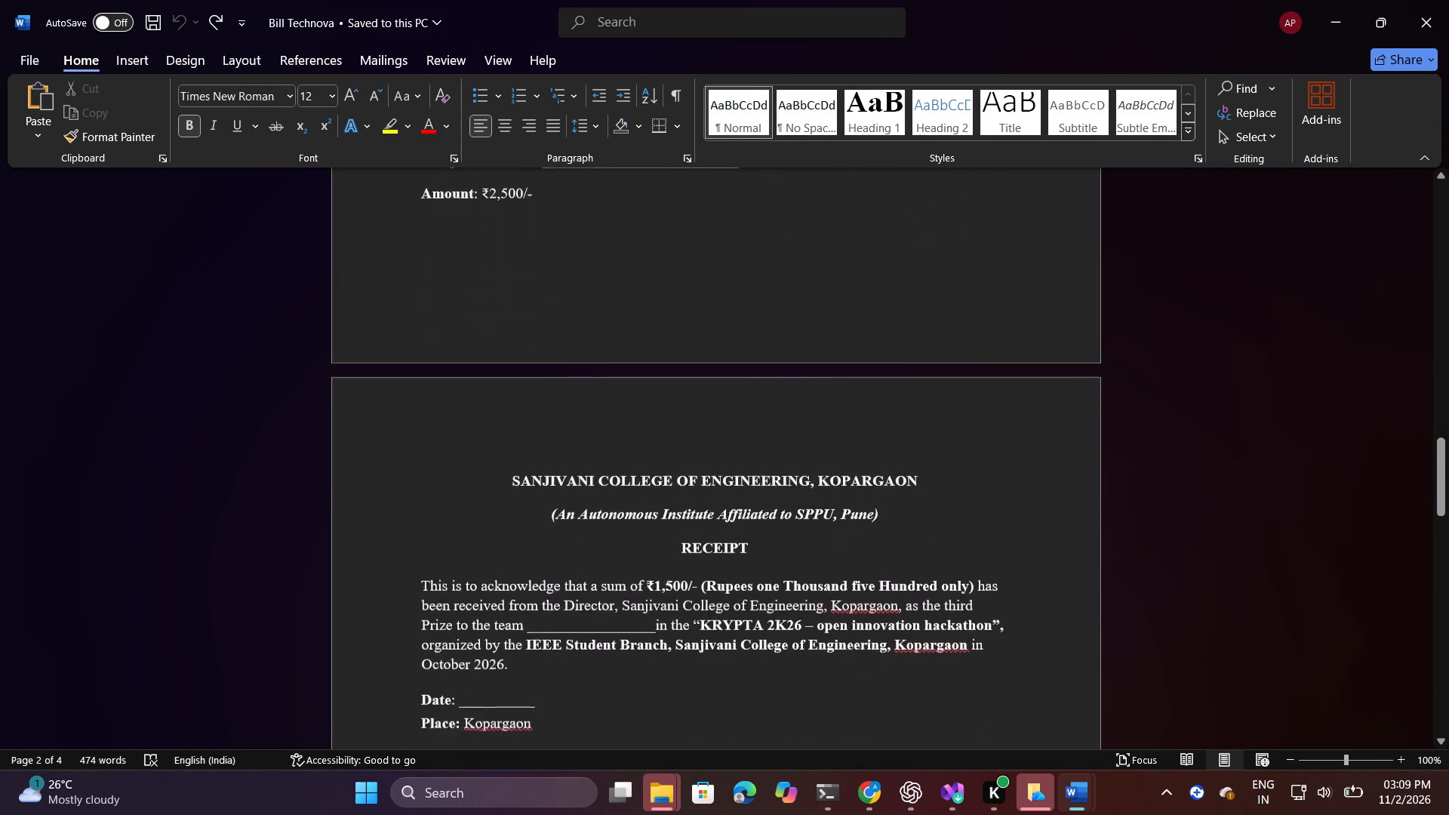
pyautogui.scroll(-2, 662, 534)
pyautogui.scroll(4, 662, 534)
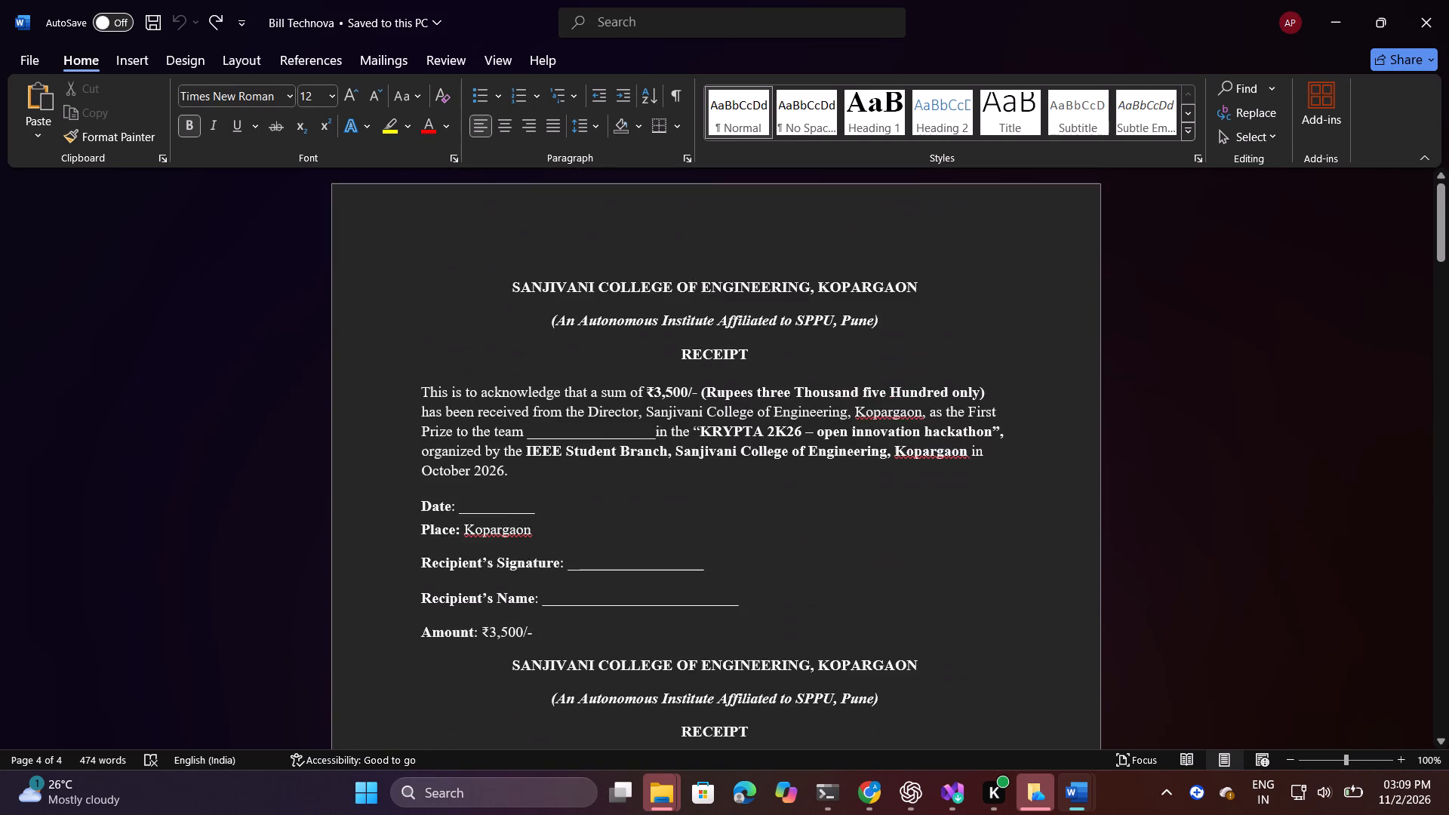
pyautogui.scroll(6, 662, 534)
pyautogui.keyDown('ctrl'); pyautogui.scroll(-3, 662, 534); pyautogui.keyUp('ctrl')
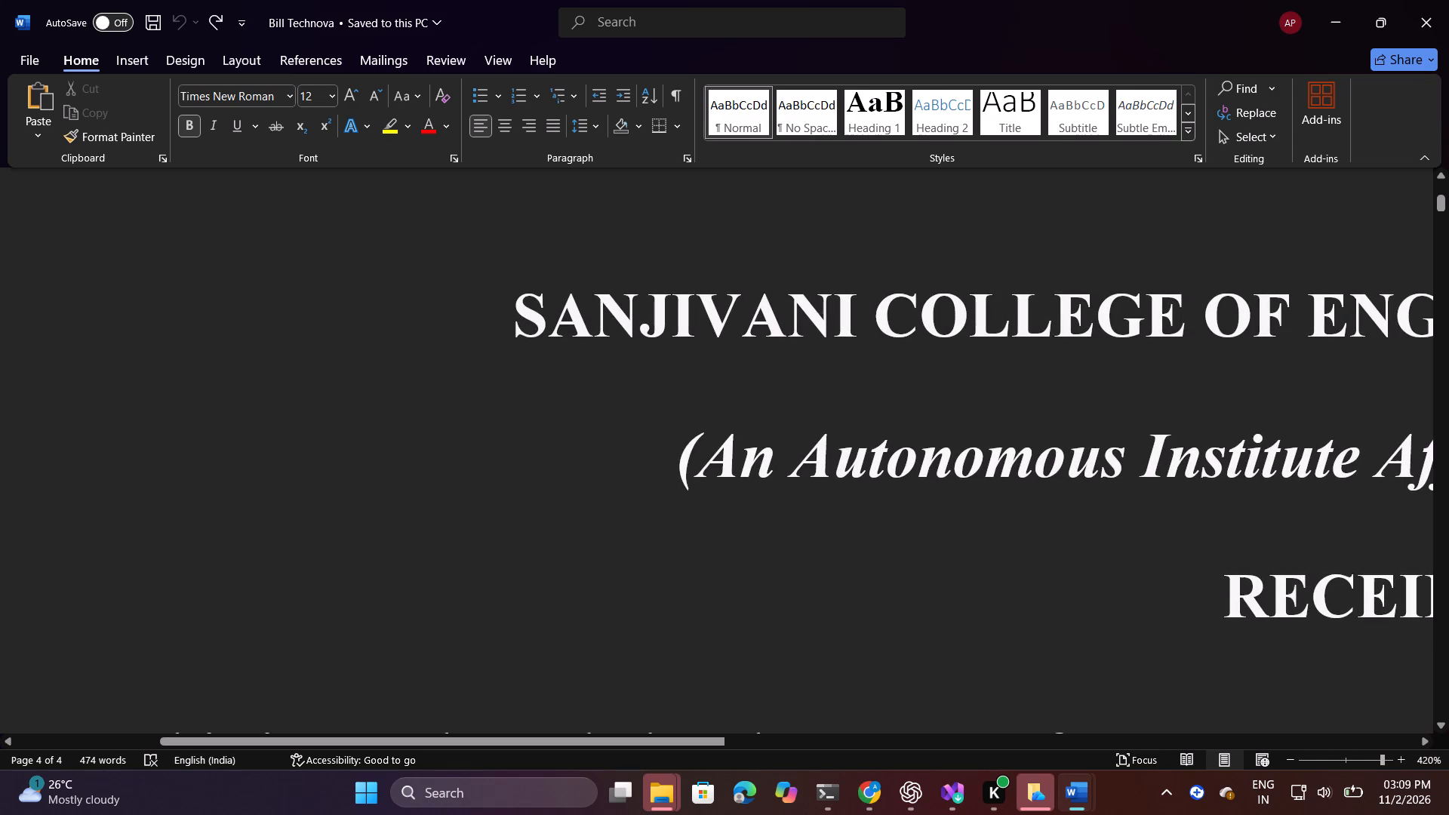
pyautogui.hotkey('ctrl', 'z')
pyautogui.keyDown('ctrl'); pyautogui.scroll(-20, 662, 534); pyautogui.keyUp('ctrl')
pyautogui.keyDown('ctrl'); pyautogui.scroll(-7, 662, 534); pyautogui.keyUp('ctrl')
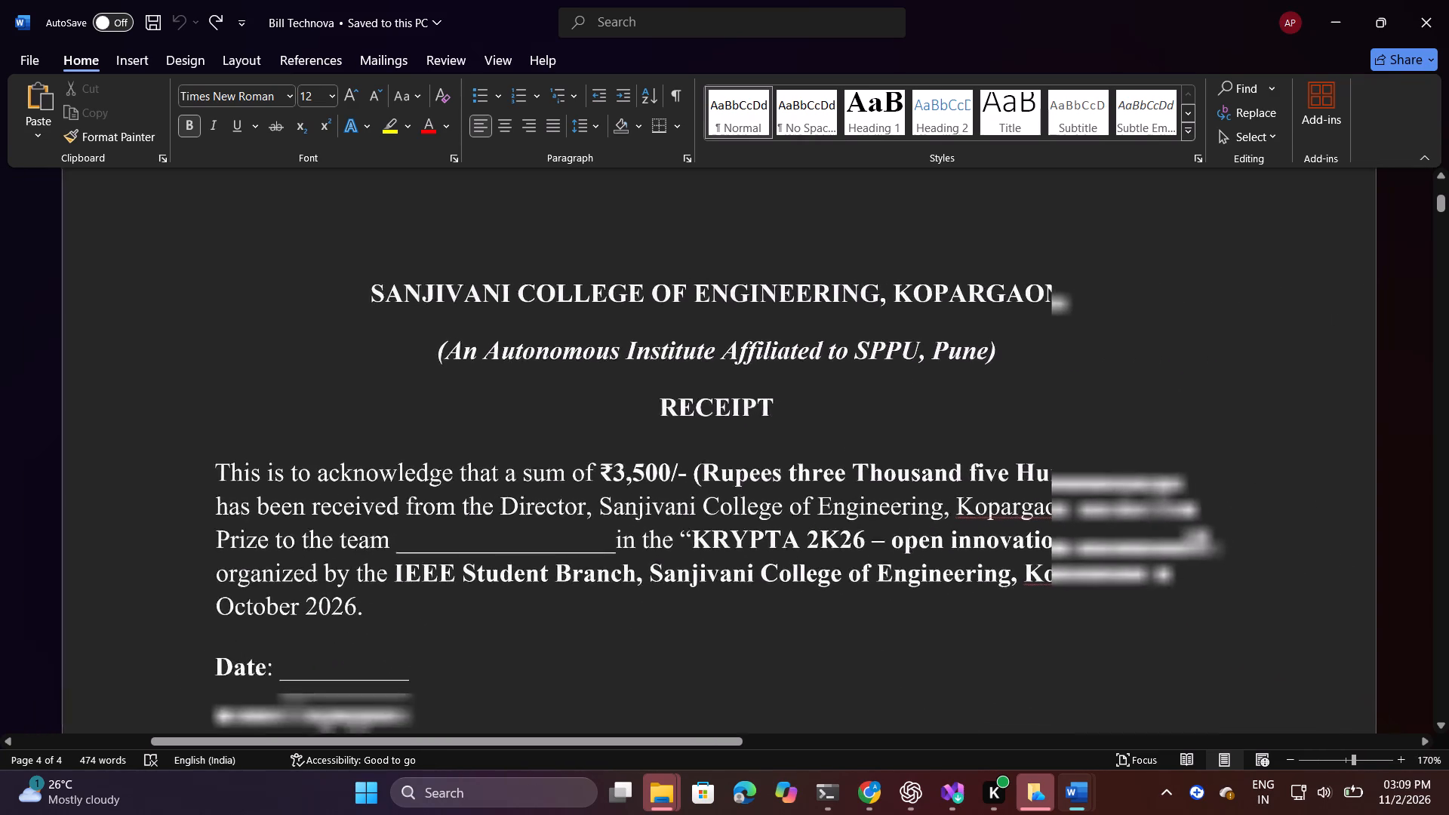
pyautogui.keyDown('ctrl'); pyautogui.scroll(-7, 662, 534); pyautogui.keyUp('ctrl')
pyautogui.click(885, 373)
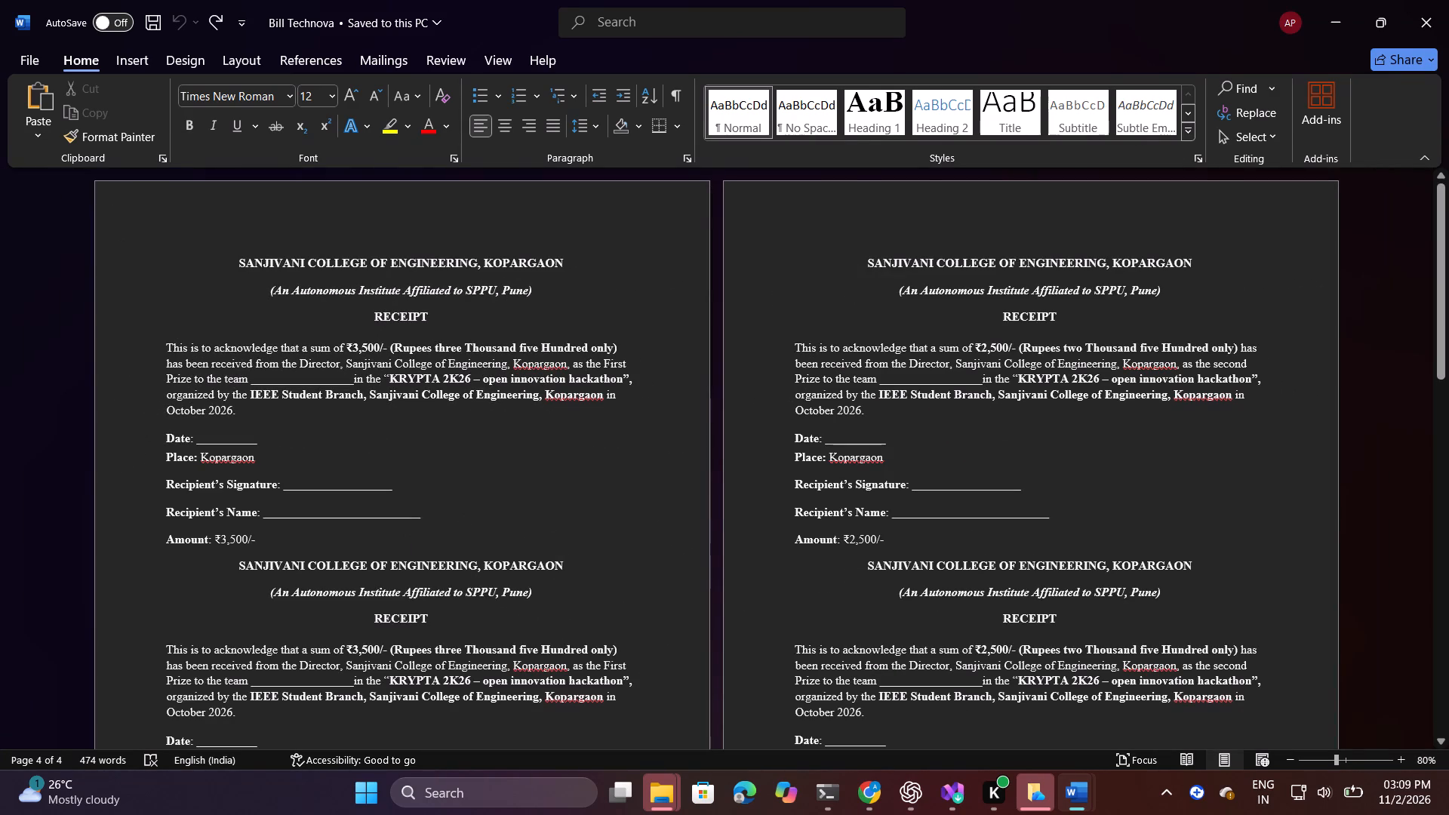
# Open the print preview and check each page of the receipts to decide which ones need printing.
pyautogui.hotkey('ctrl', 'p')
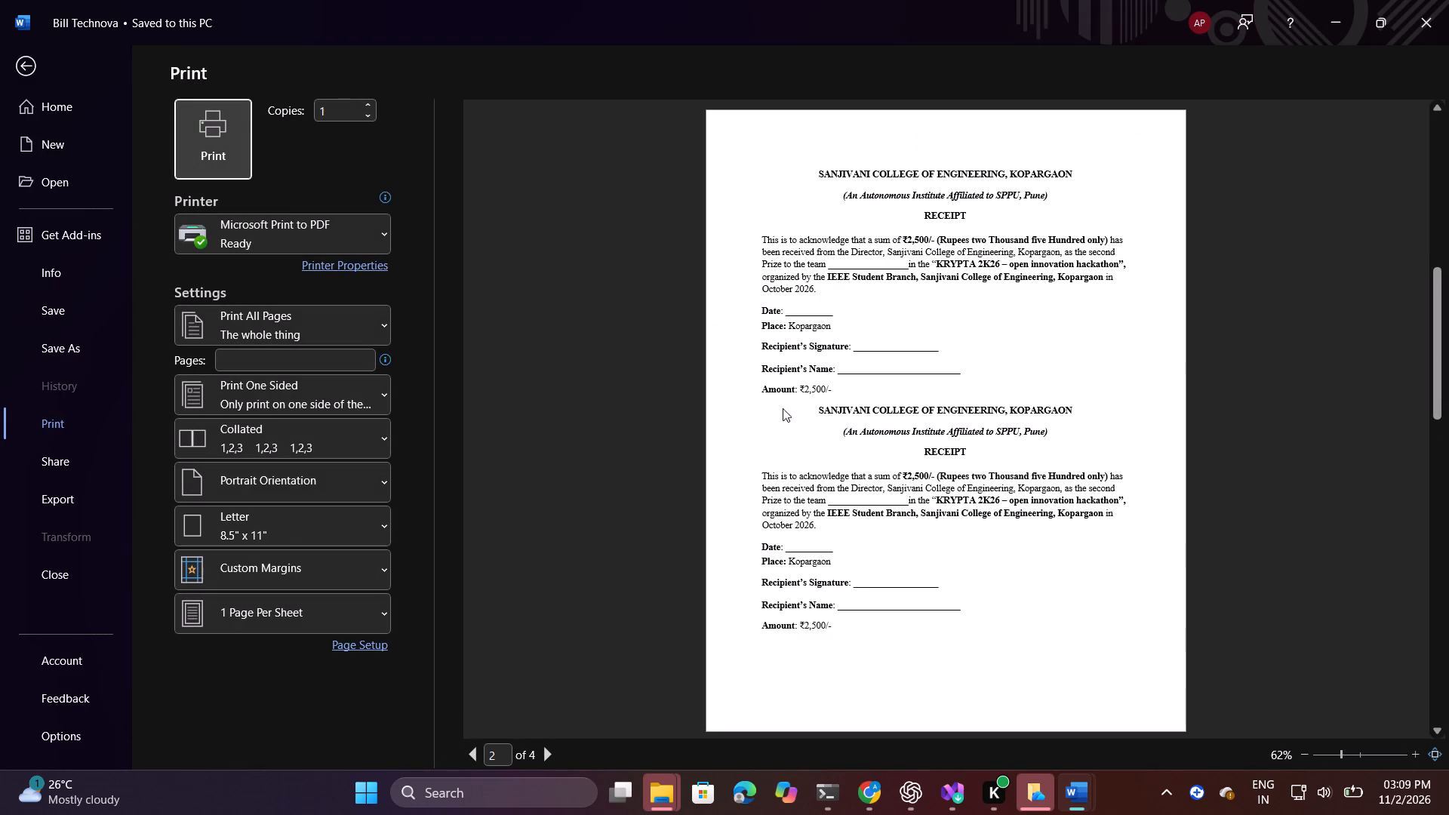
pyautogui.scroll(10, 791, 430)
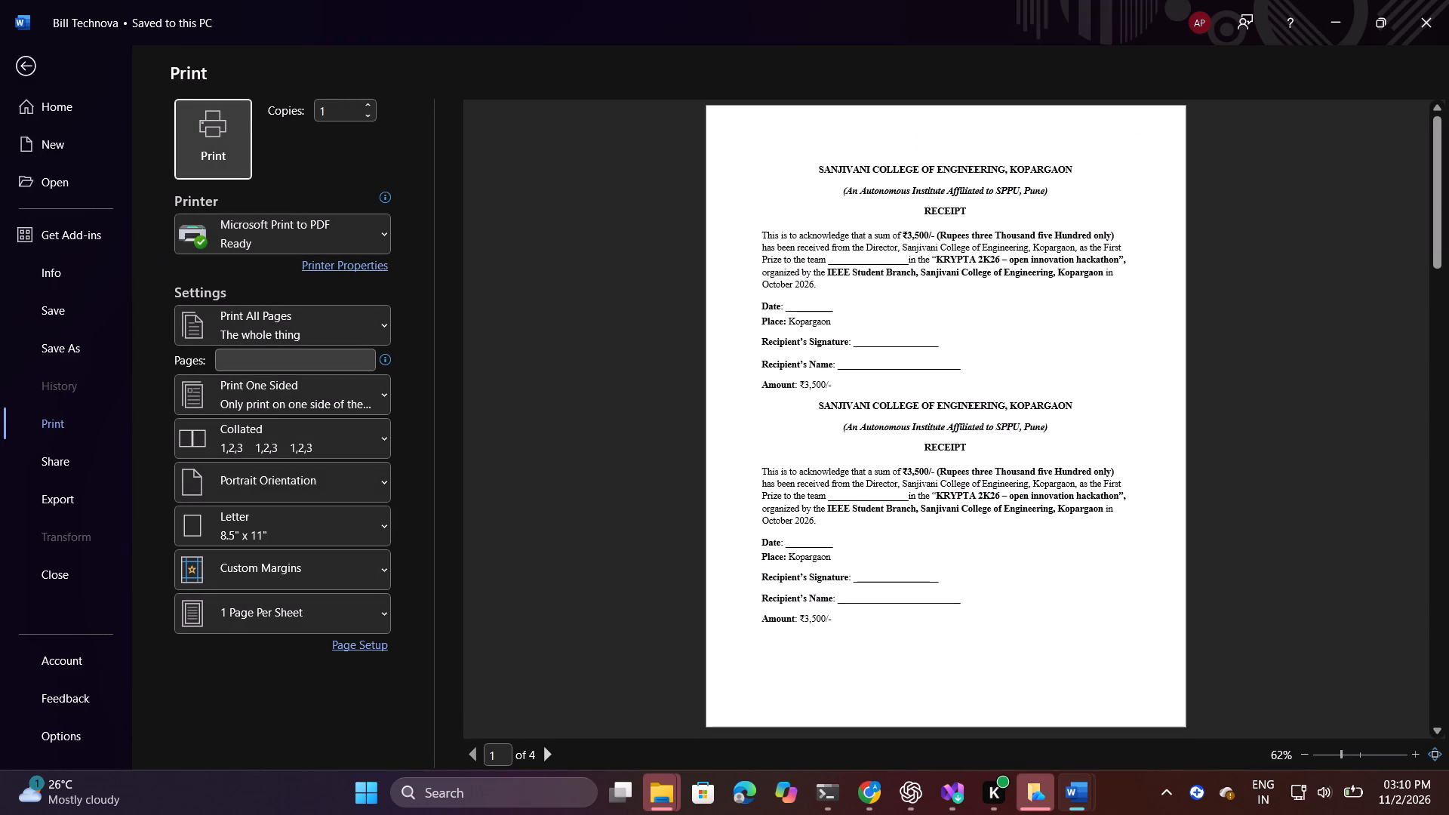
pyautogui.click(280, 357)
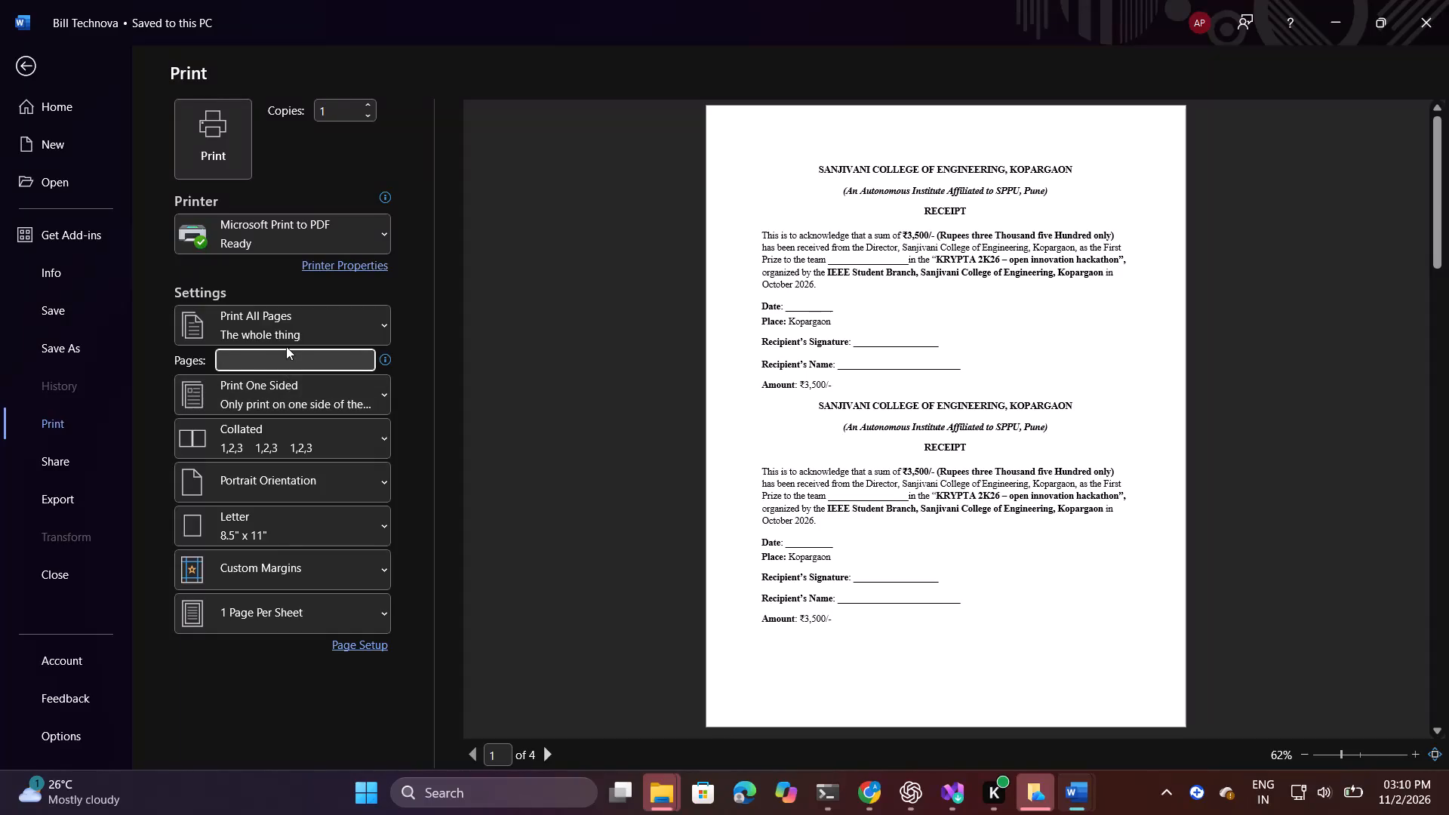
pyautogui.scroll(-5, 650, 444)
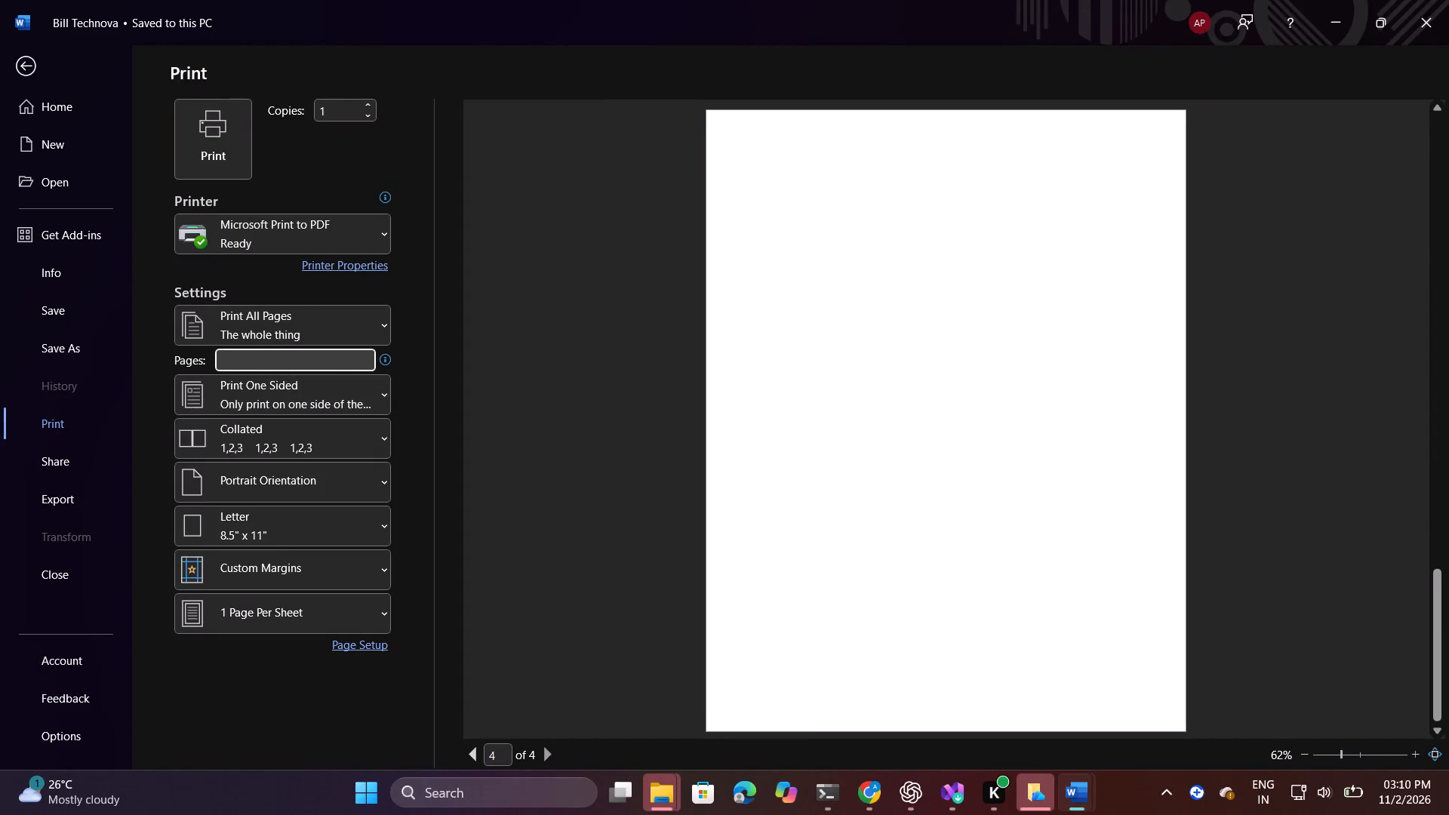
pyautogui.scroll(-1, 857, 417)
pyautogui.scroll(7, 857, 417)
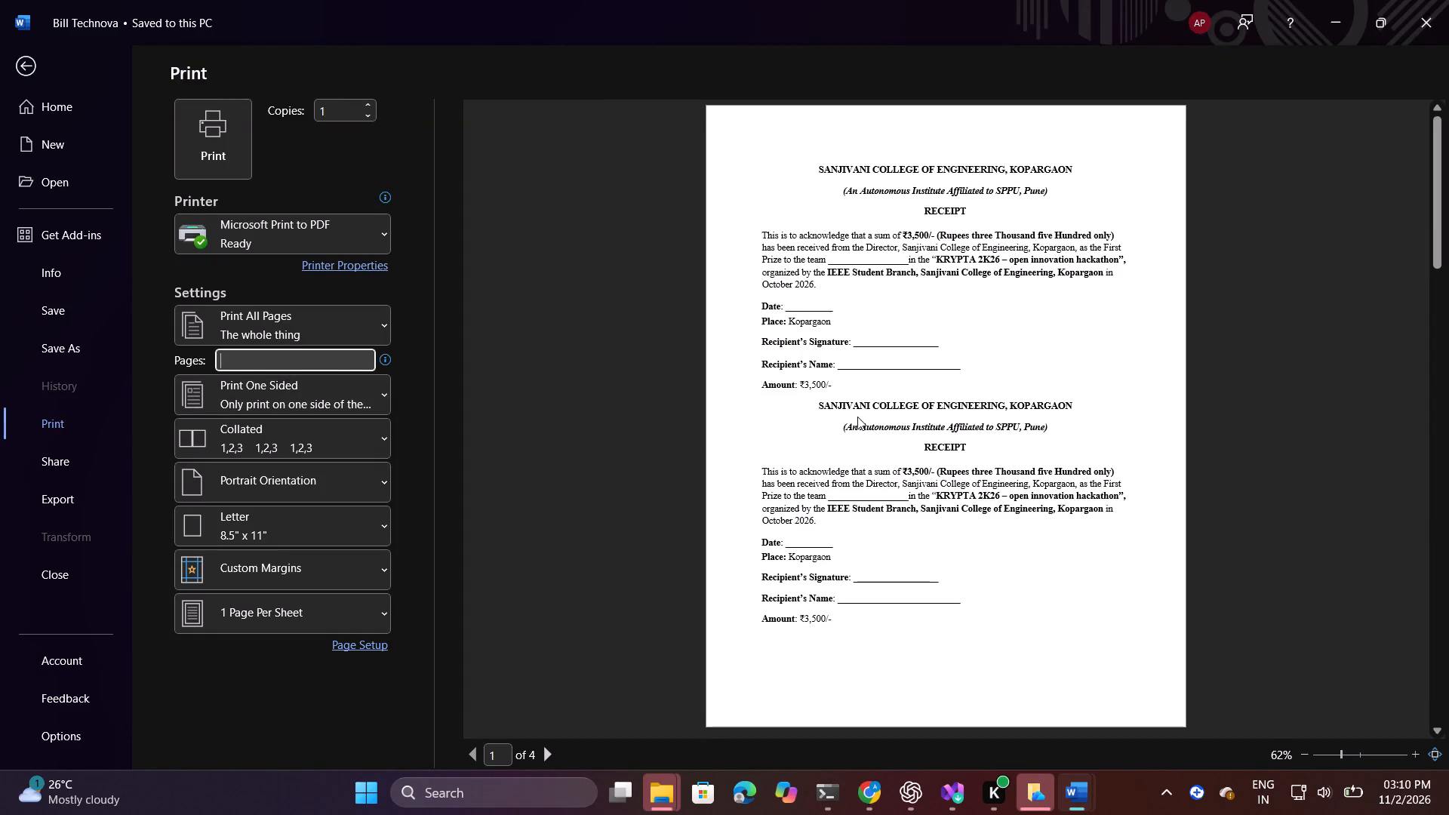
pyautogui.press('Down')
pyautogui.press('Down')
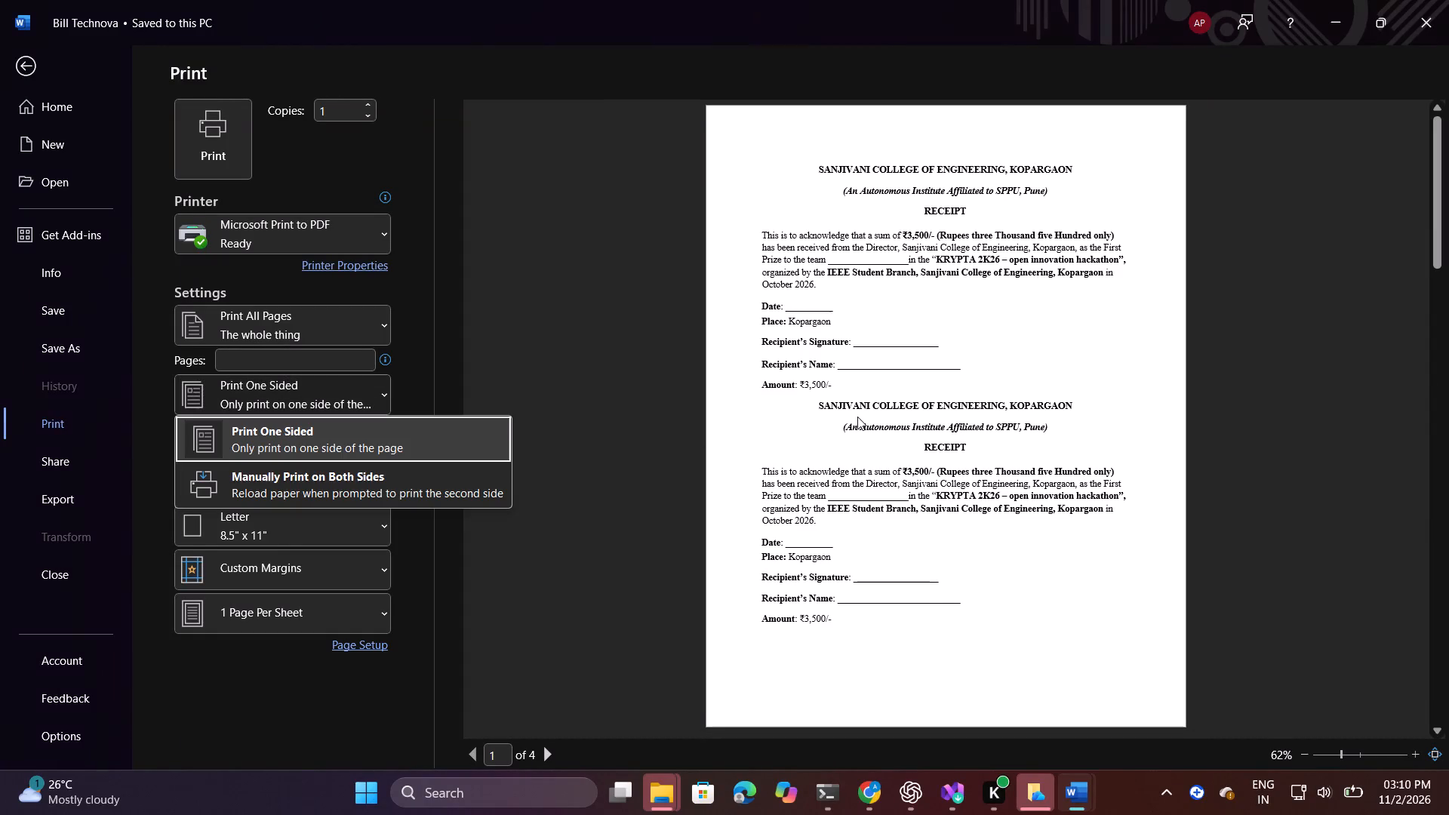
pyautogui.click(1045, 472)
pyautogui.press('Down')
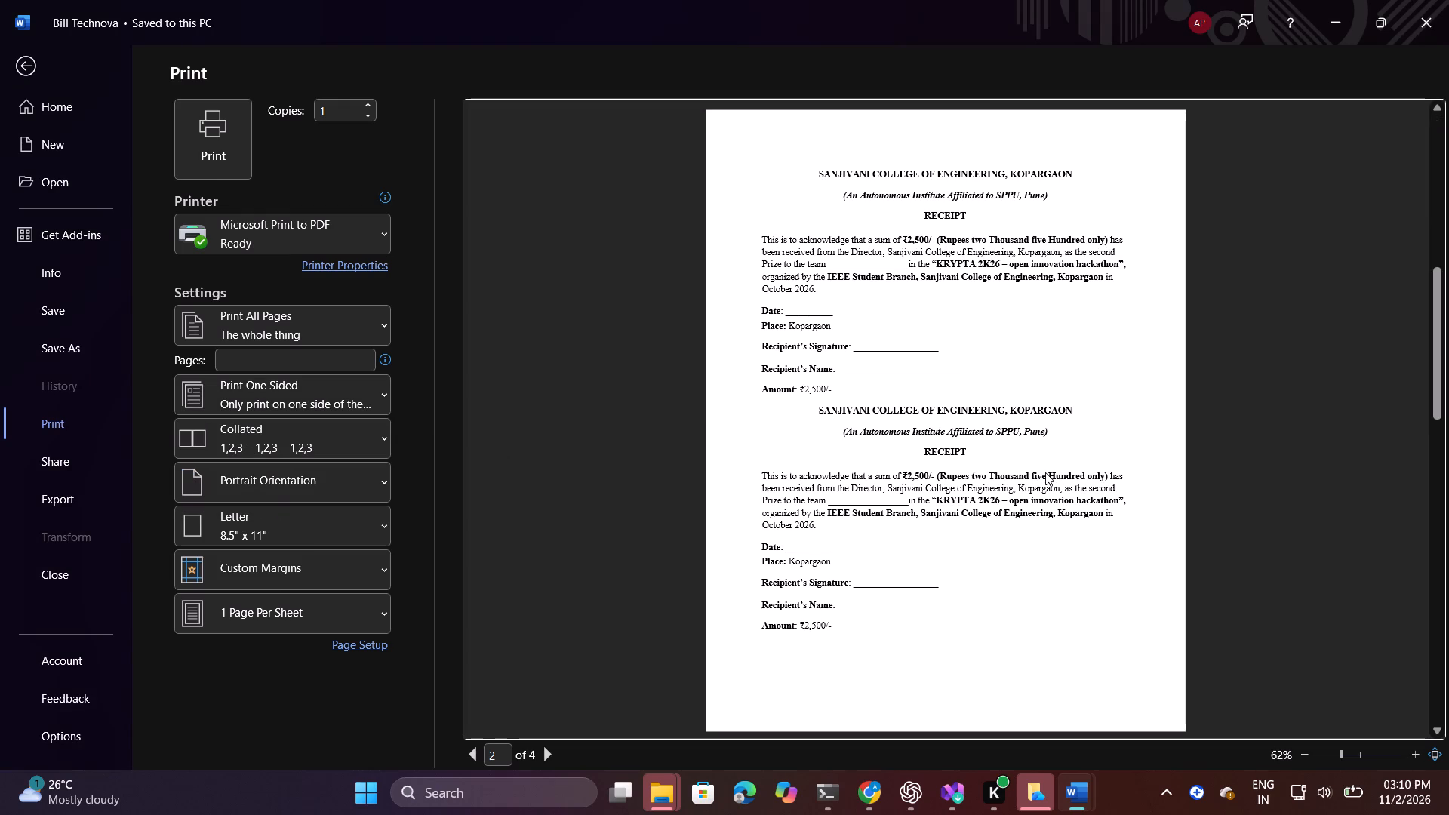
pyautogui.press('Down')
pyautogui.press('Up')
pyautogui.press('Up')
pyautogui.press('Down')
pyautogui.press('Up')
pyautogui.press('Down')
pyautogui.press('Down')
pyautogui.press('Up')
pyautogui.press('Up')
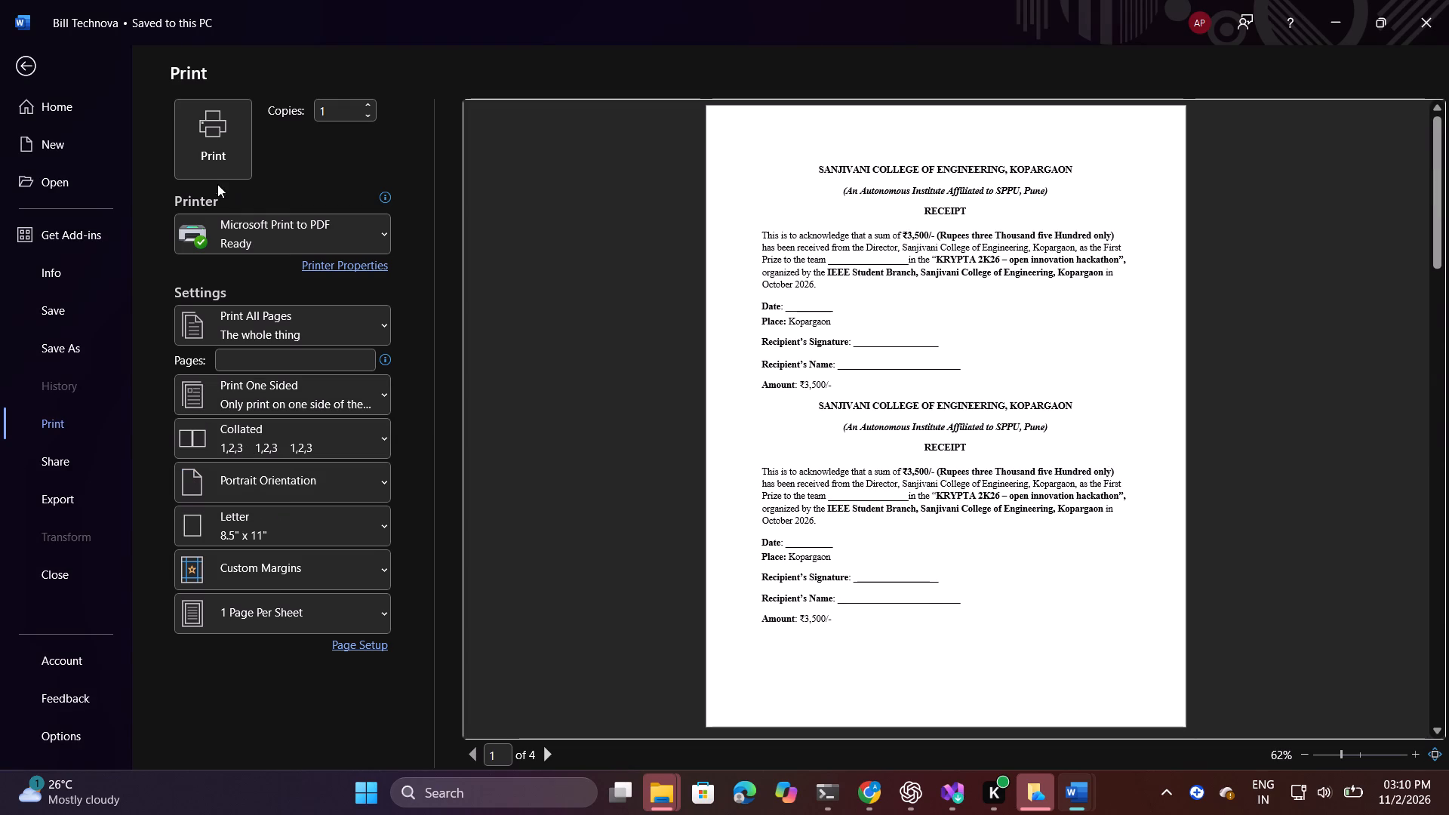
# Print pages 1-3 with Microsoft Print to PDF, saving the output in the Downloads folder as "krypta sanction bill".
pyautogui.click(247, 369)
pyautogui.press('1')
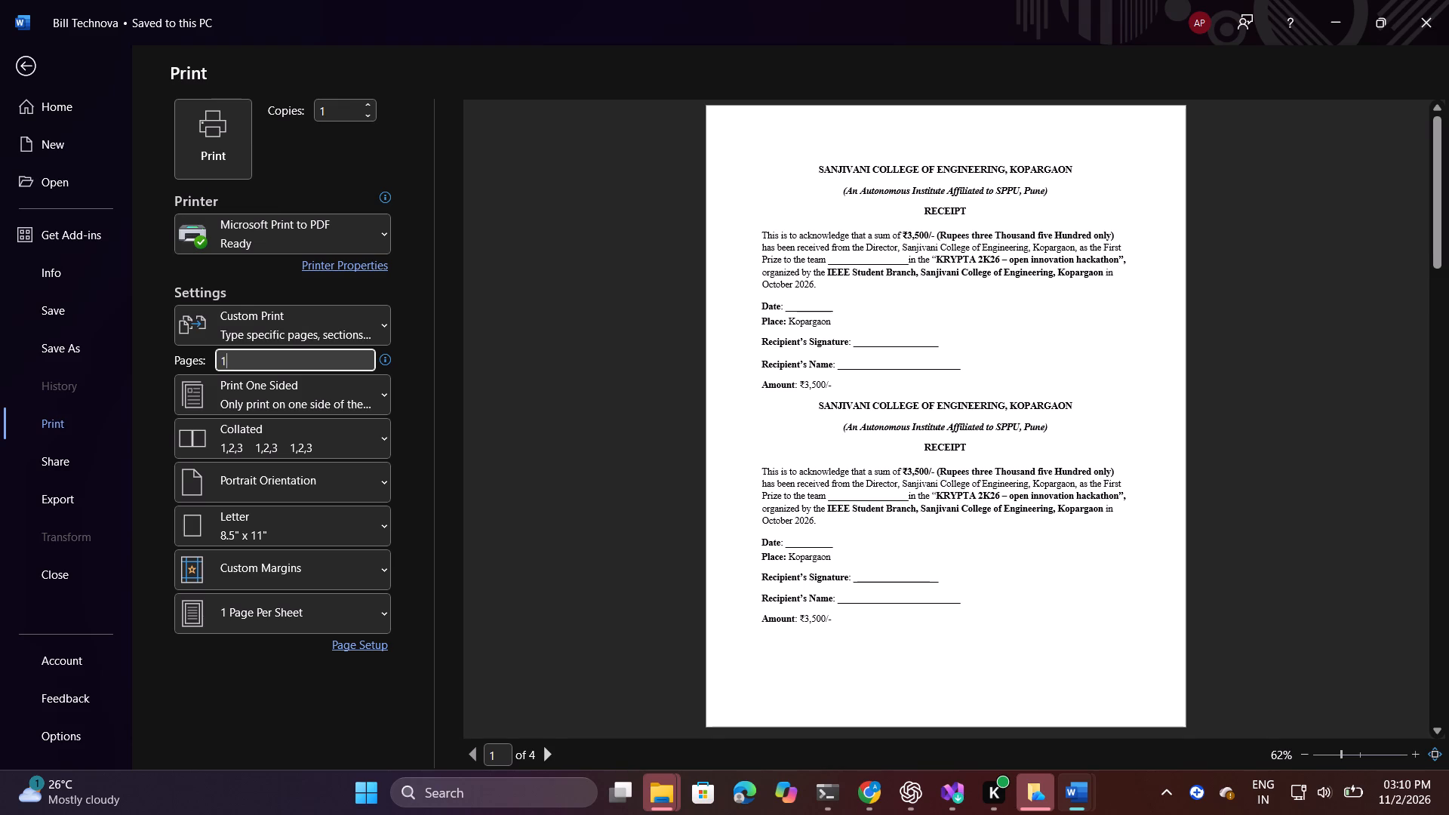
pyautogui.write('-3')
pyautogui.click(229, 124)
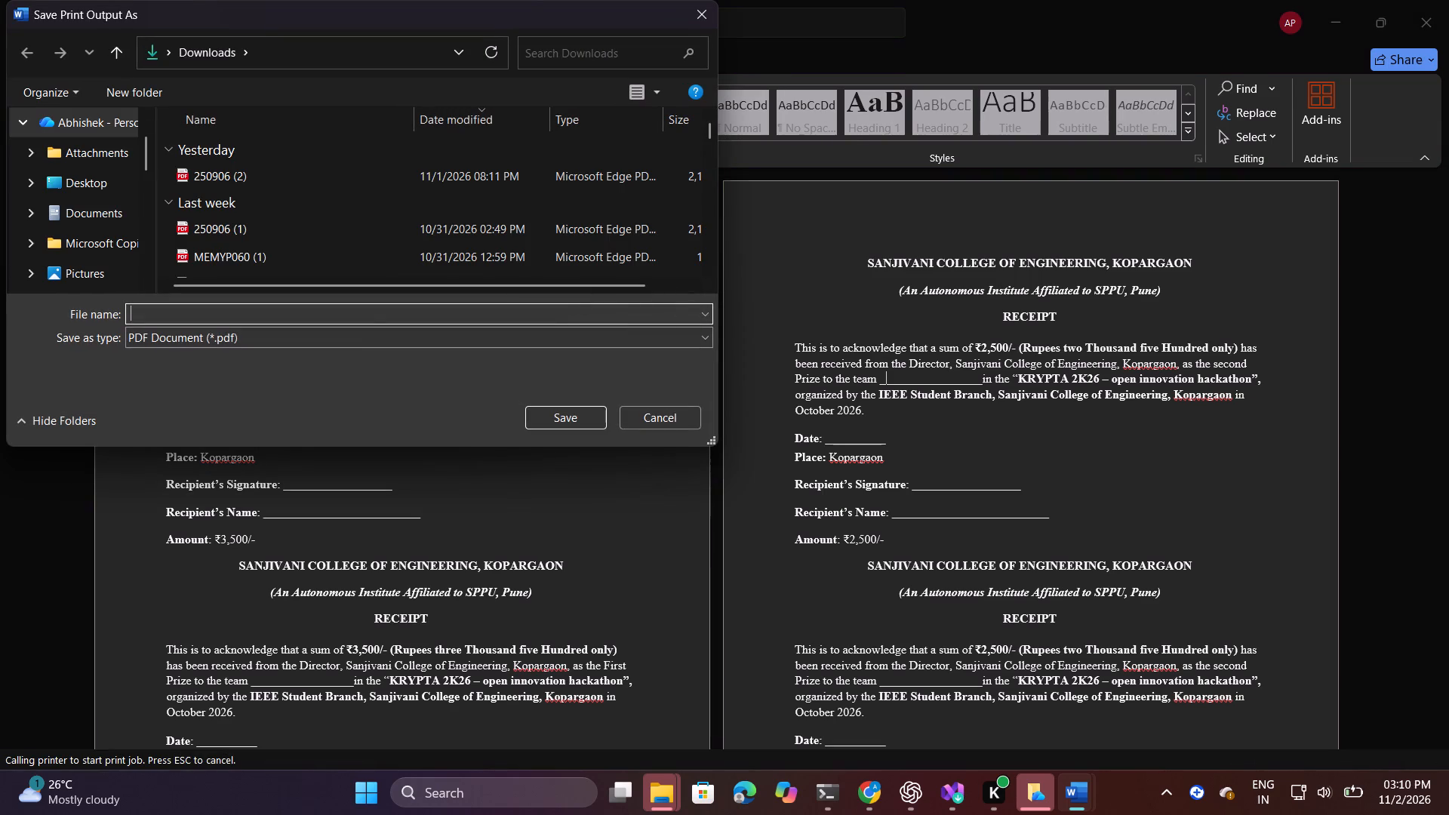
pyautogui.write('krypt')
pyautogui.press('space')
pyautogui.press('BackSpace')
pyautogui.write('a sanction bill')
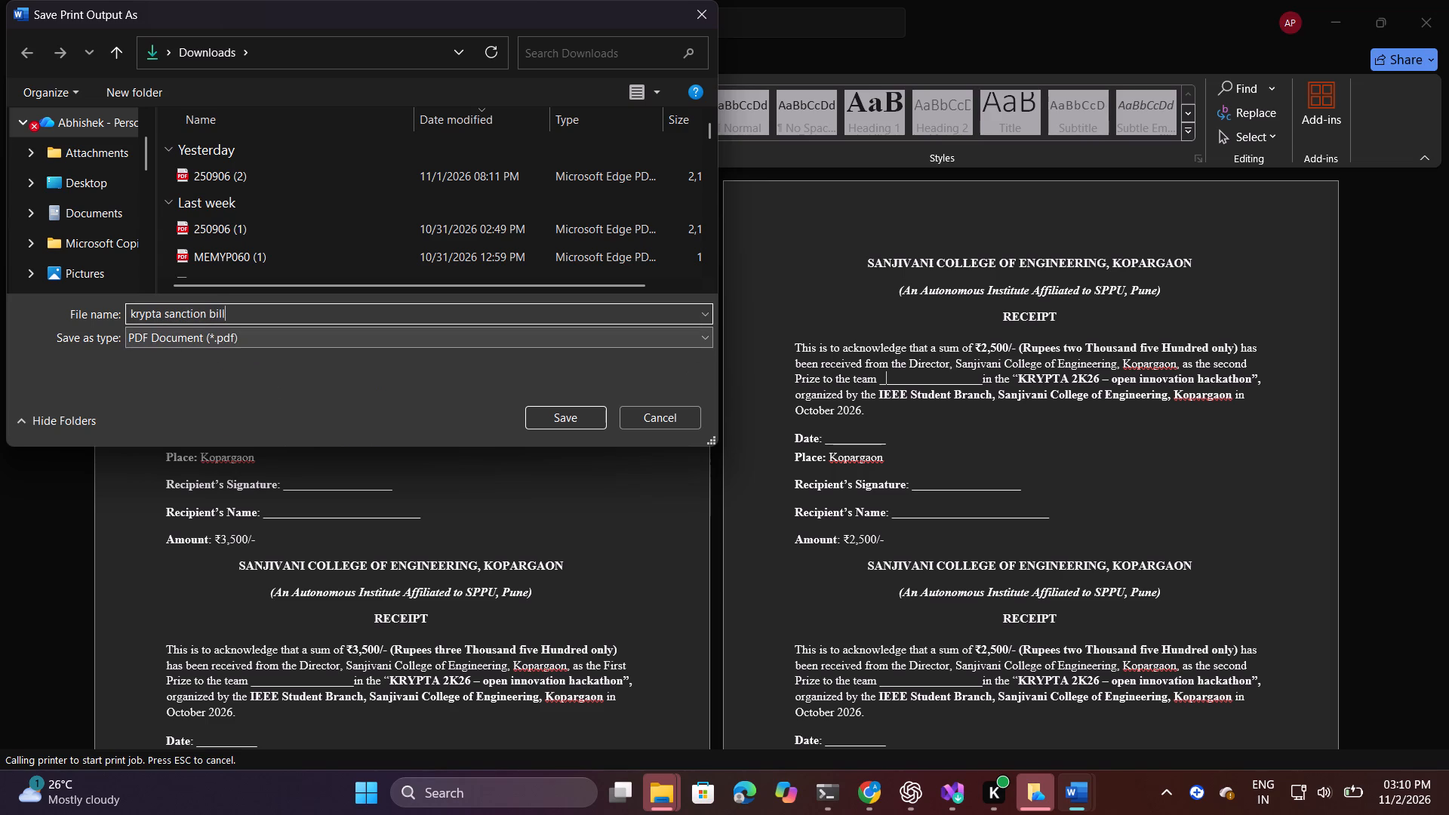
pyautogui.click(571, 416)
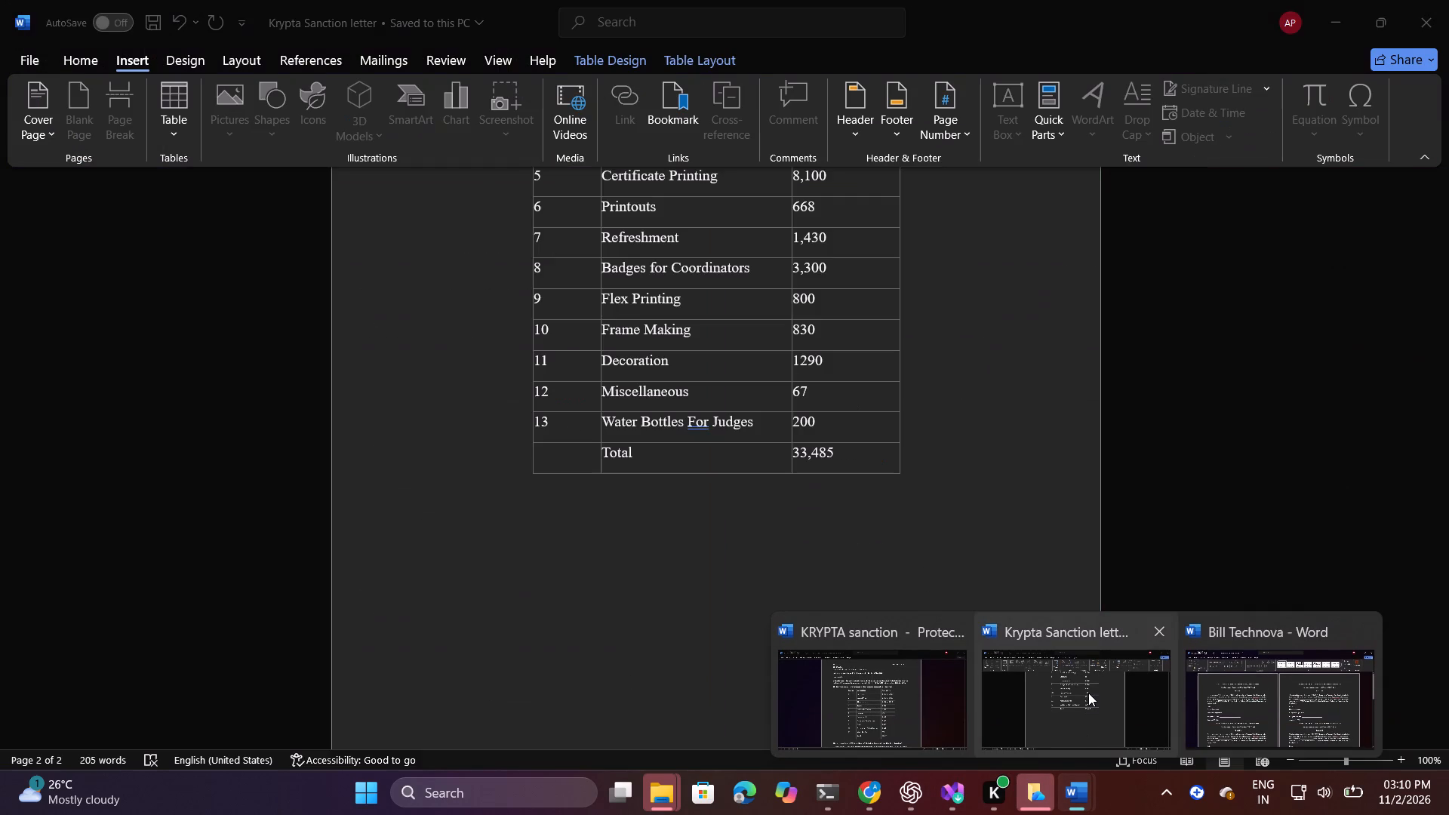
# Go to the Krypta Sanction letter and check its first page in the print preview.
pyautogui.click(1088, 693)
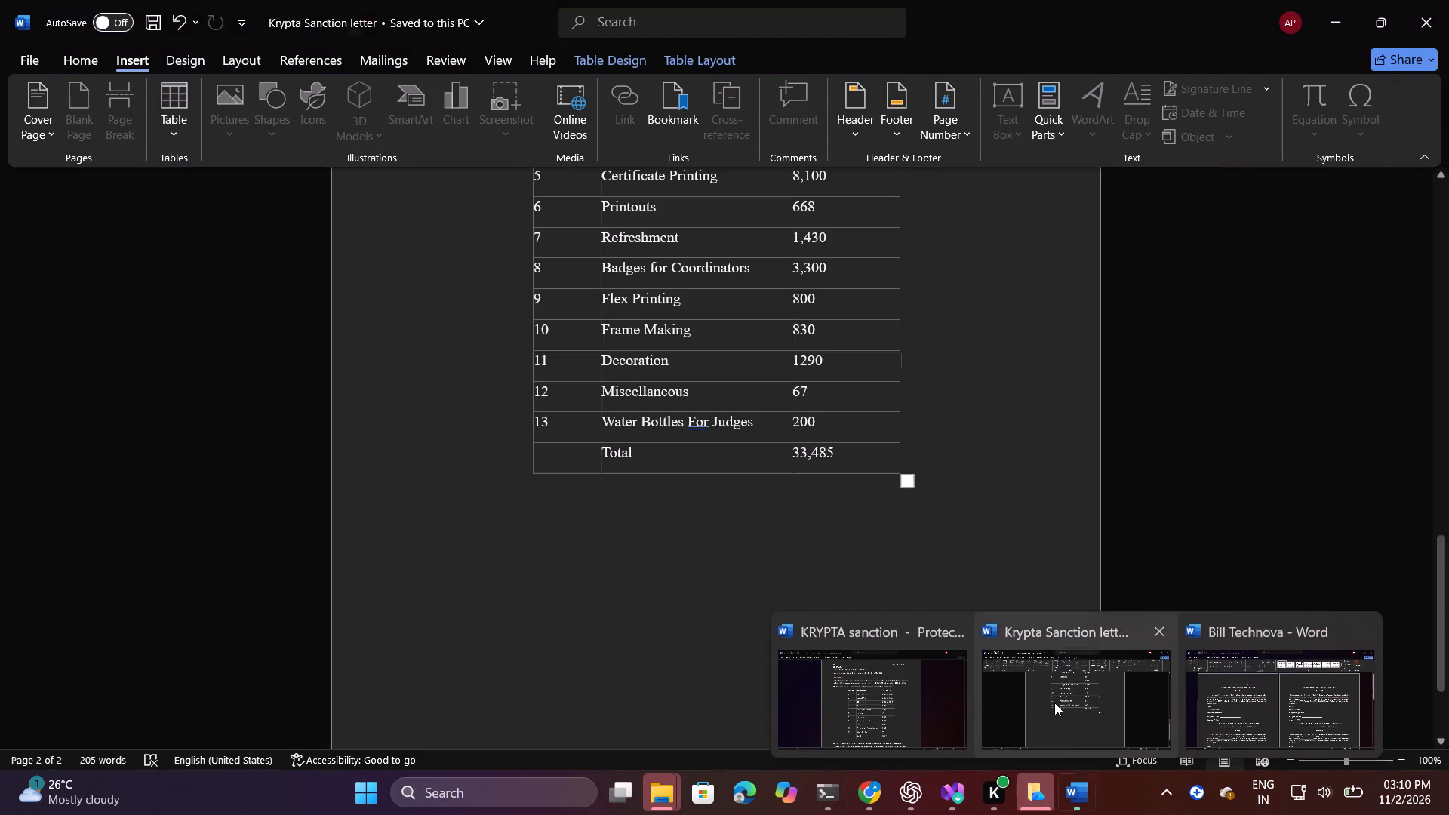
pyautogui.click(1054, 703)
pyautogui.scroll(5, 854, 454)
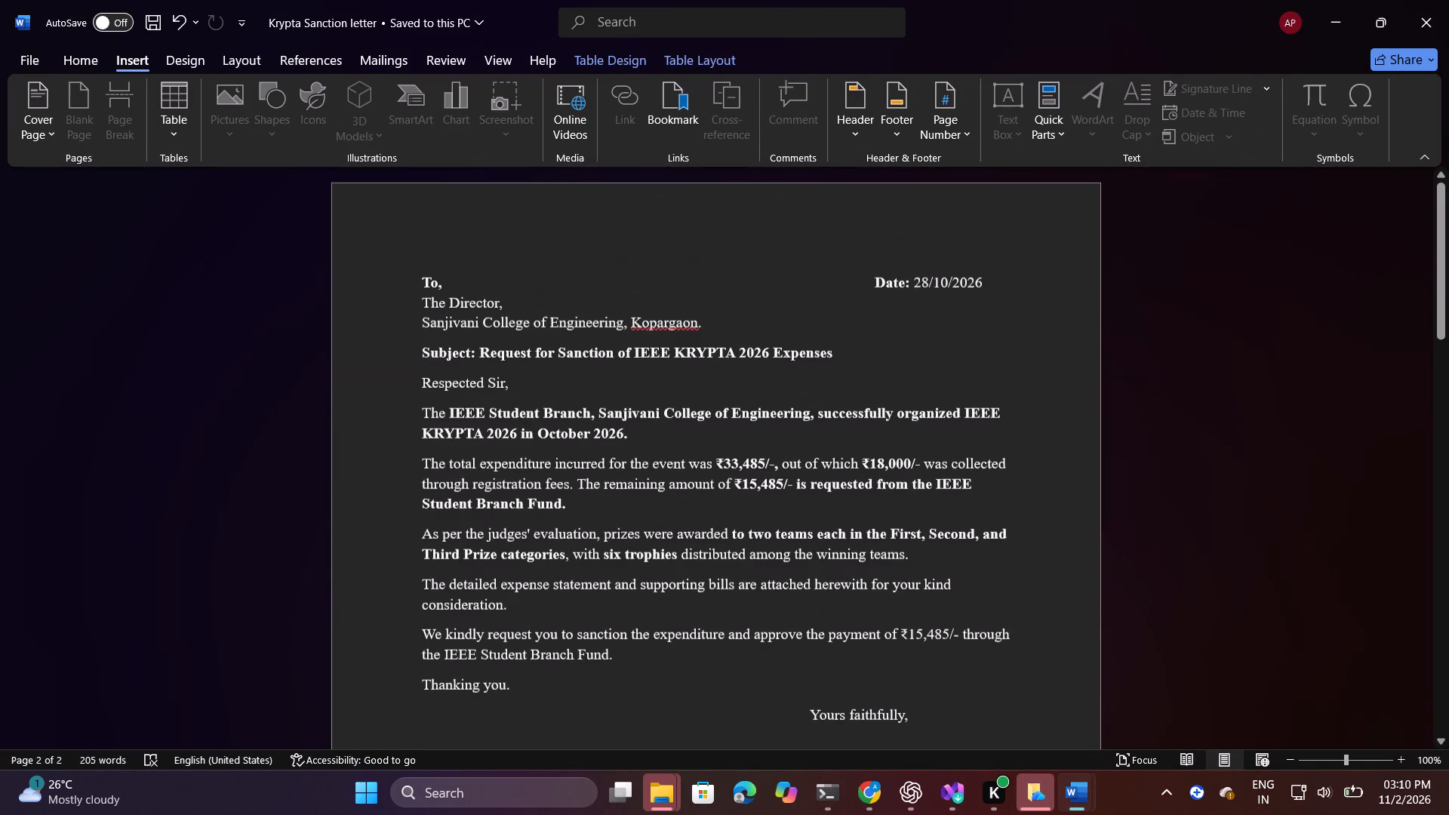
pyautogui.hotkey('ctrl', 'p')
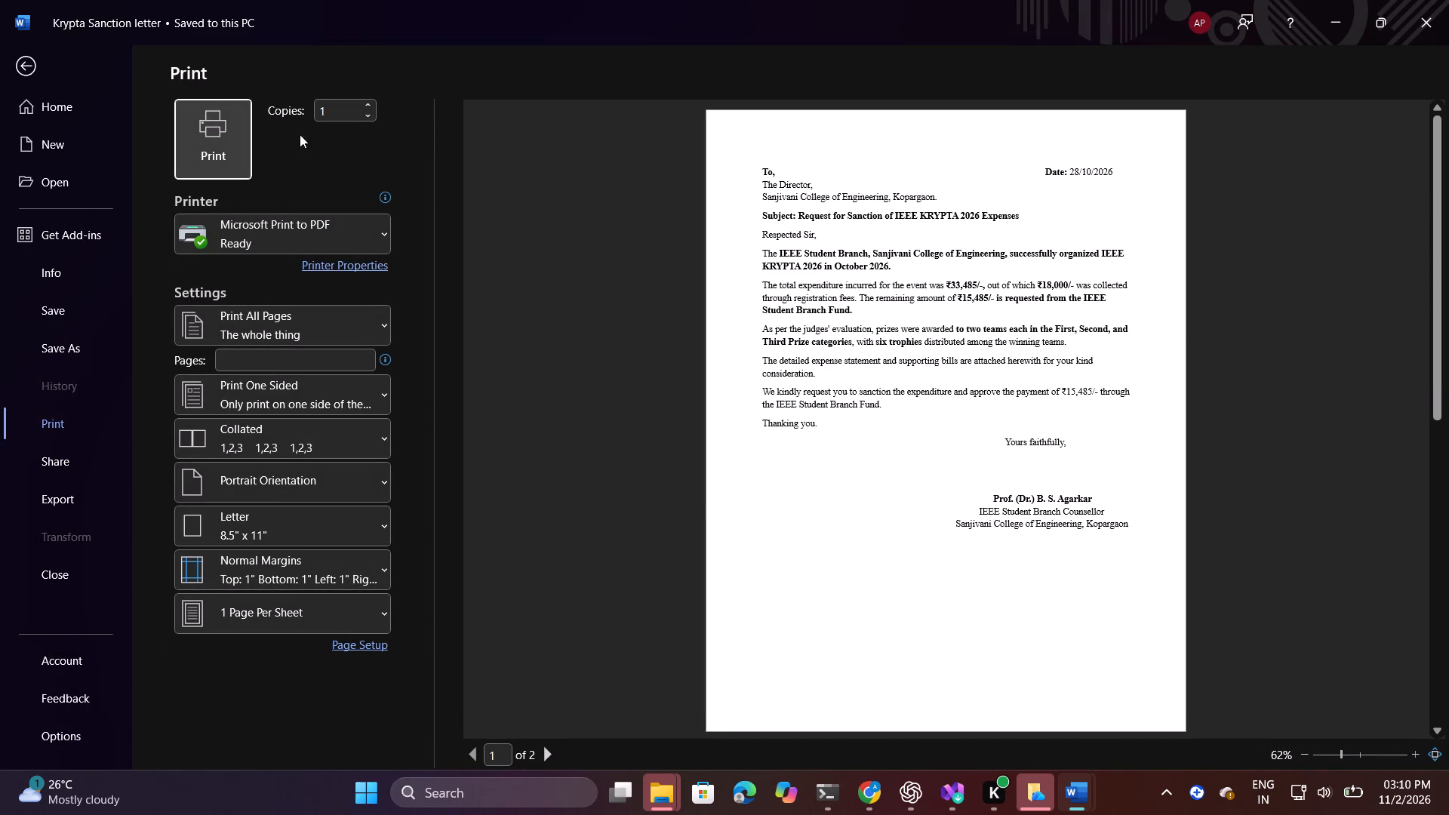
pyautogui.click(786, 474)
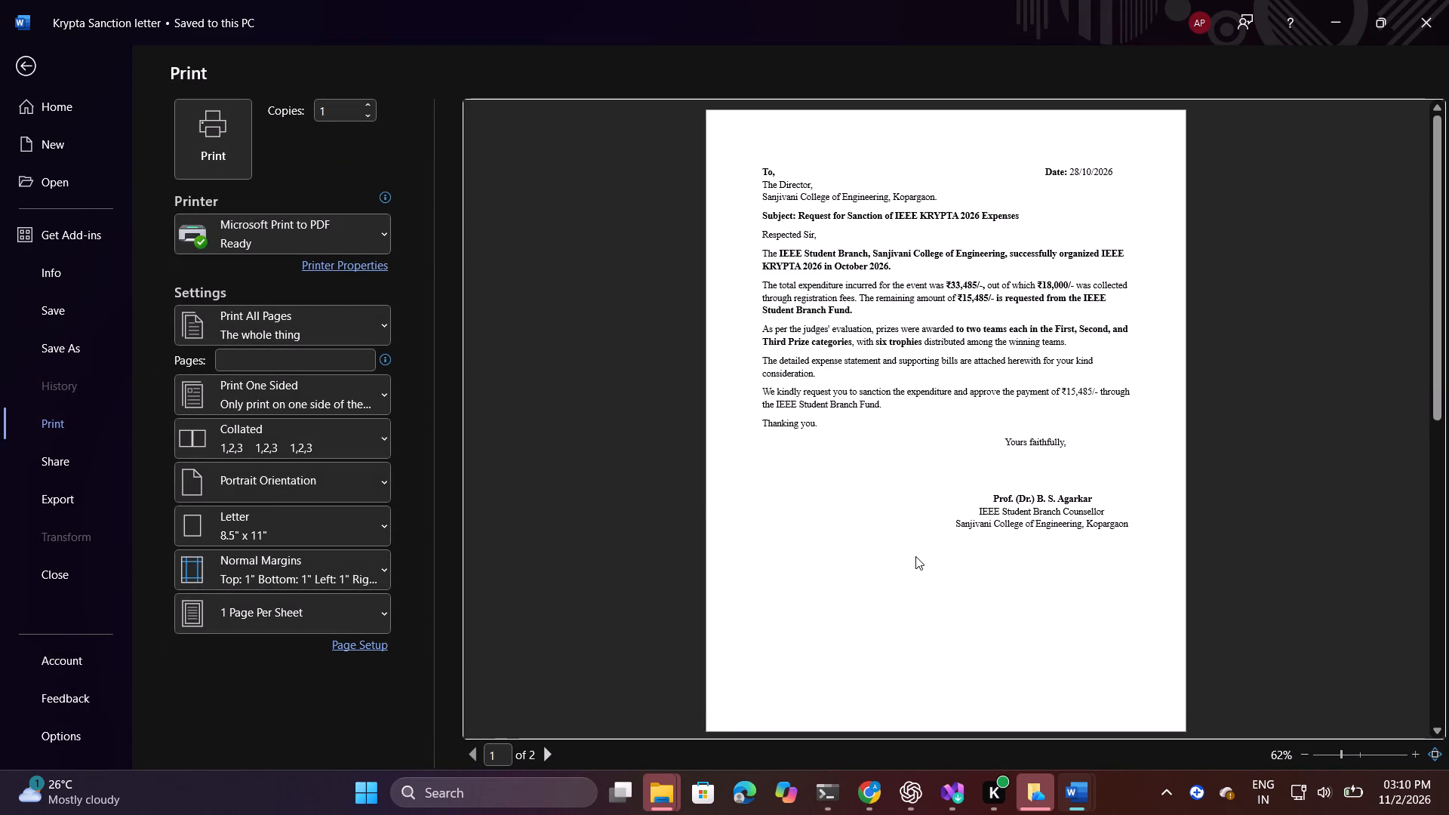
pyautogui.press('Escape')
# Add three blank lines below the expense table on the letter's second page.
pyautogui.click(802, 584)
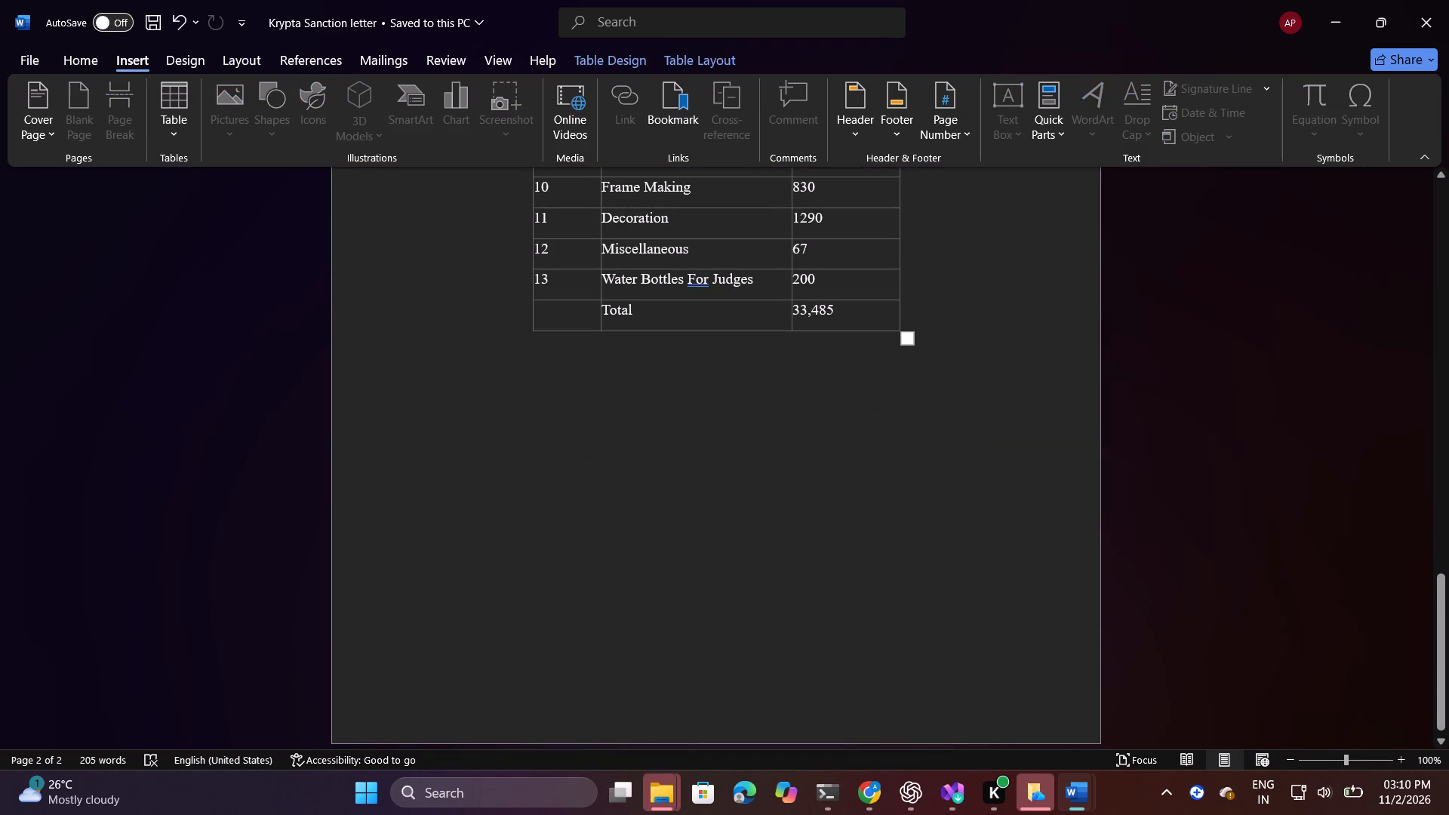
pyautogui.press('Return')
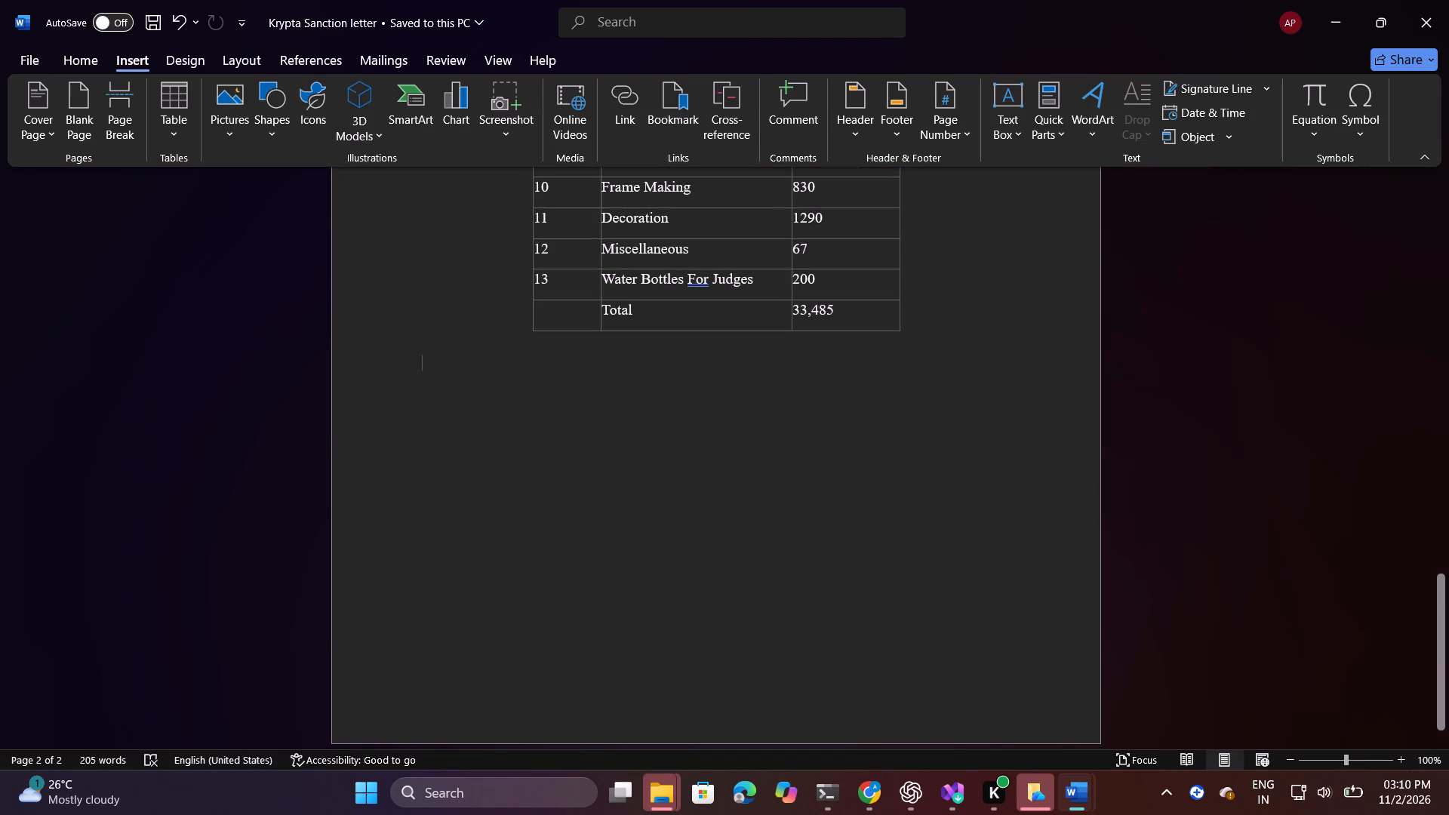
pyautogui.press('Return')
pyautogui.press('Return')
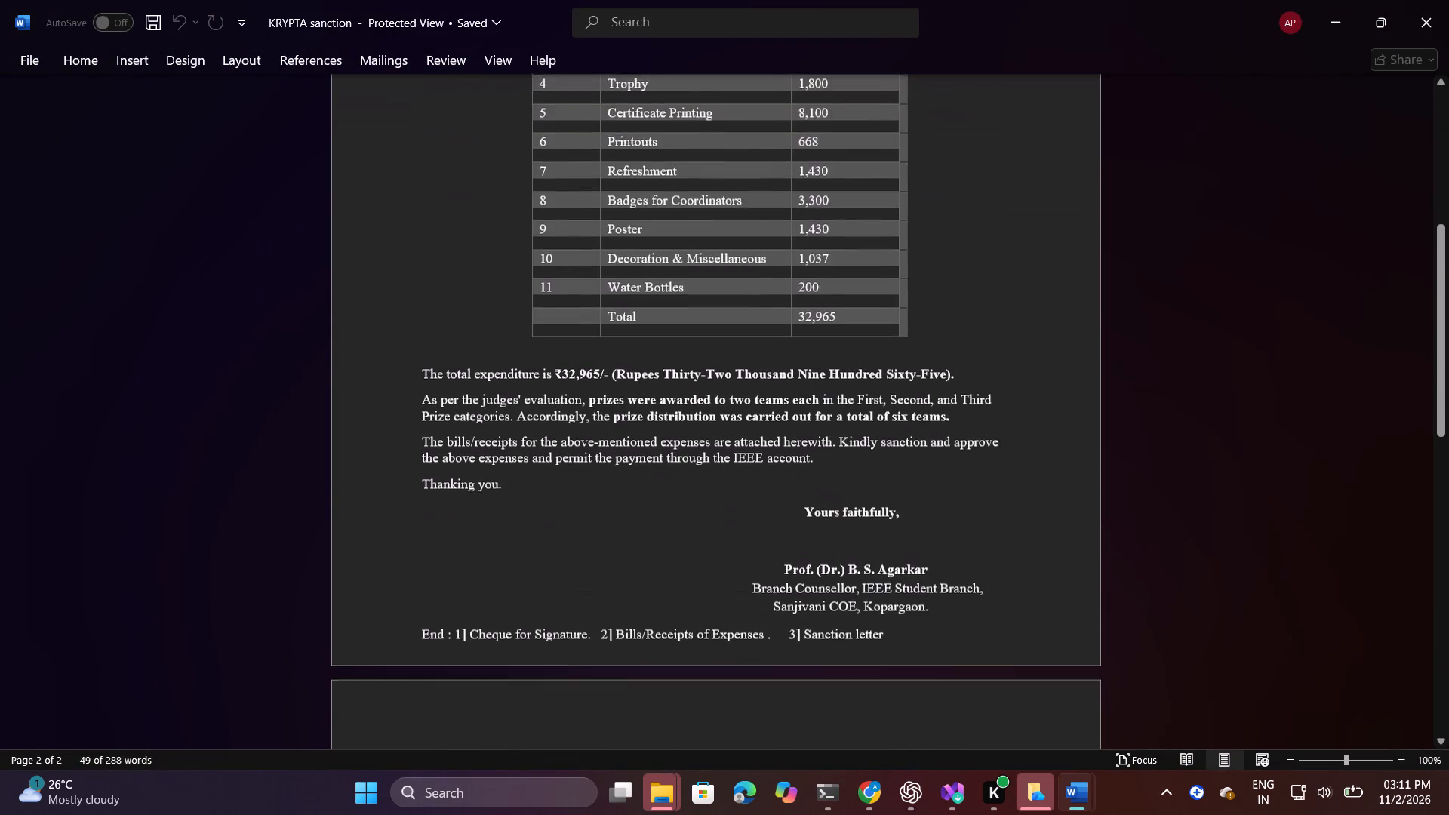
pyautogui.scroll(1, 695, 454)
pyautogui.moveTo(424, 536); pyautogui.dragTo(892, 540)
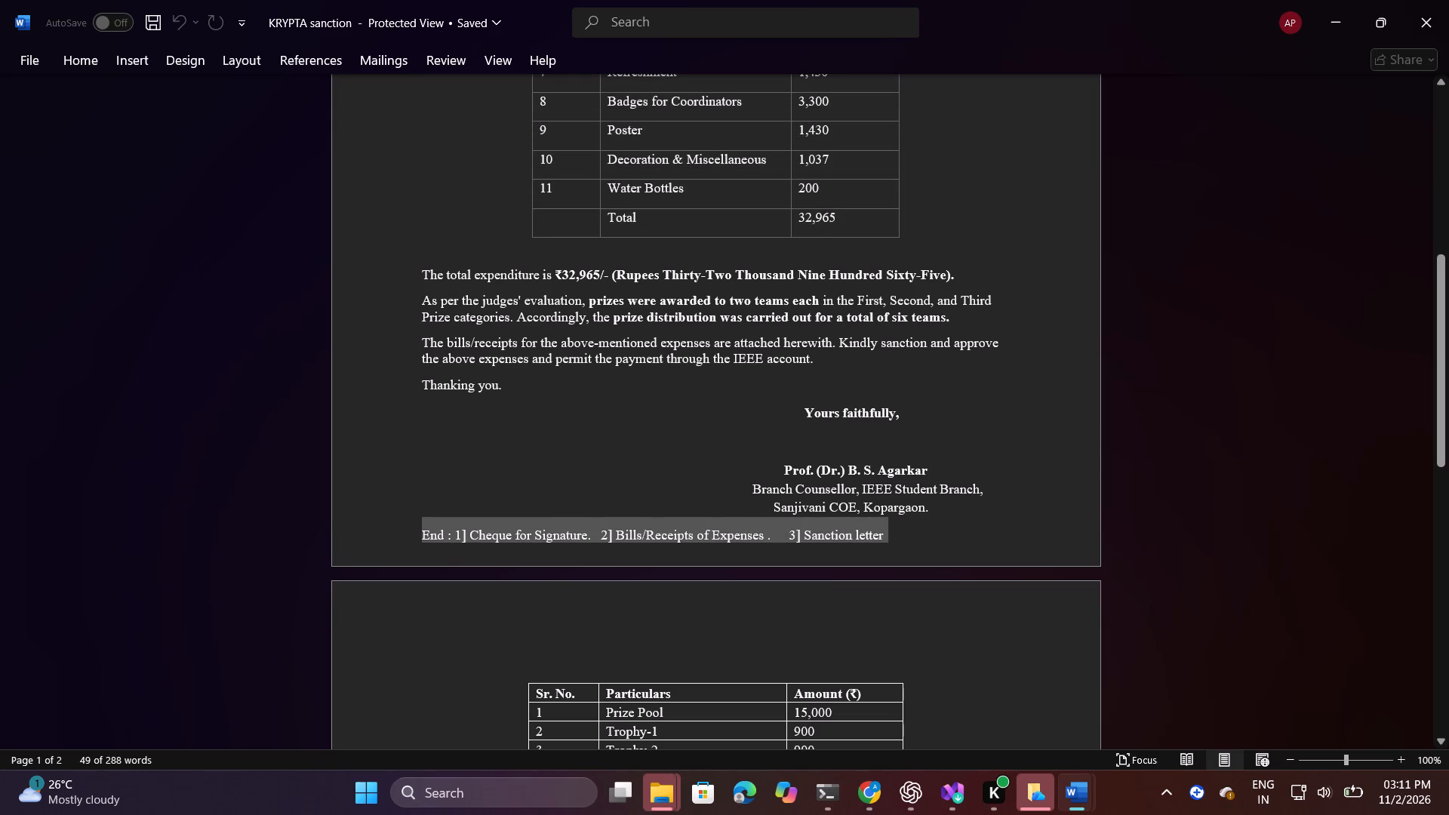
pyautogui.moveTo(892, 540); pyautogui.dragTo(880, 540)
pyautogui.hotkey('ctrl', 'c')
# Paste the enclosures line below the signature block of the Krypta Sanction letter and complete its last word as "letter".
pyautogui.hotkey('alt', 'Tab')
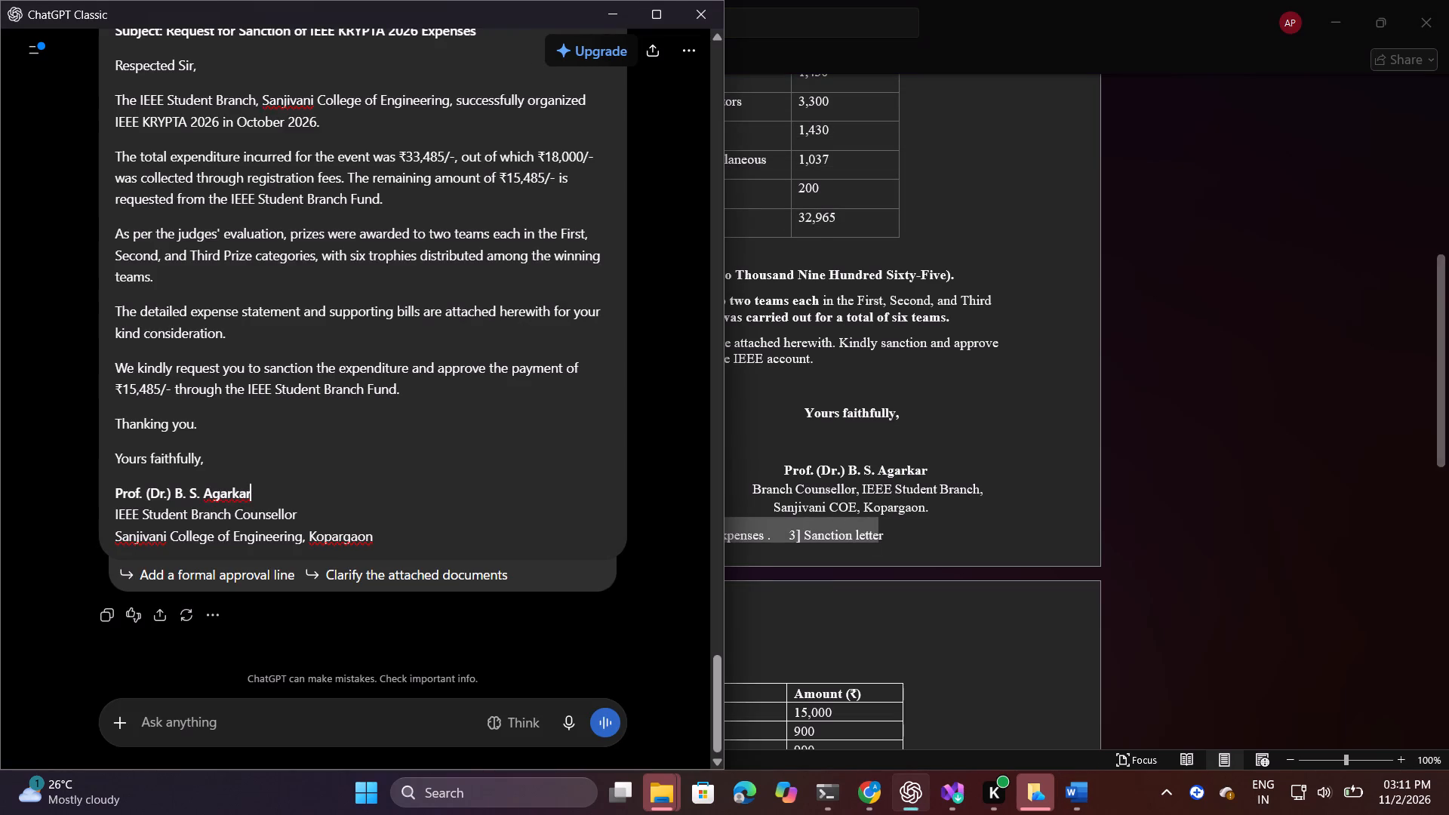
pyautogui.hotkey('alt', 'Tab')
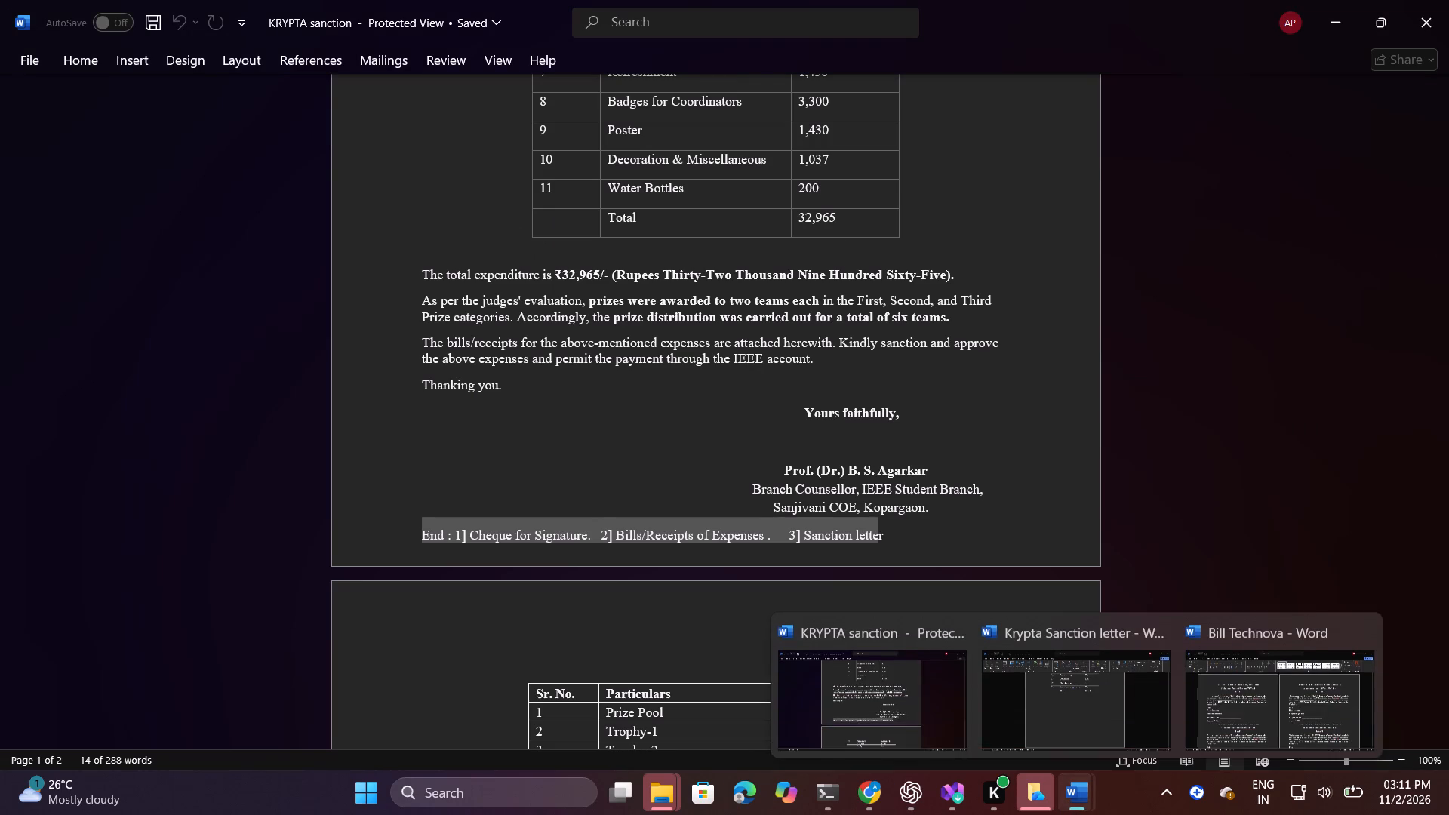
pyautogui.click(1054, 714)
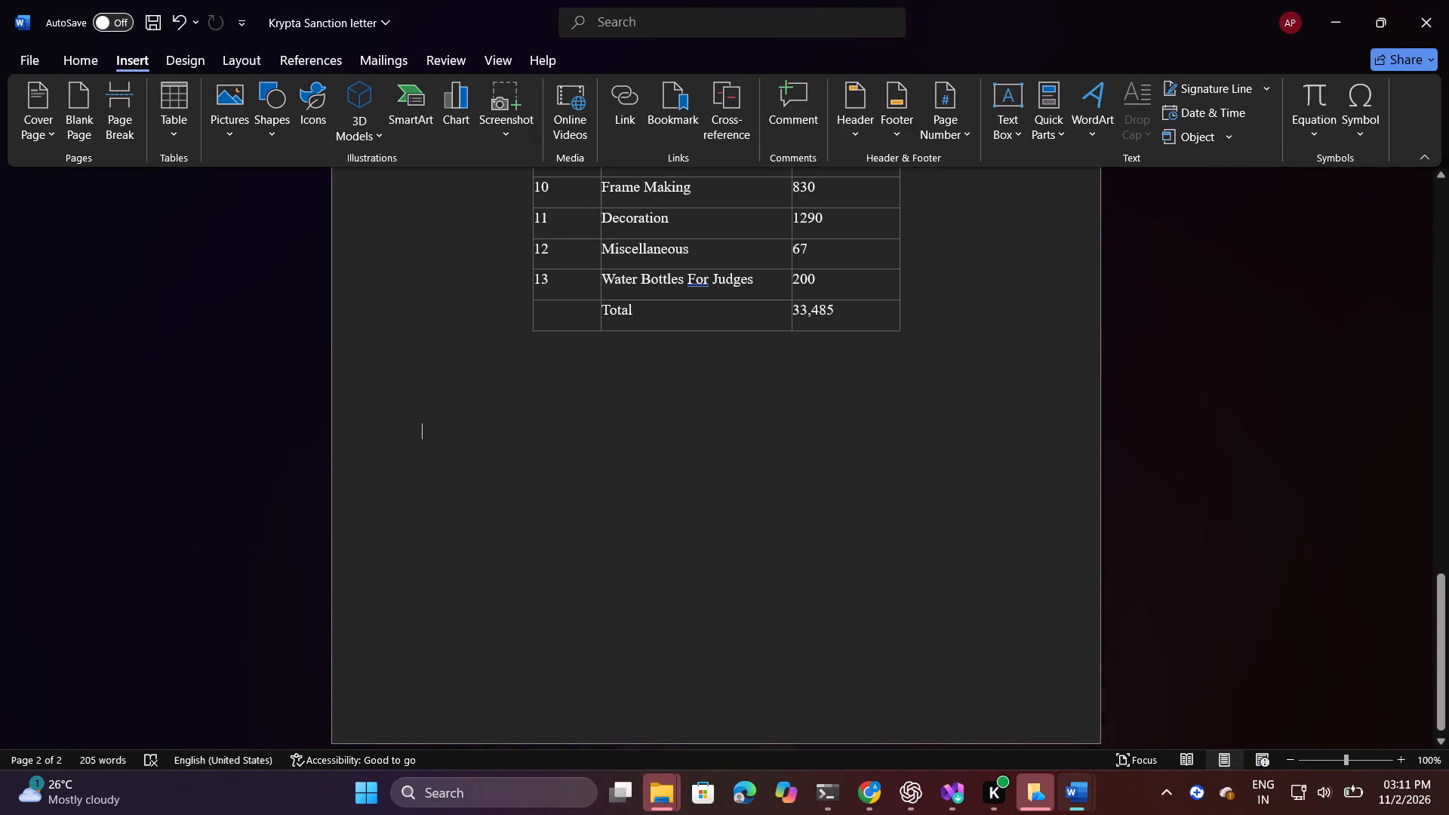
pyautogui.scroll(1, 796, 386)
pyautogui.click(441, 717)
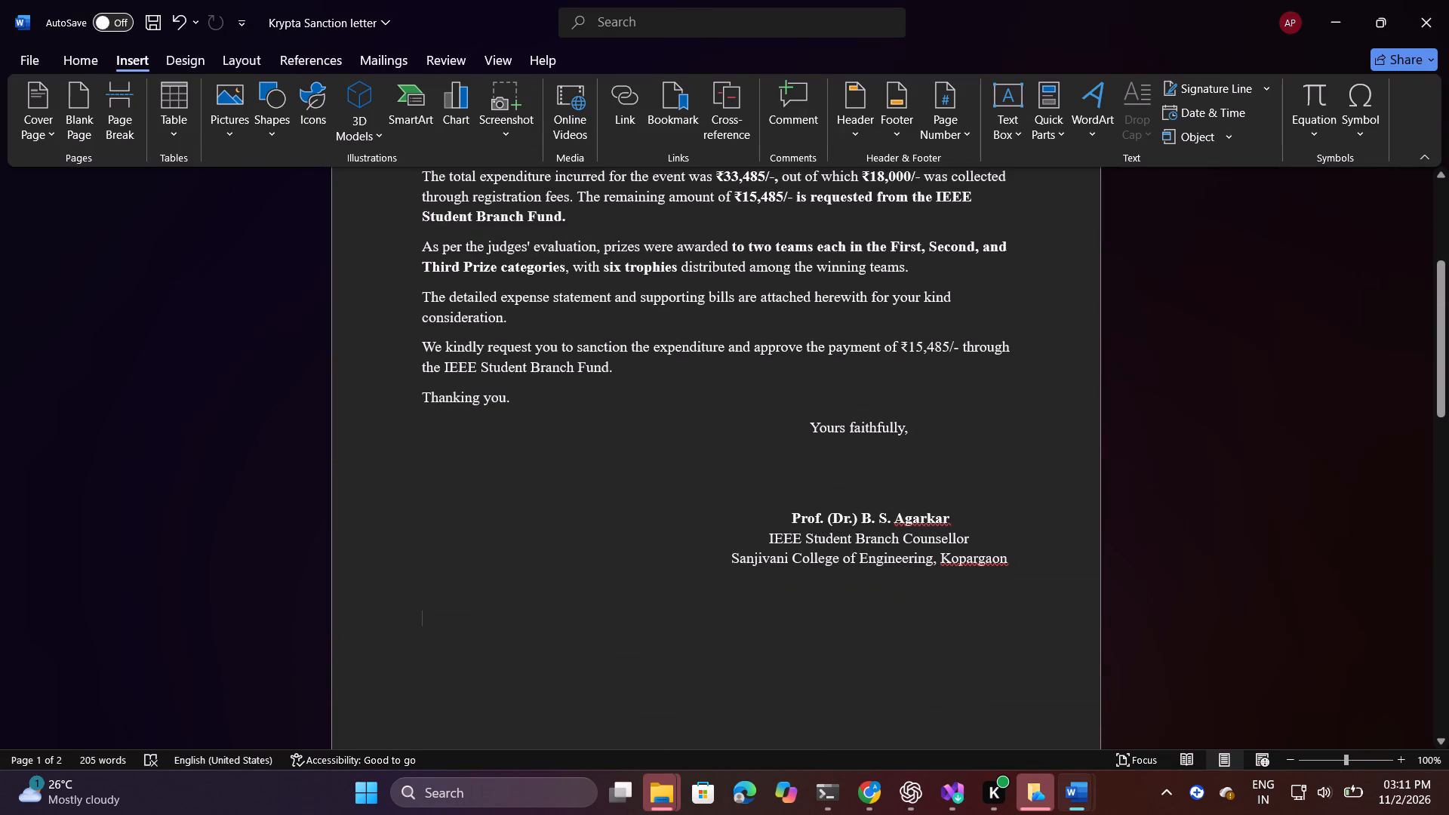
pyautogui.press('Down')
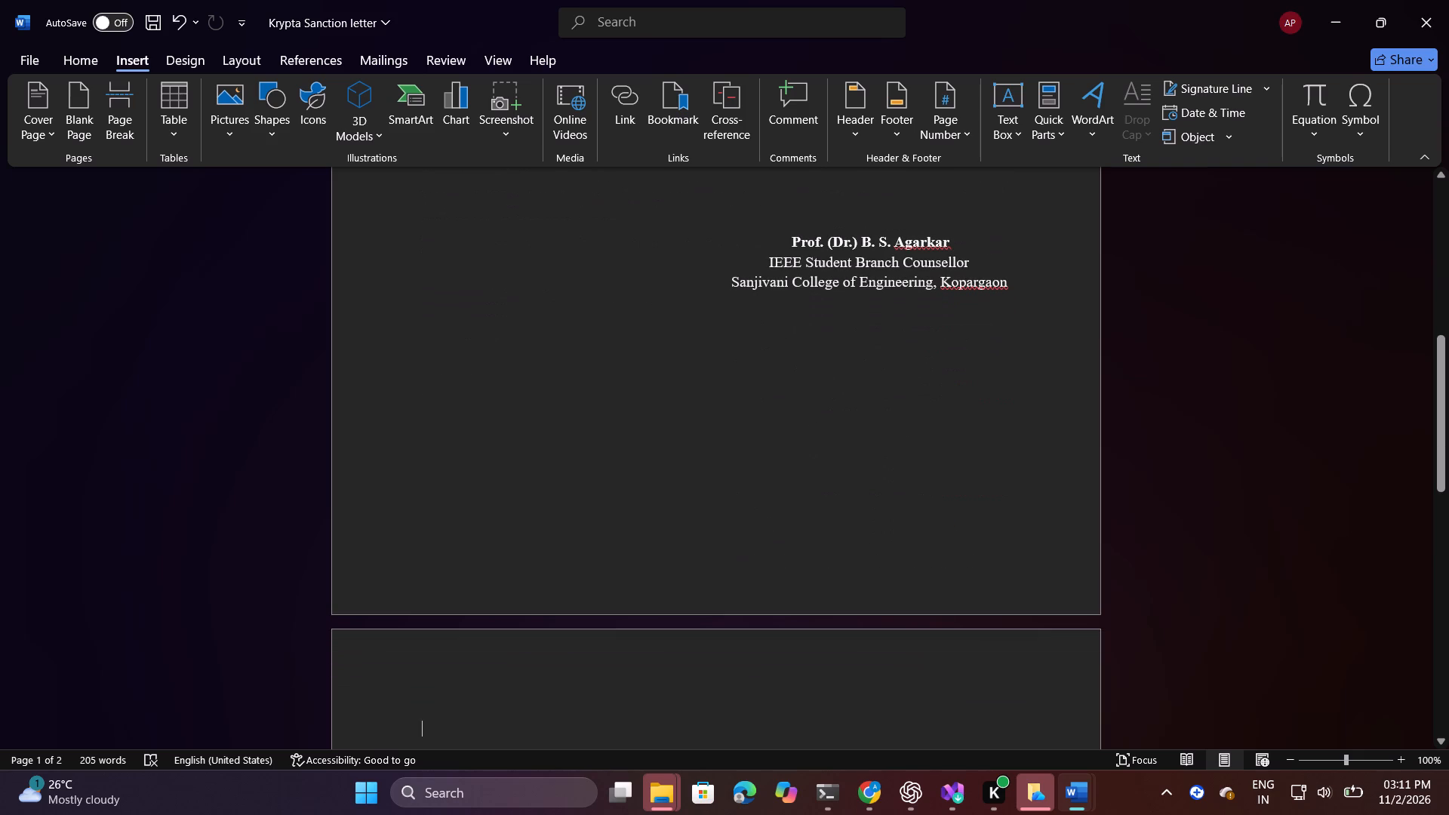
pyautogui.press('Up')
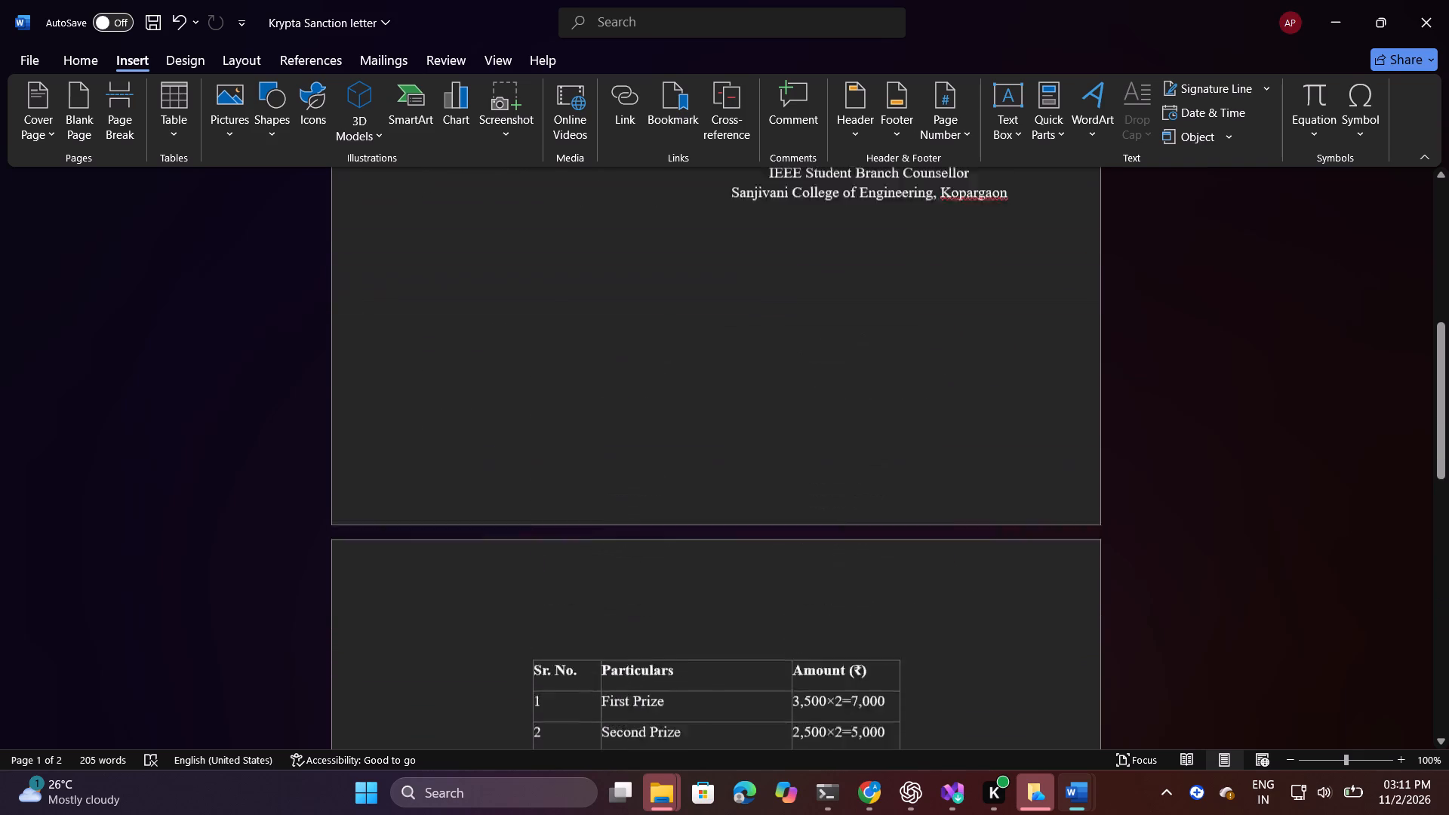
pyautogui.hotkey('ctrl', 'v')
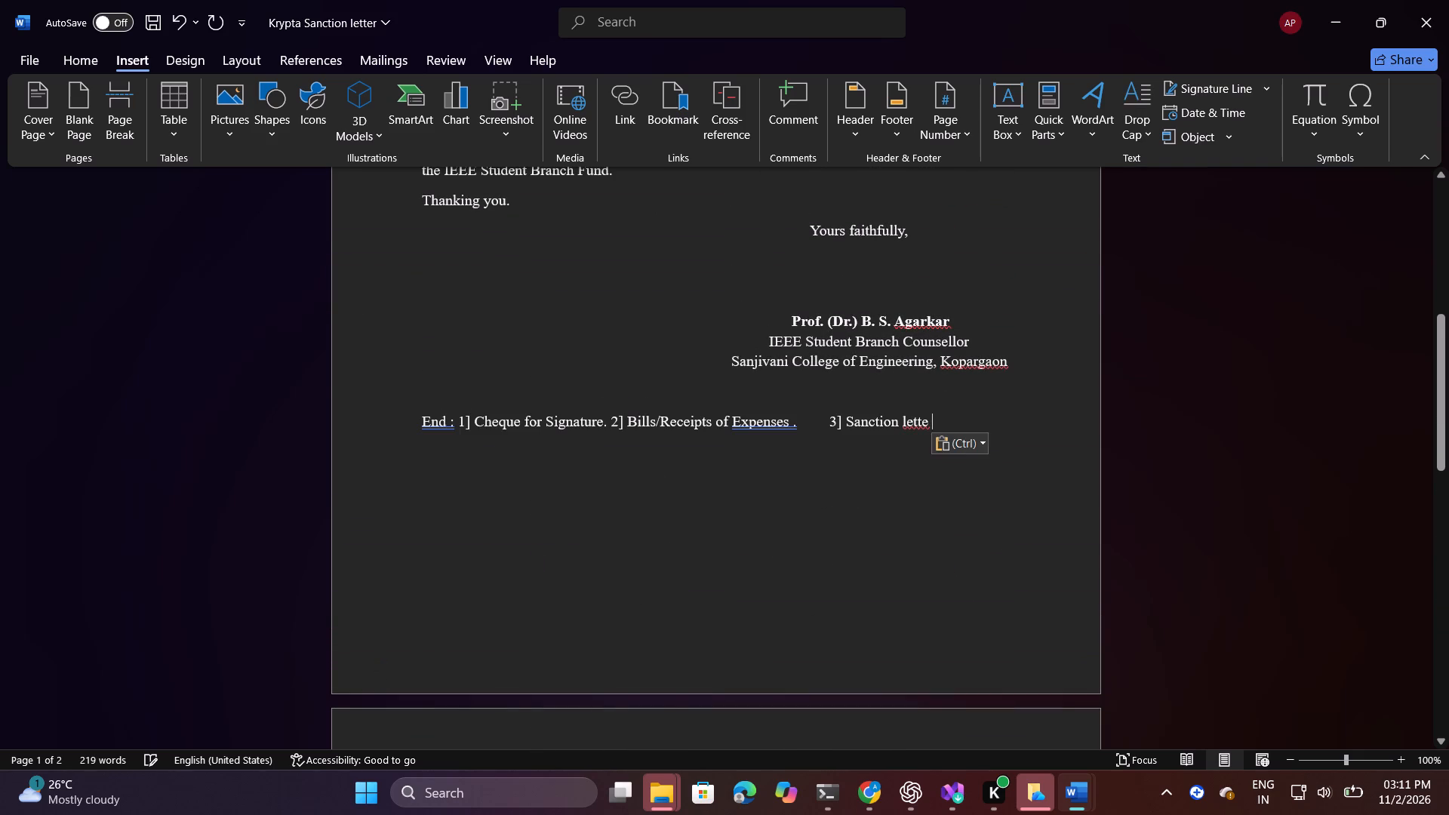
pyautogui.press('BackSpace')
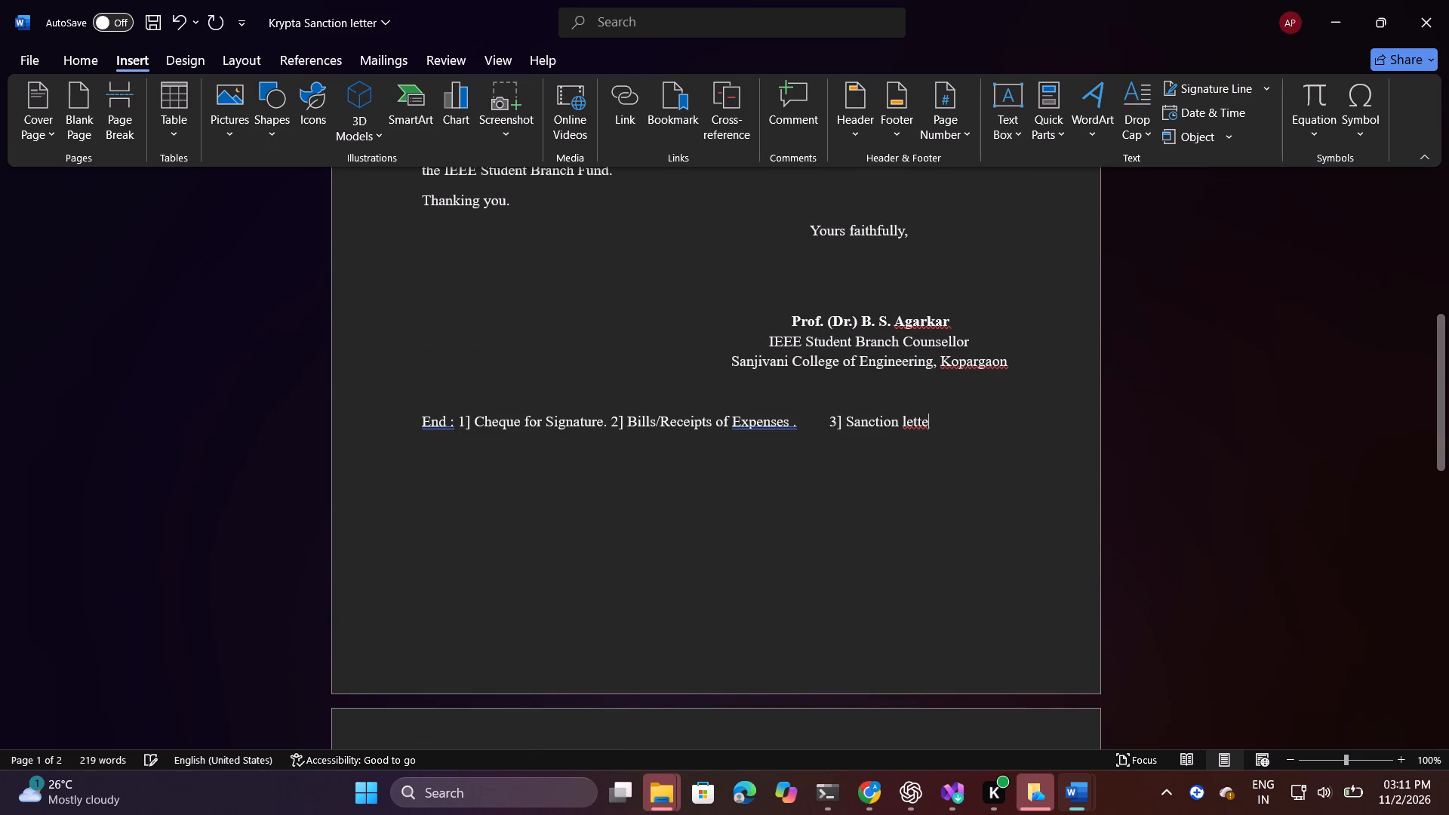
pyautogui.press('r')
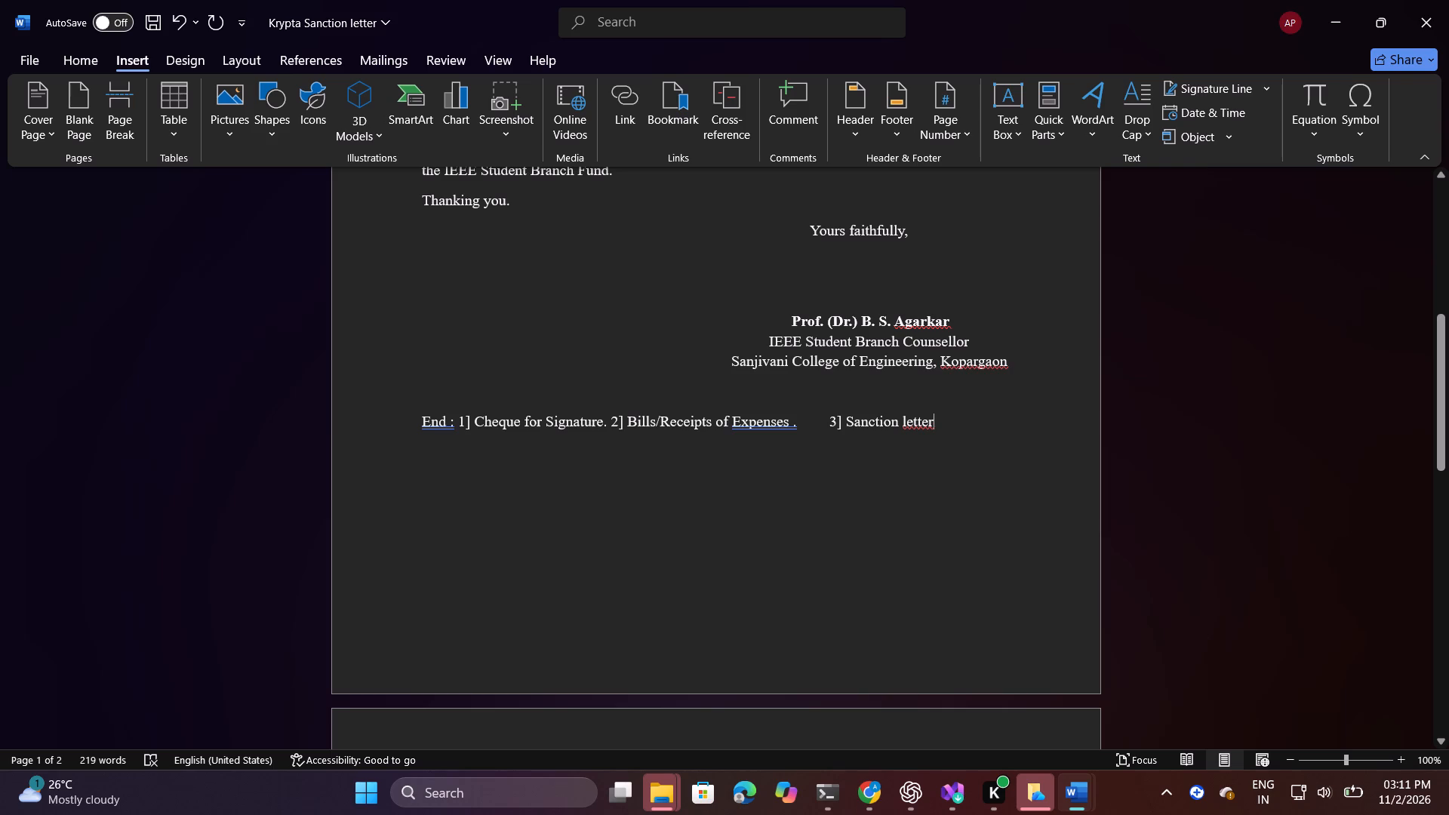
# Add blank lines between the signature block and the "End :" line to move the enclosures further down the page.
pyautogui.click(385, 395)
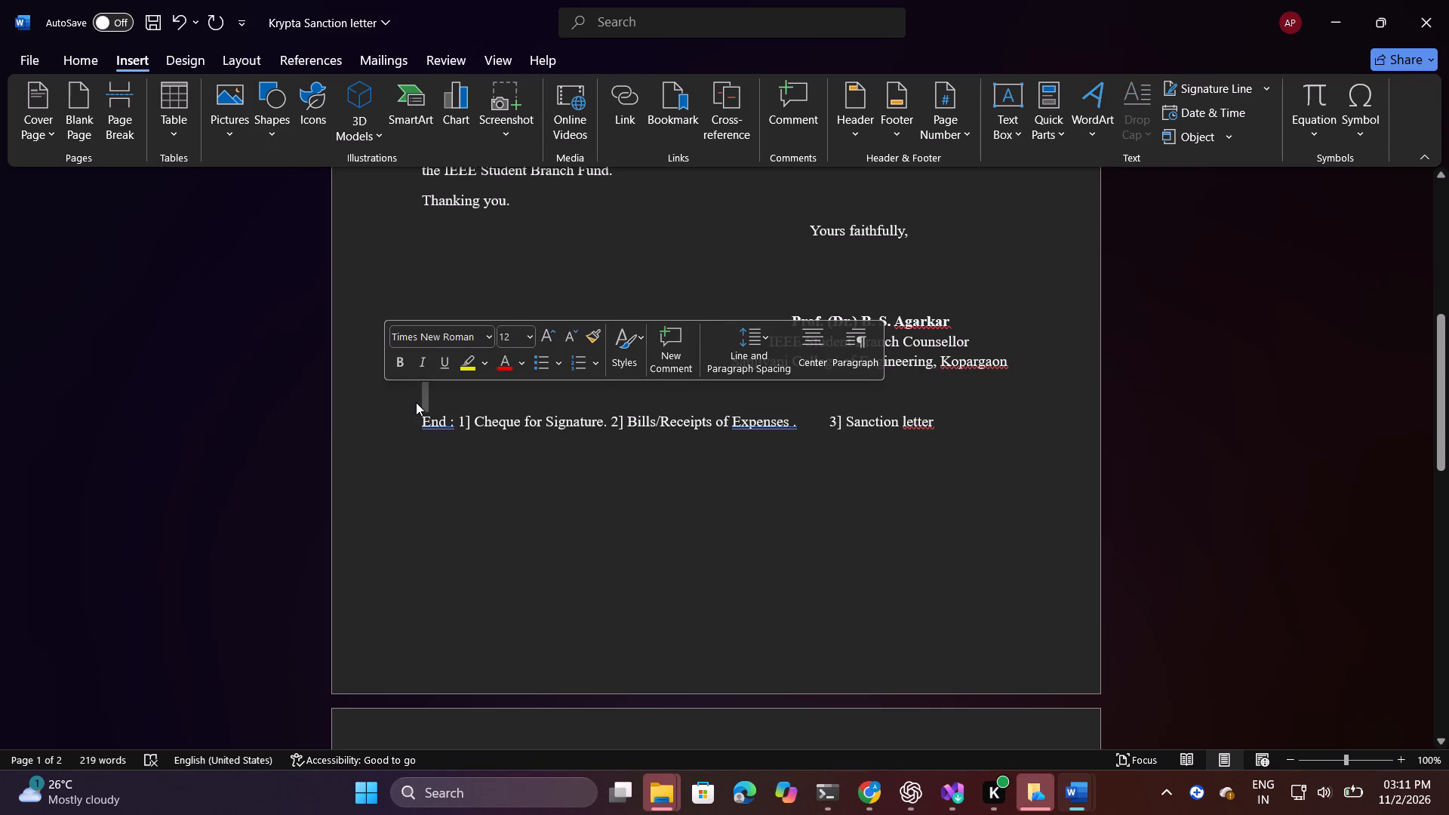
pyautogui.press('Return')
pyautogui.press('Return')
pyautogui.press('Return')
pyautogui.press('Return')
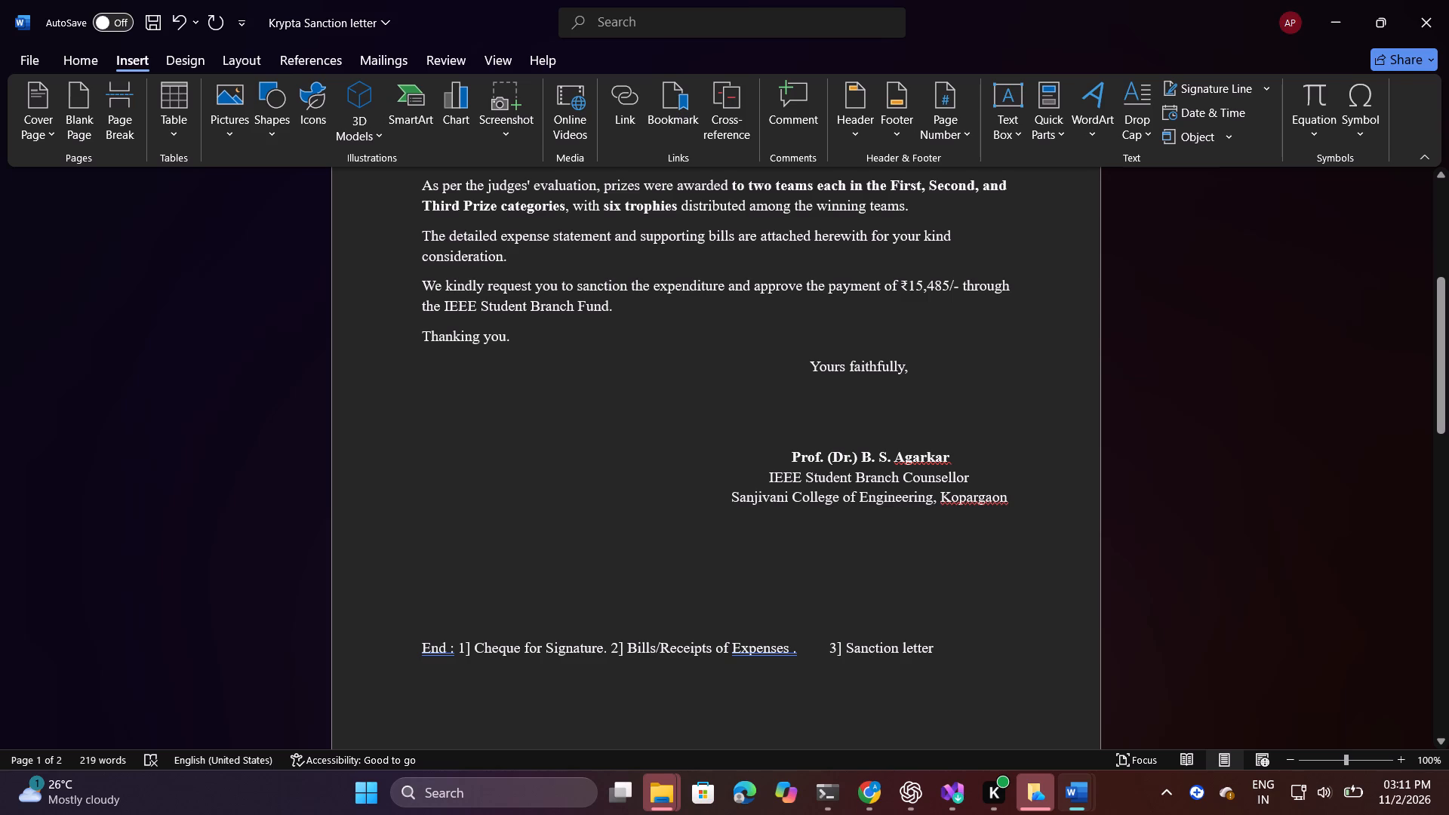
# In the enclosures line, renumber the Bills/Receipts item as "3]" and insert a new "2]" marker before it.
pyautogui.click(614, 646)
pyautogui.press('BackSpace')
pyautogui.press('3')
pyautogui.press('Left')
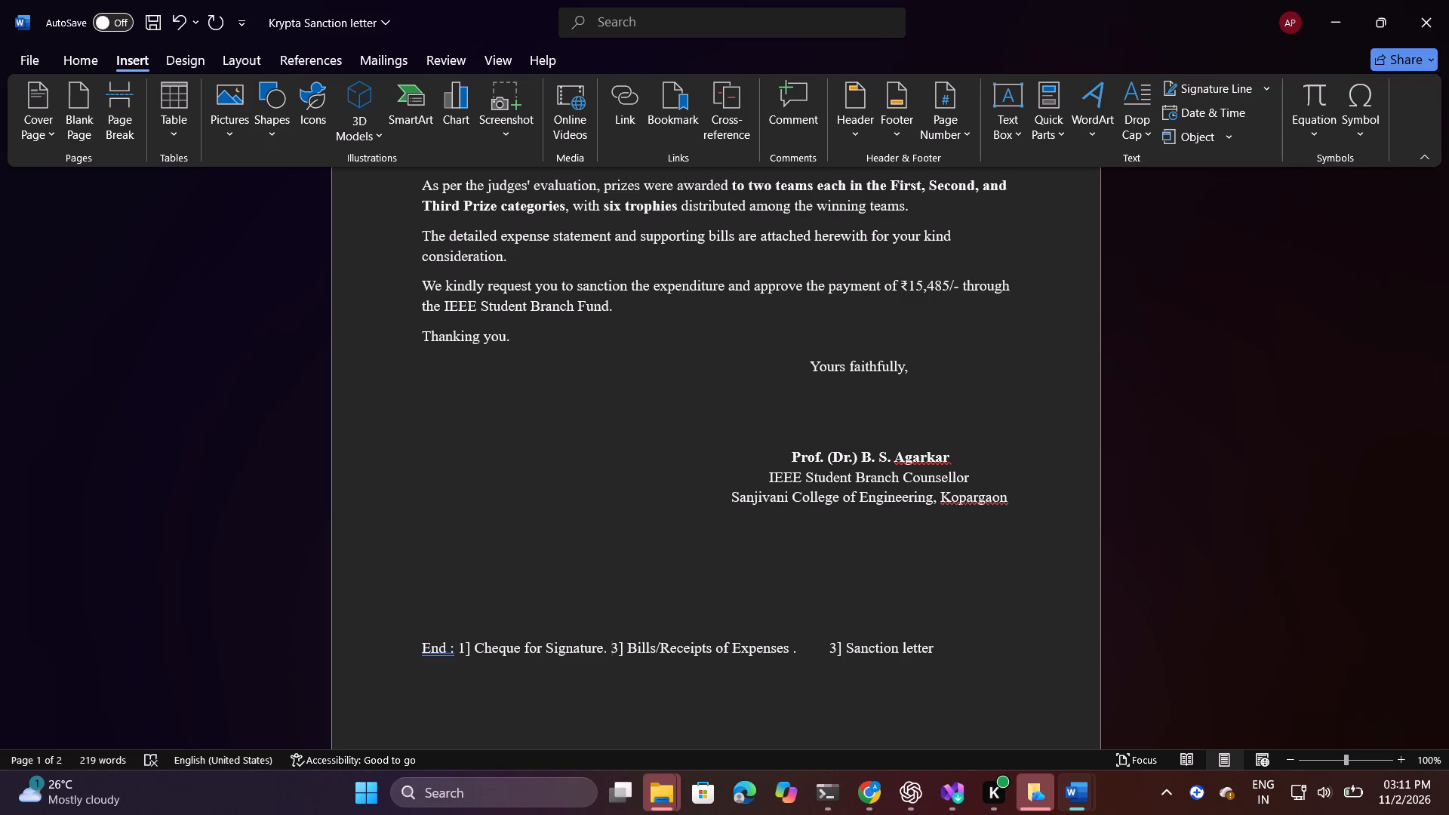
pyautogui.press('2')
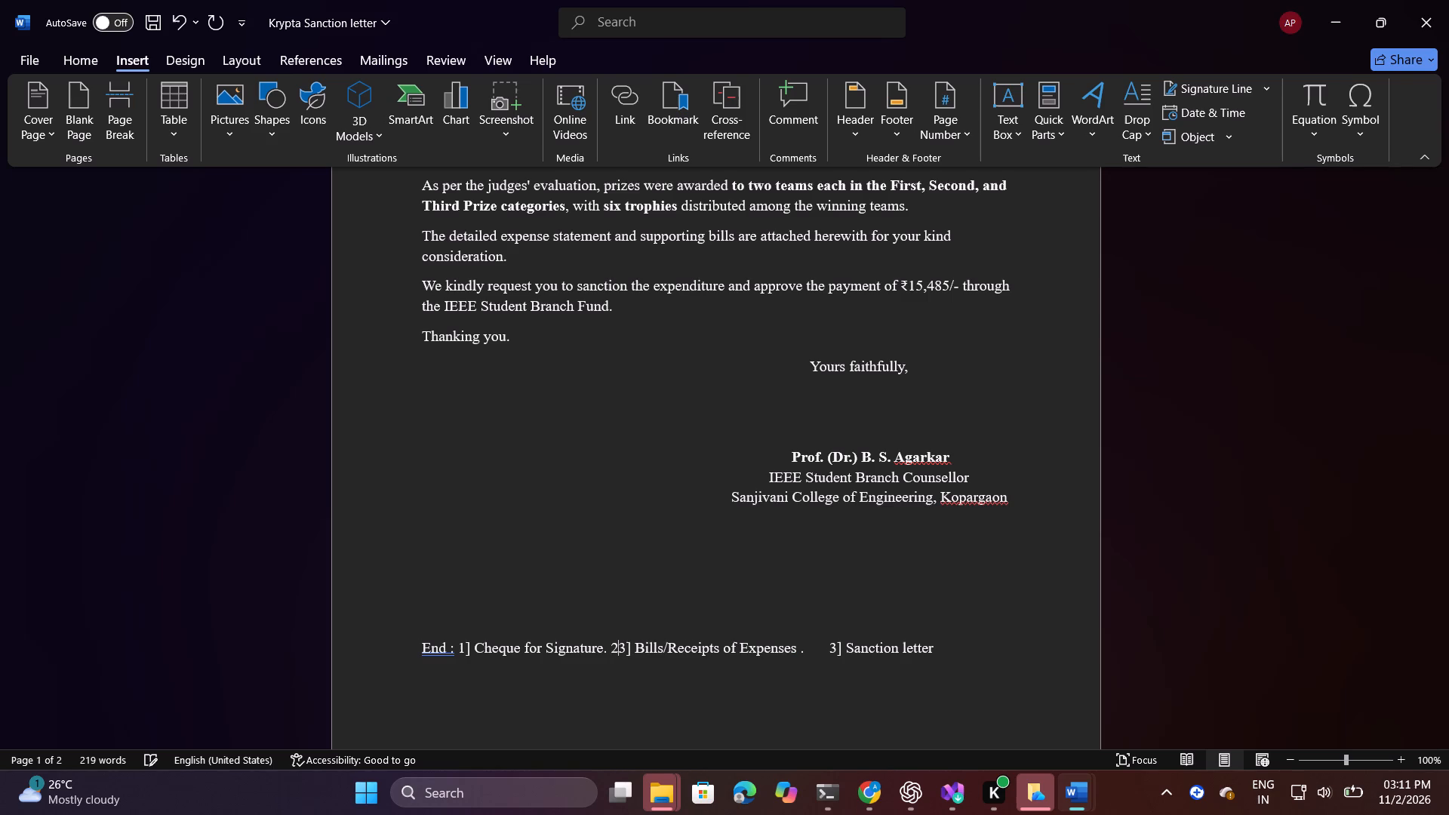
pyautogui.hotkey('shift', '}')
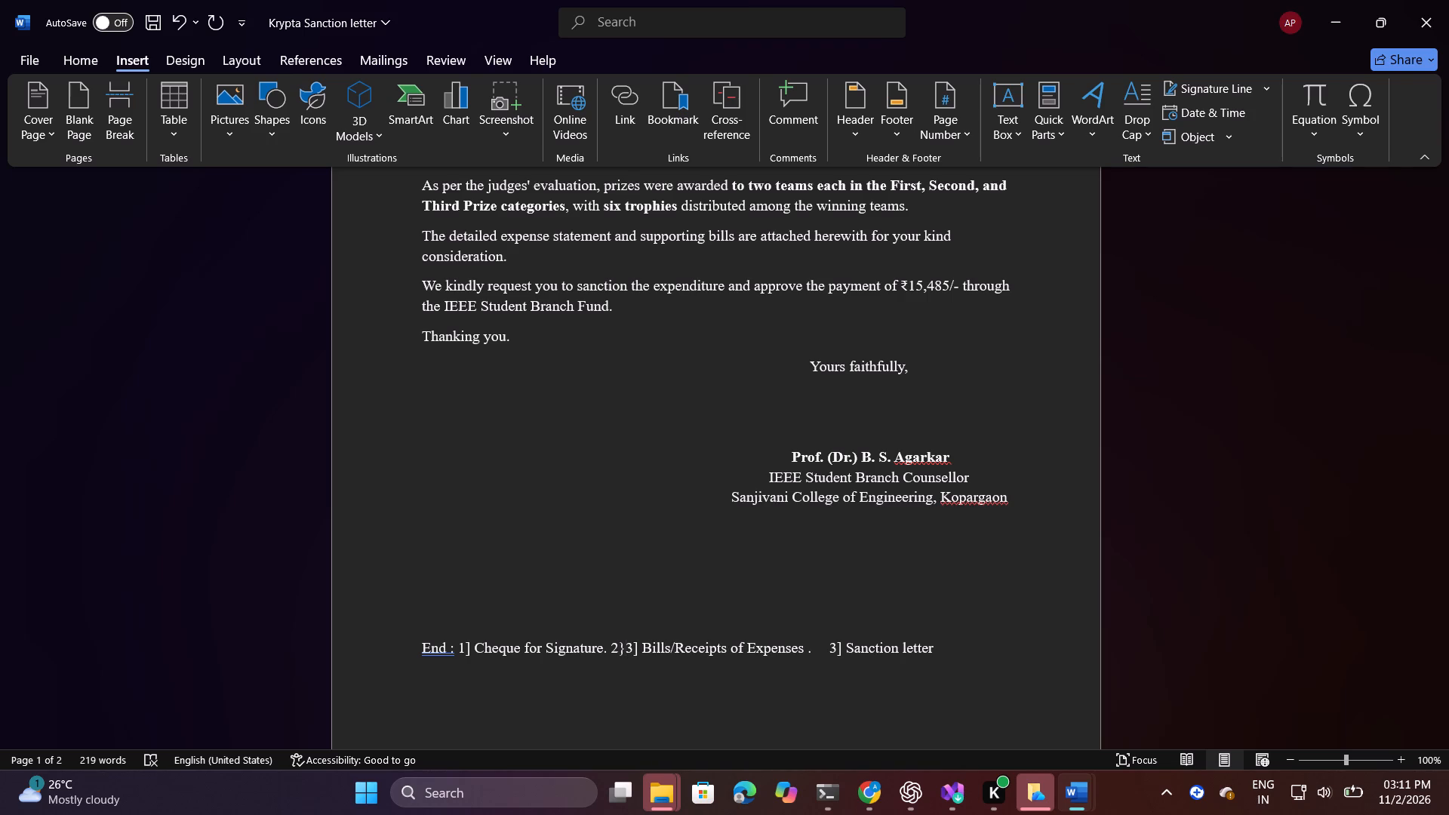
pyautogui.press('BackSpace')
pyautogui.press(']')
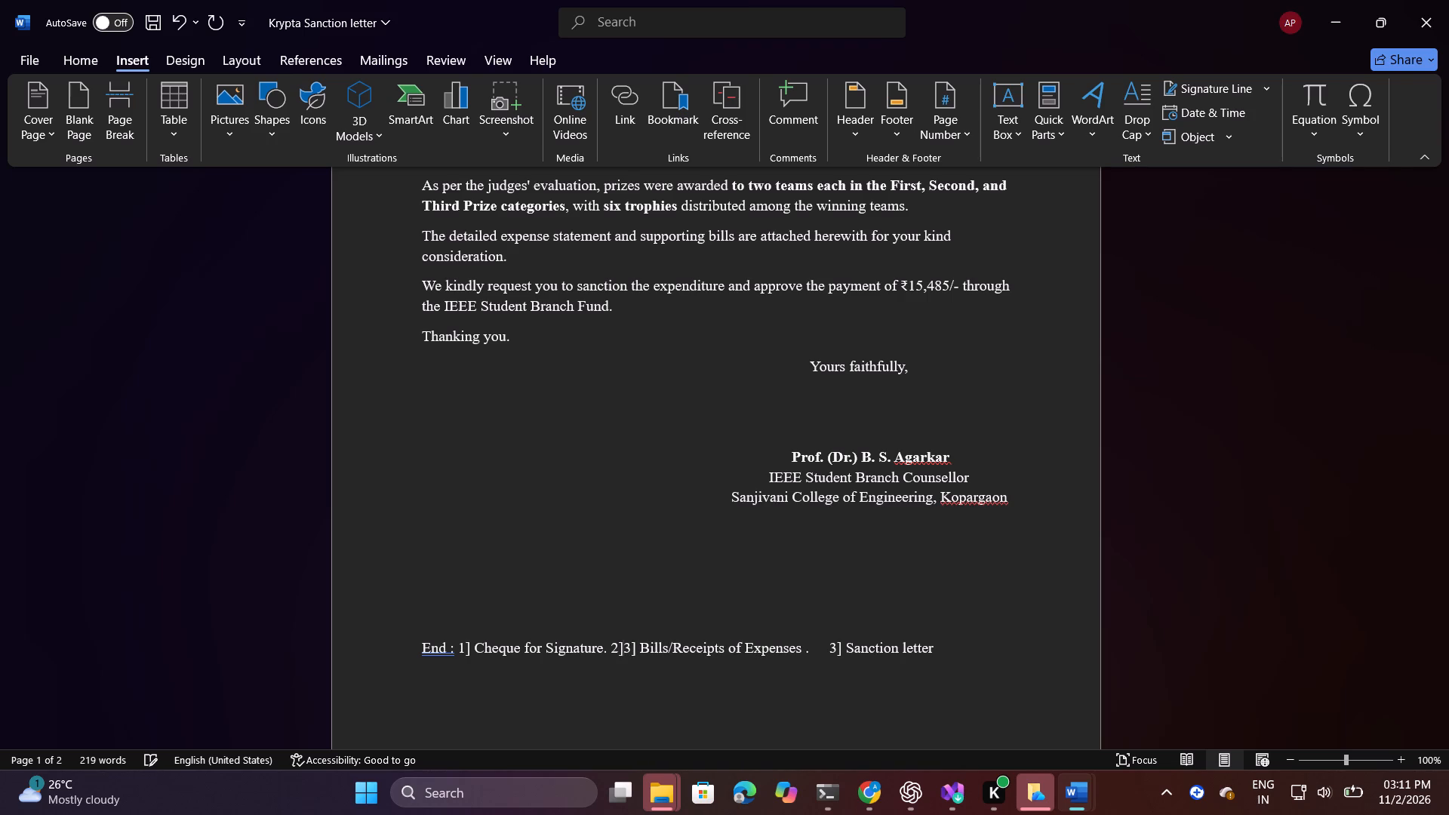
pyautogui.press('space')
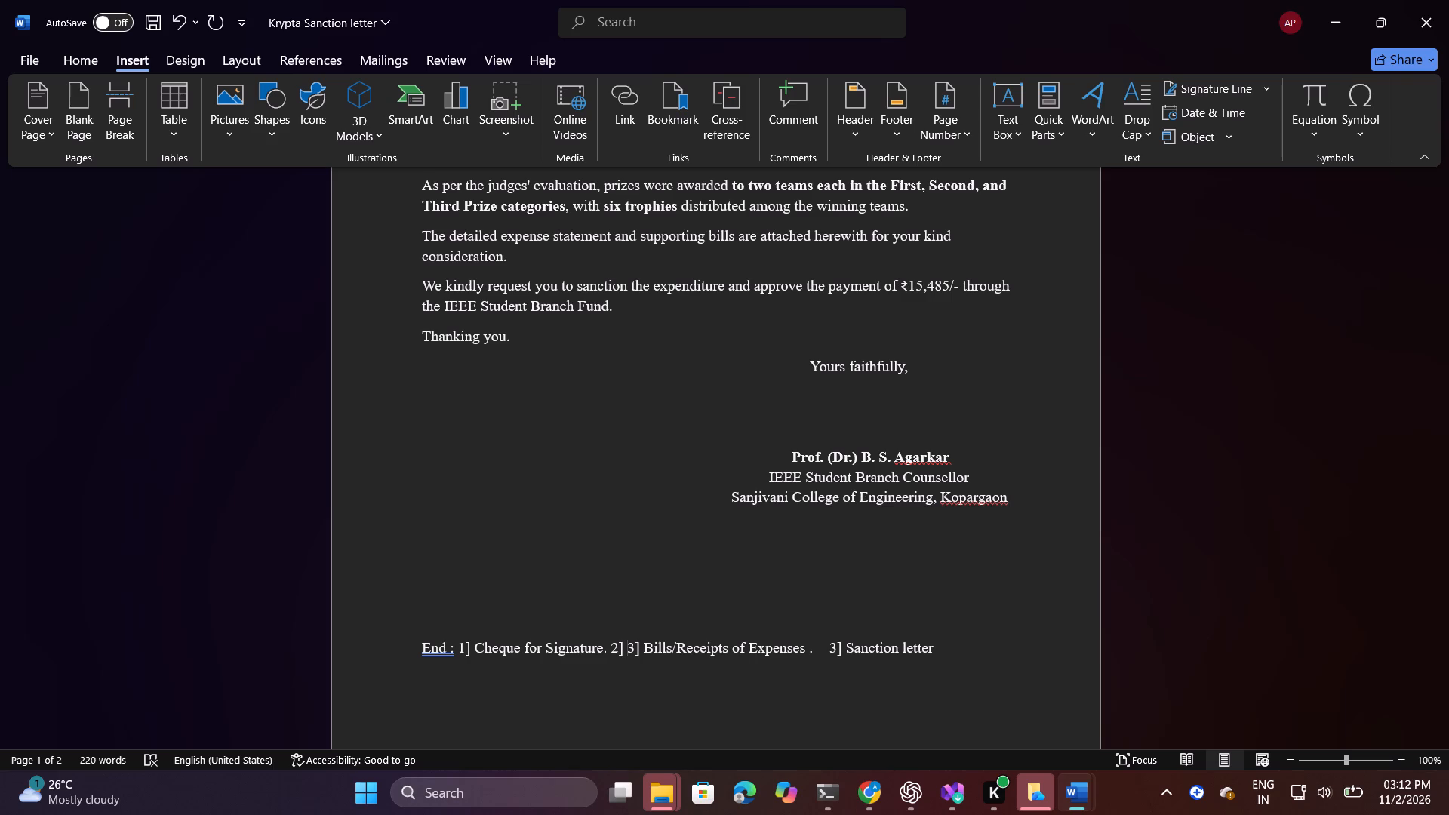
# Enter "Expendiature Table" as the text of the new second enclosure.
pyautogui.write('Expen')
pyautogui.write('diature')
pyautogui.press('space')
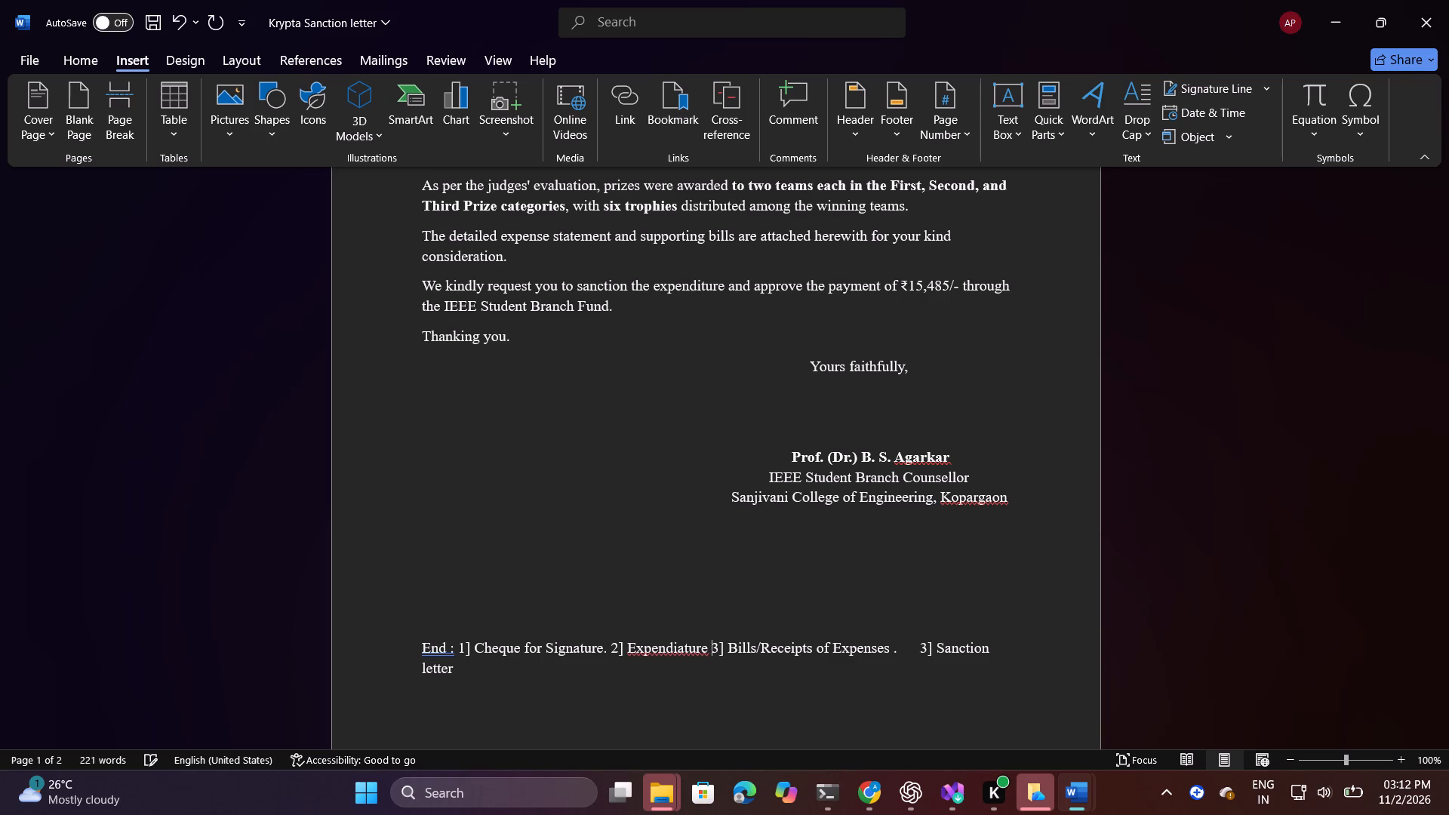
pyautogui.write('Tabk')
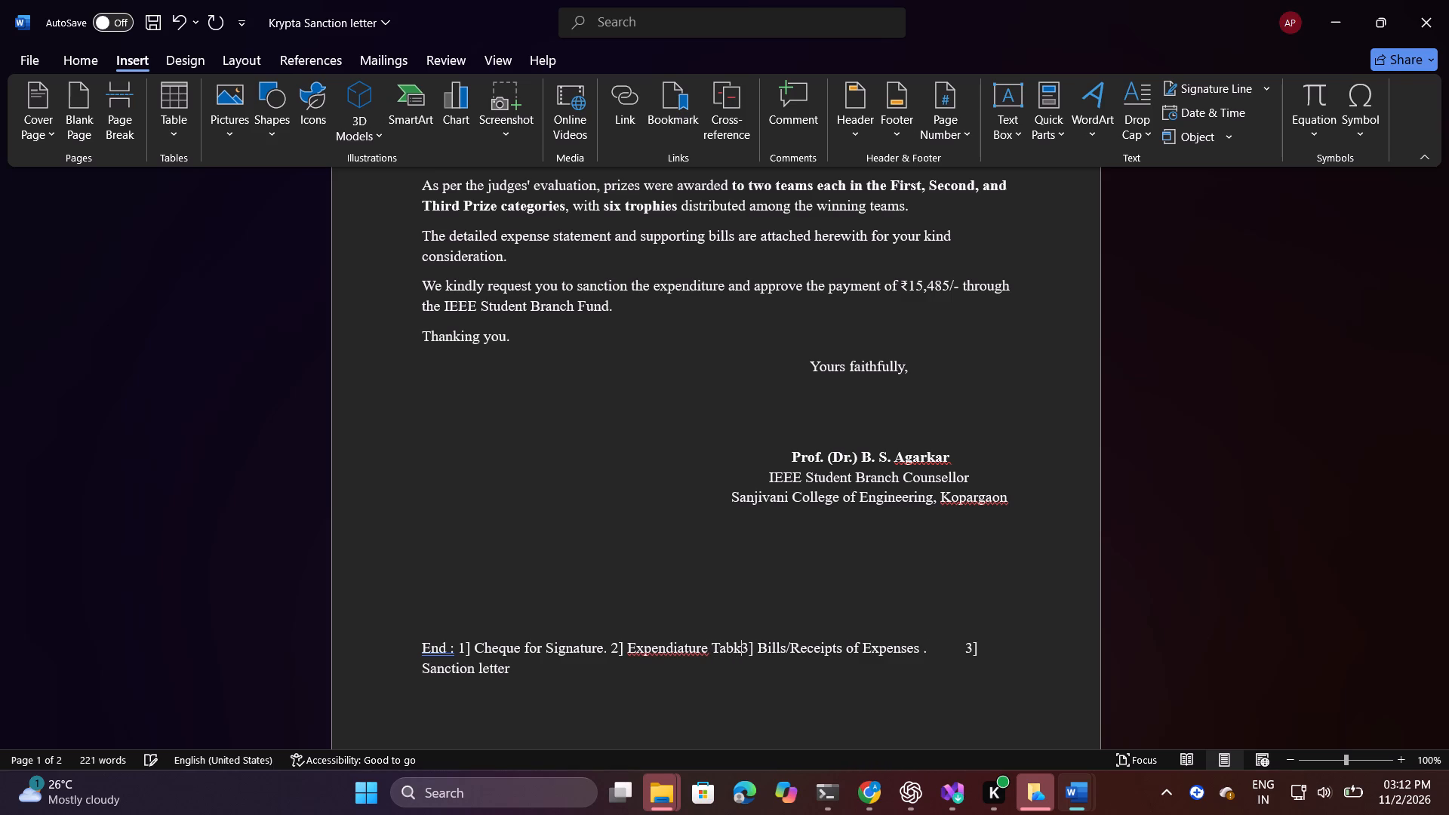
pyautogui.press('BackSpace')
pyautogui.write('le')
pyautogui.hotkey('alt', 'Tab')
pyautogui.click(755, 544)
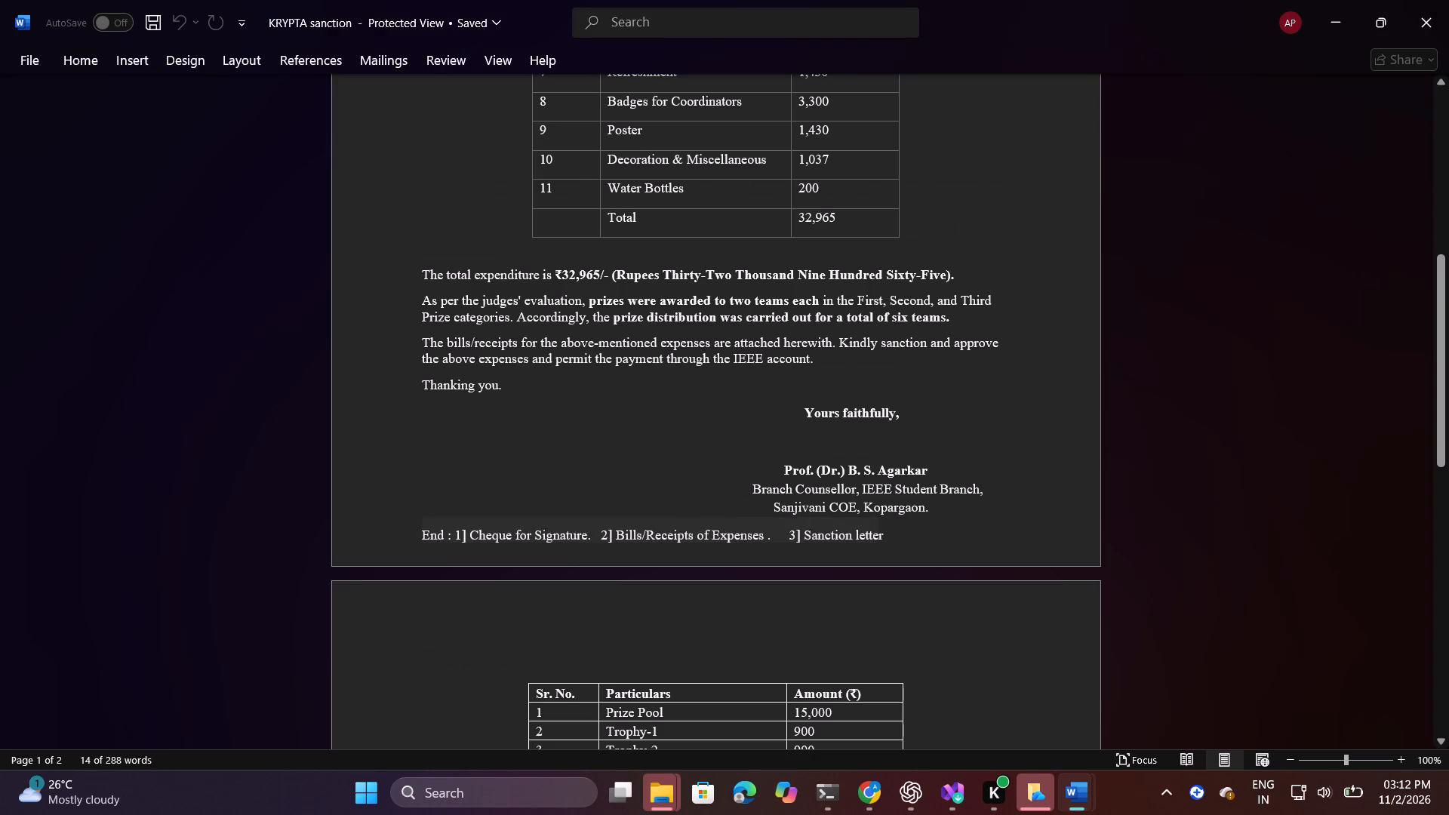
pyautogui.scroll(-1, 797, 623)
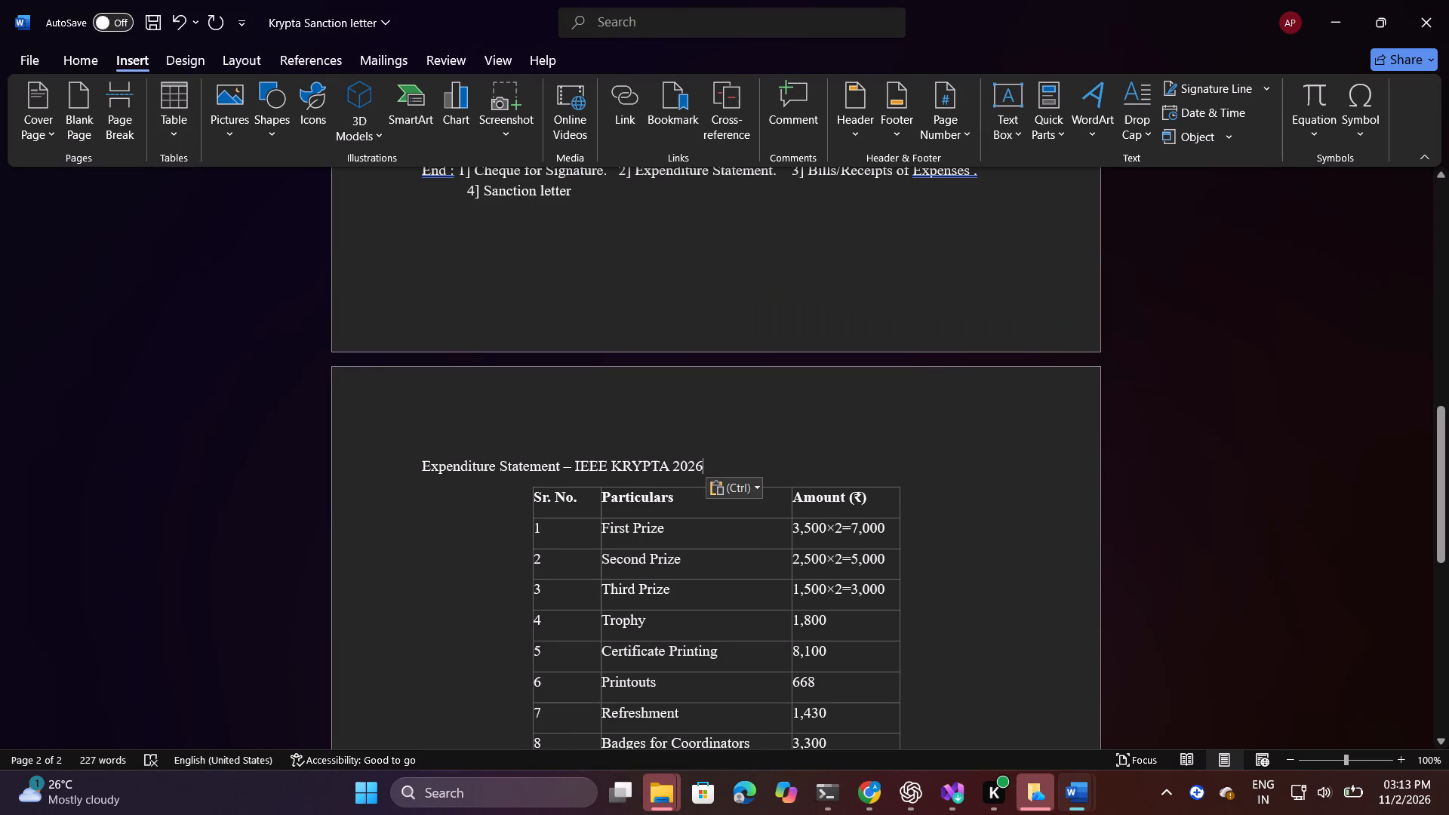
# Make the pasted Expenditure Statement heading bold, centred and size 14, and add a blank line between it and the table.
pyautogui.moveTo(423, 467); pyautogui.dragTo(728, 466)
pyautogui.click(745, 425)
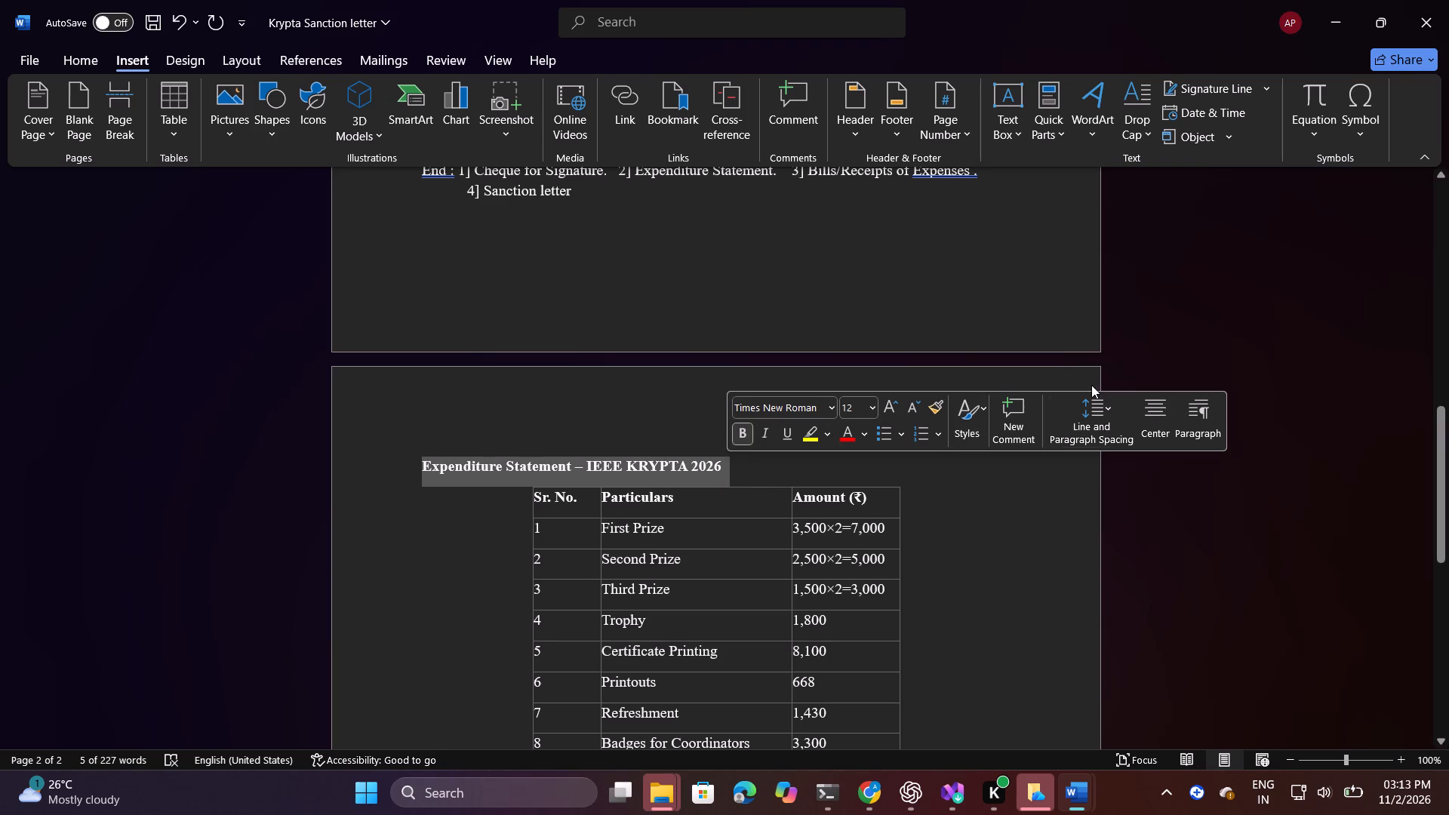
pyautogui.click(1149, 408)
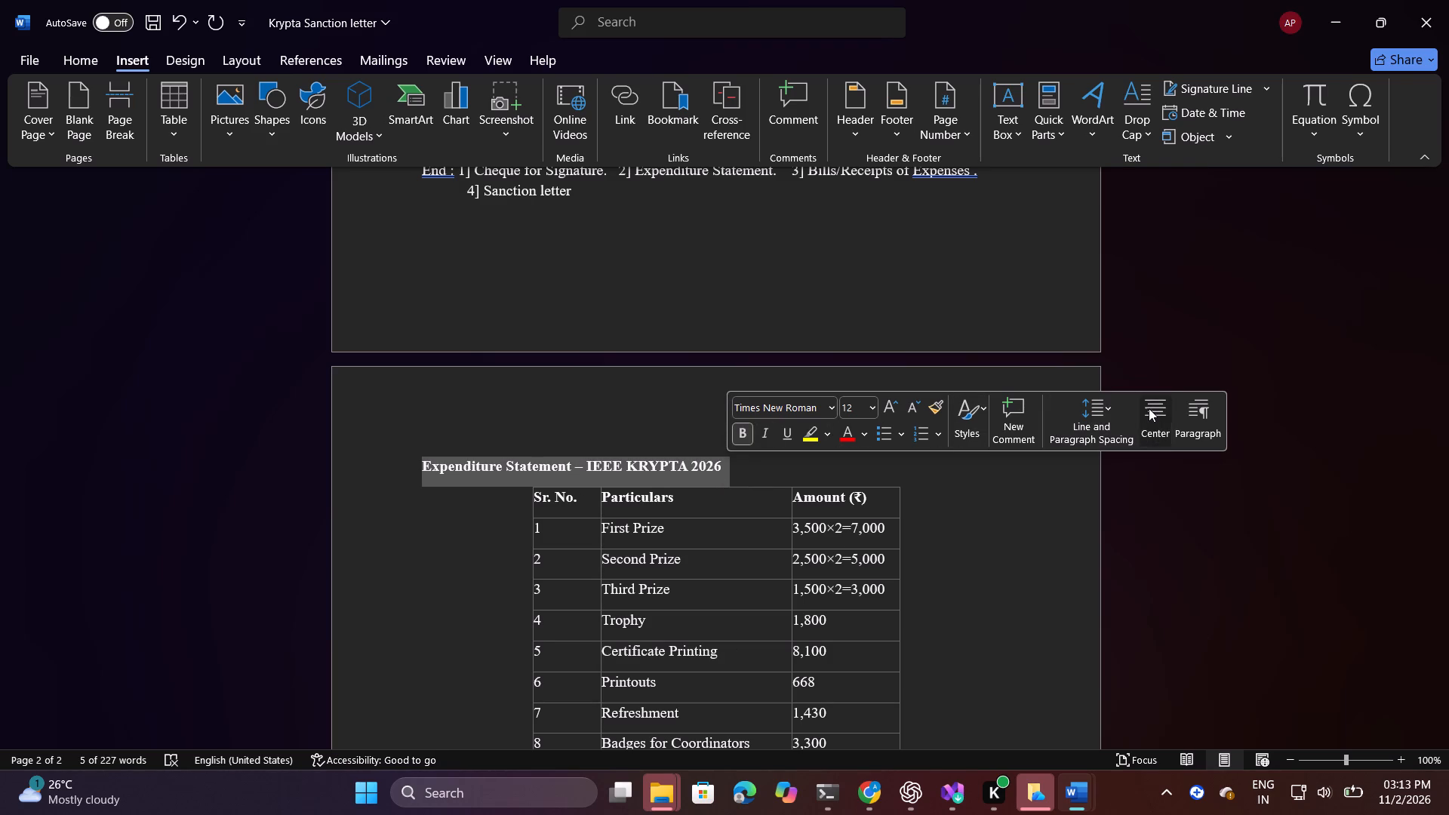
pyautogui.click(881, 411)
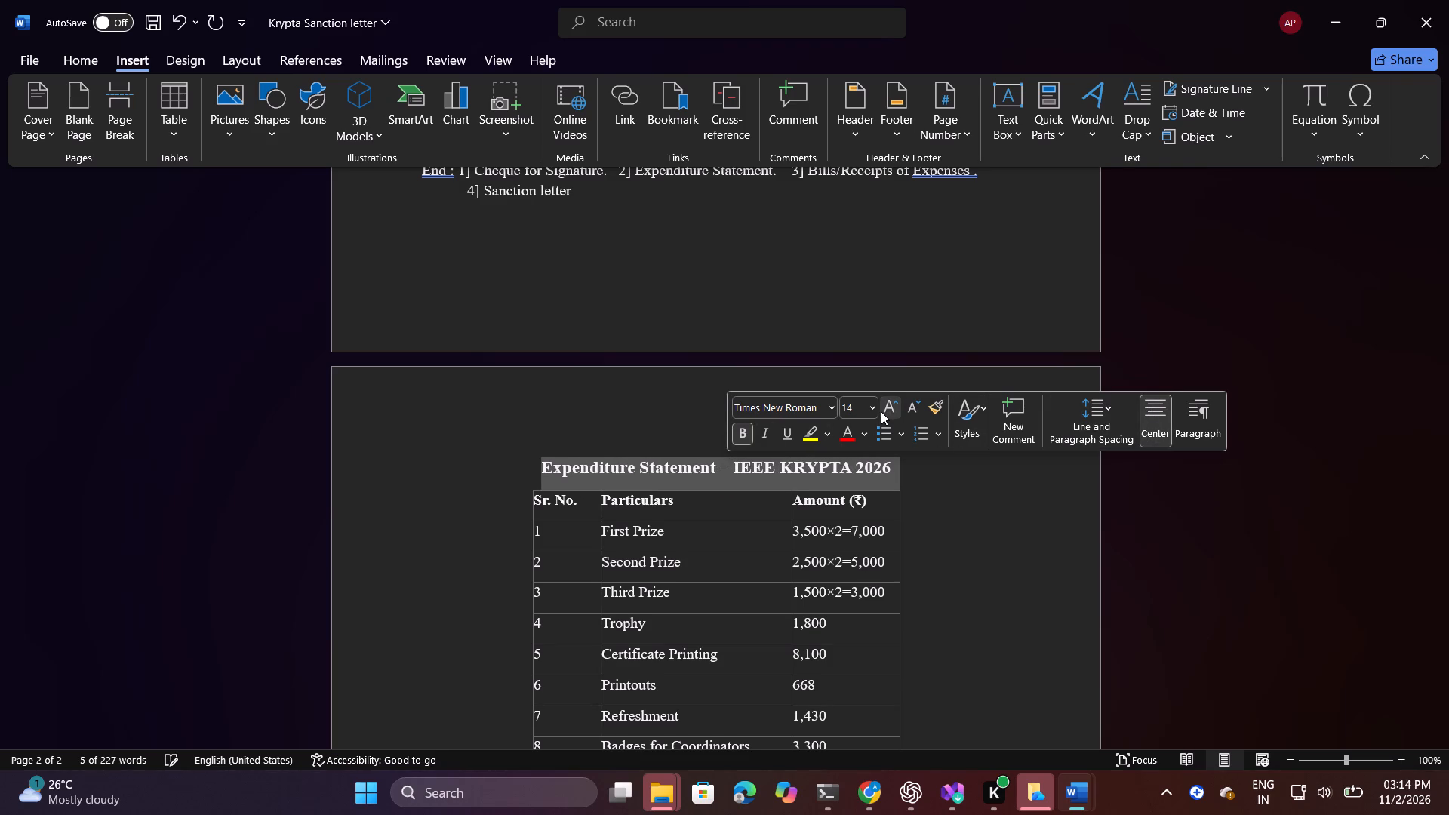
pyautogui.click(918, 478)
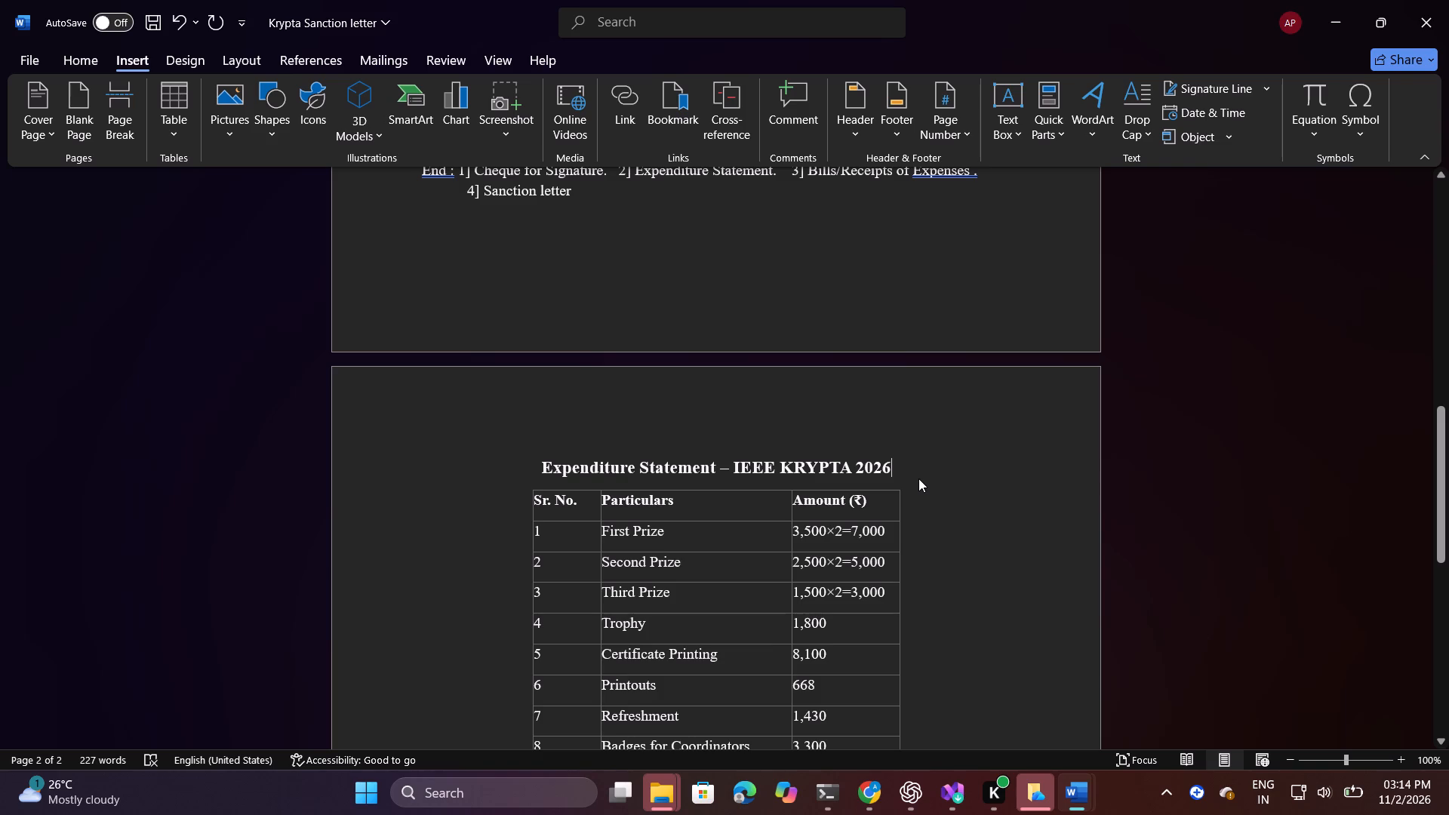
pyautogui.press('Return')
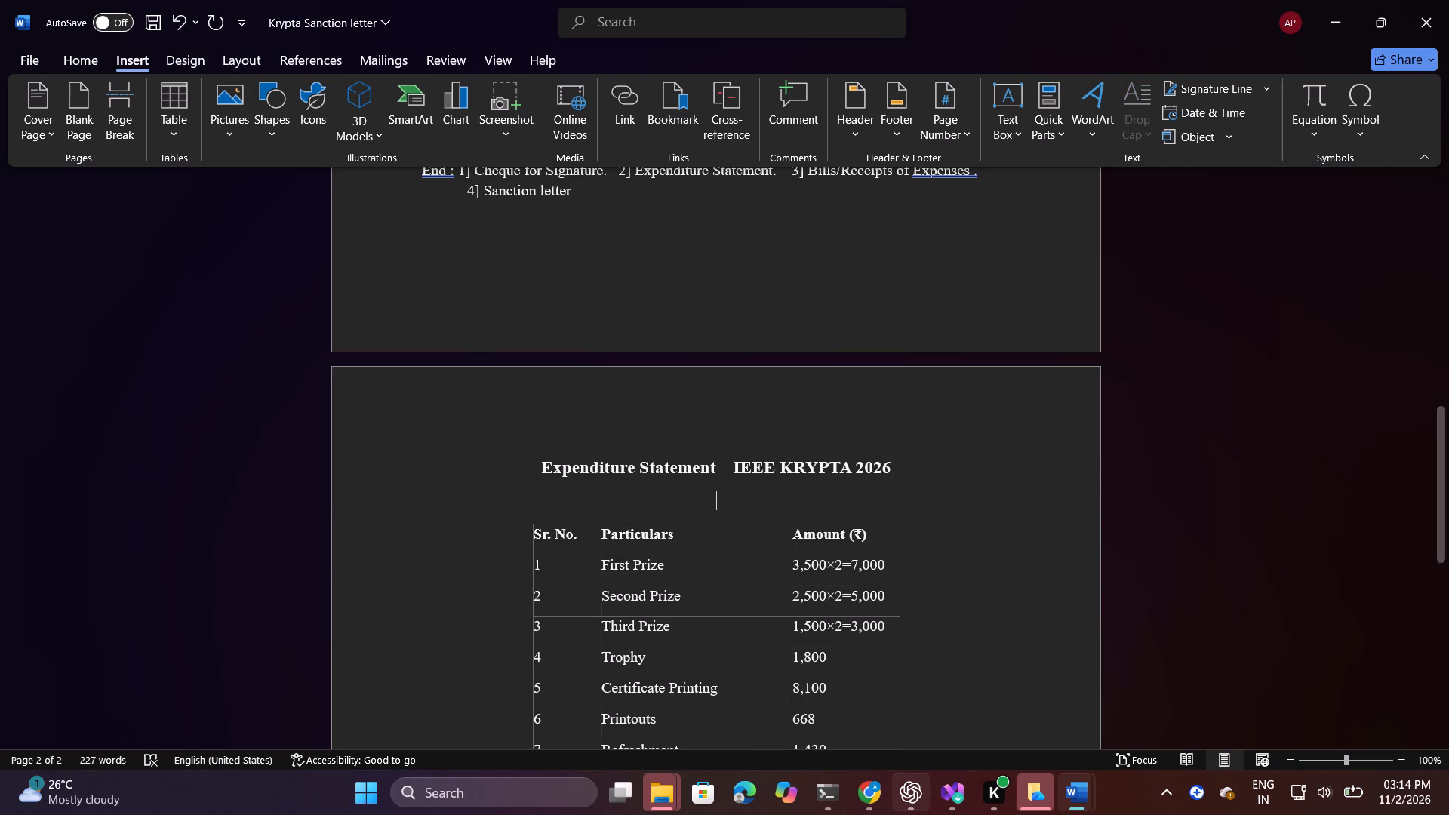
pyautogui.click(1084, 496)
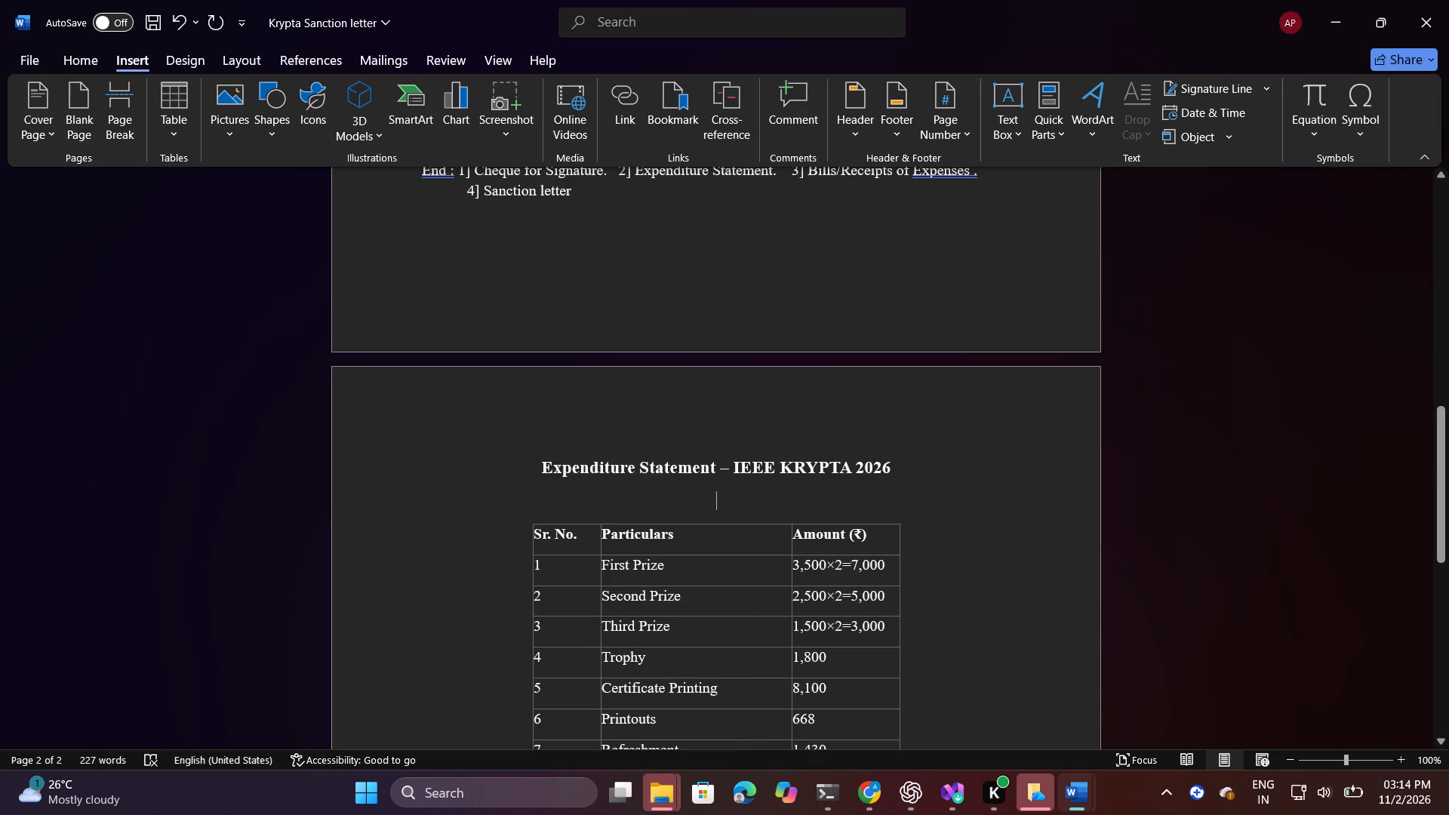
# Centre the text in all cells of the expense table, from the Sr. No. header row to the Total row.
pyautogui.scroll(-2, 1008, 587)
pyautogui.click(929, 346)
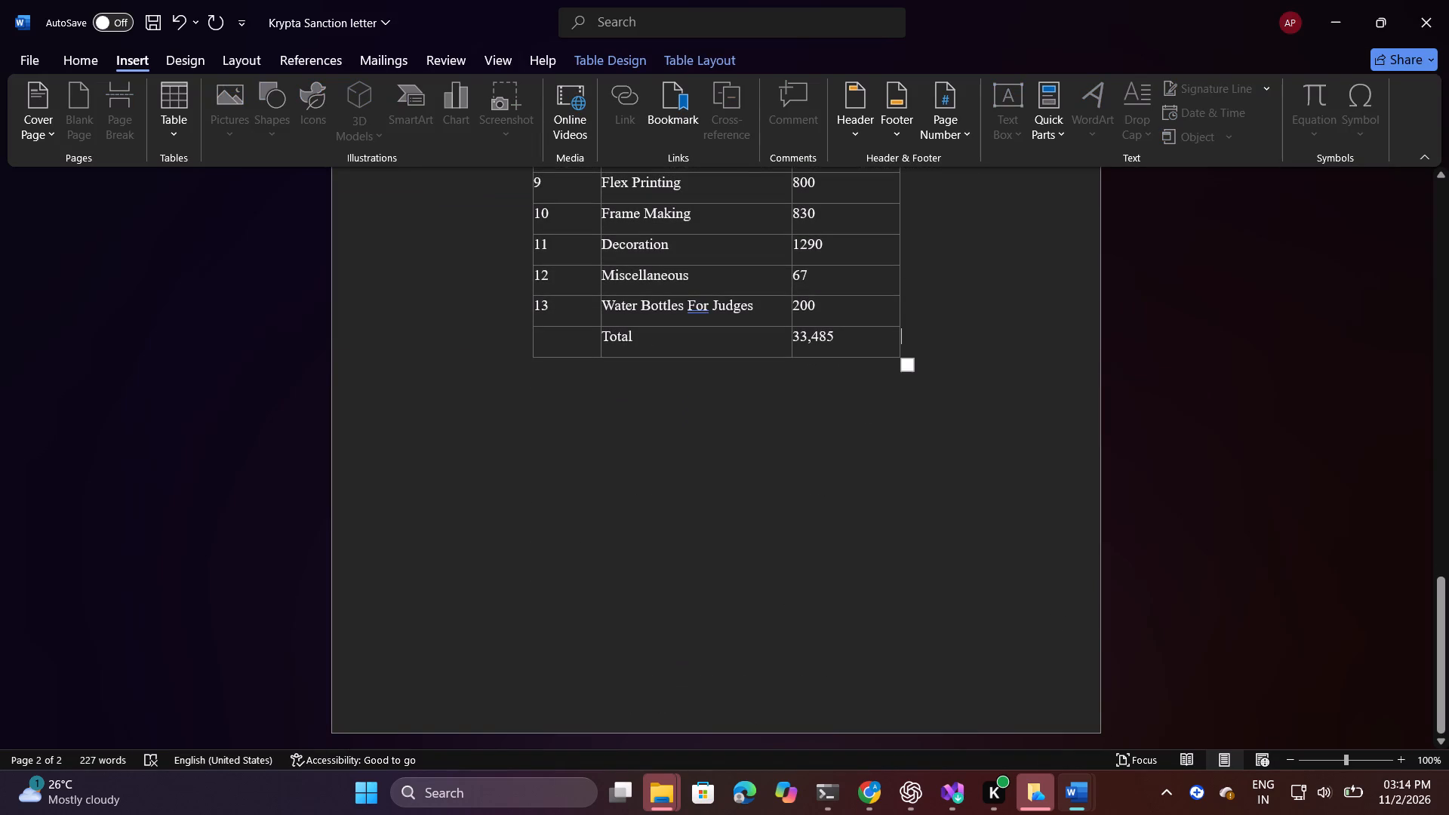
pyautogui.click(845, 334)
pyautogui.moveTo(845, 334); pyautogui.dragTo(701, 151)
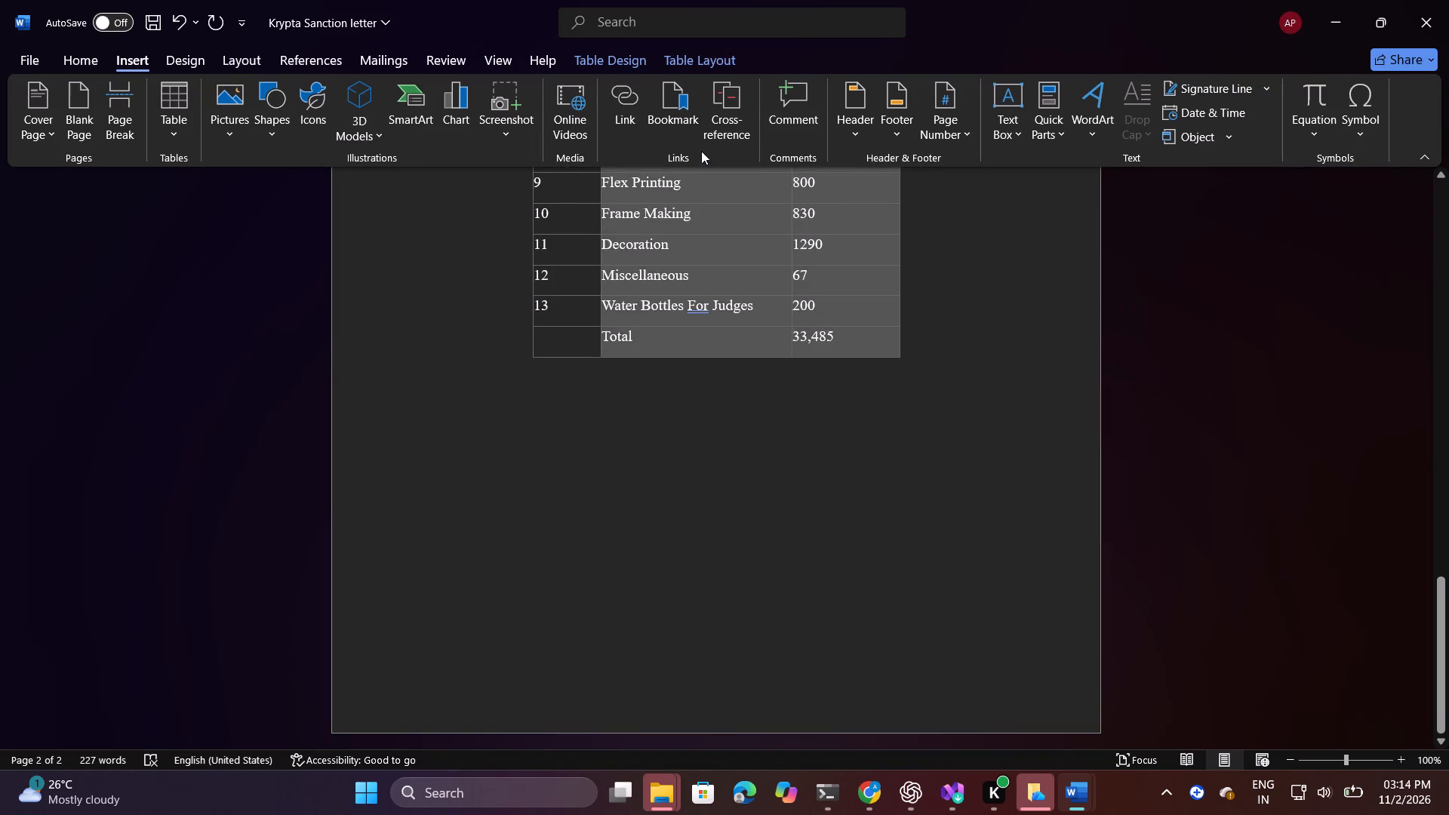
pyautogui.moveTo(701, 151); pyautogui.dragTo(538, 414)
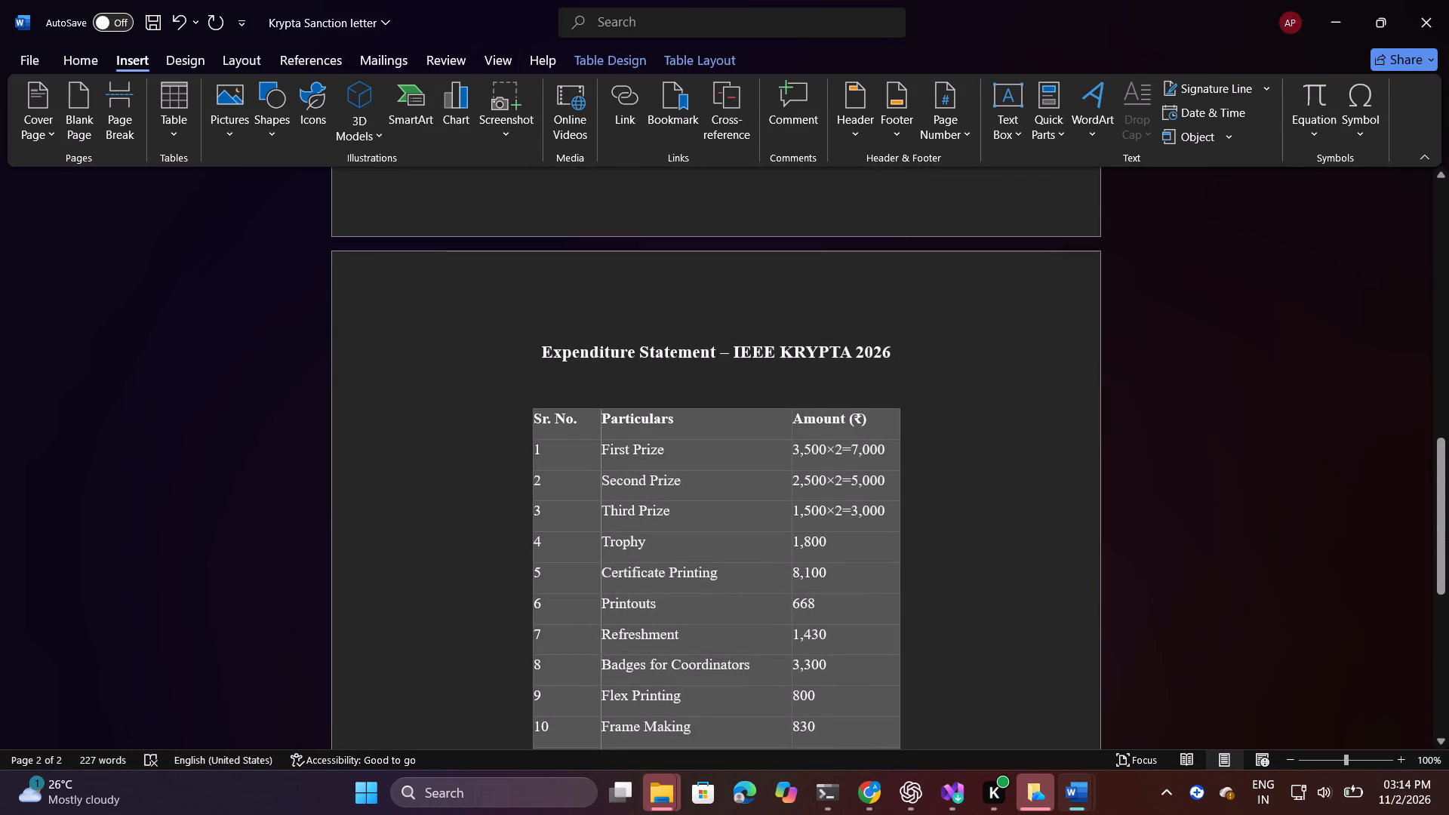
pyautogui.moveTo(538, 414); pyautogui.dragTo(538, 413)
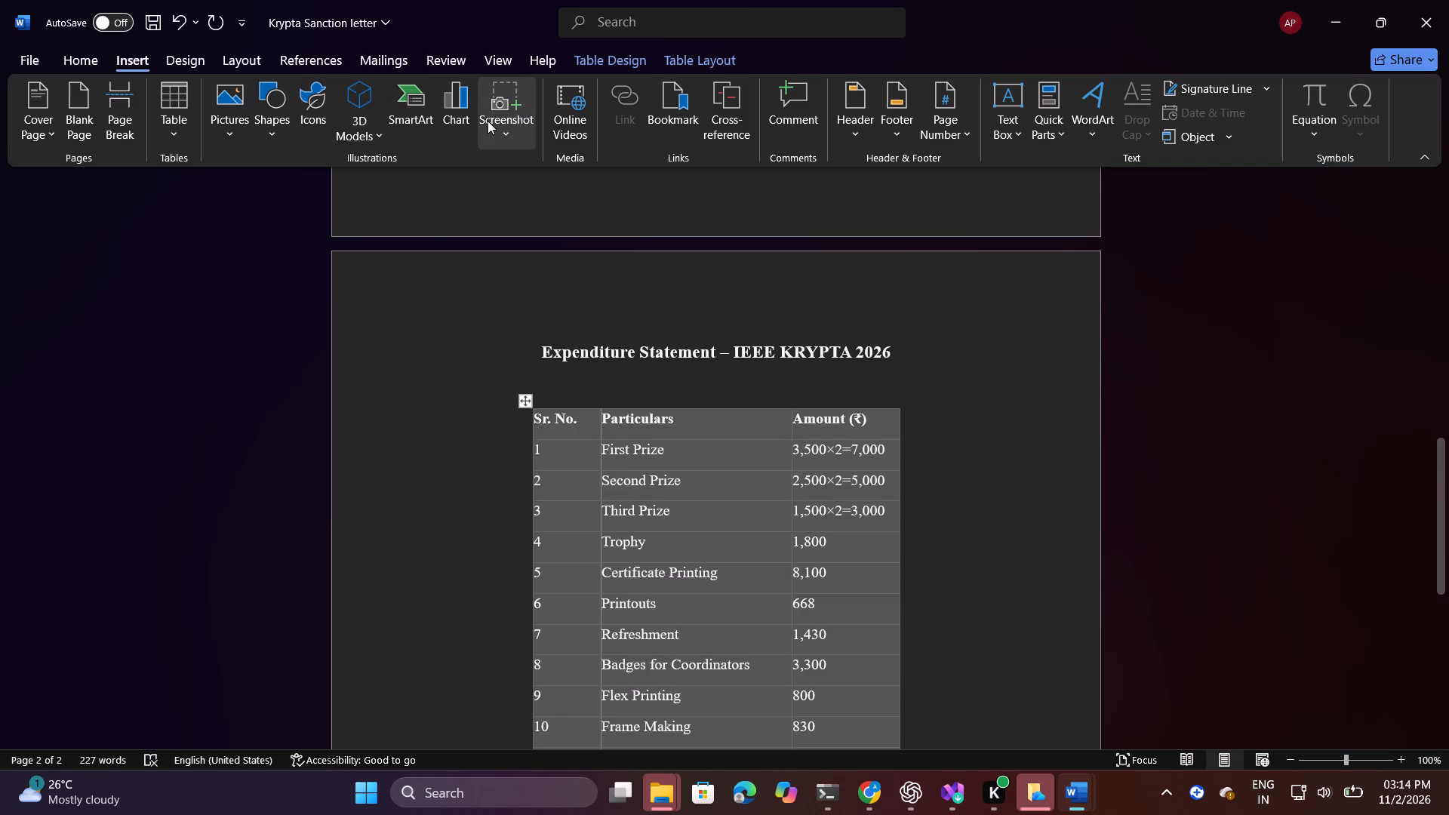
pyautogui.click(91, 59)
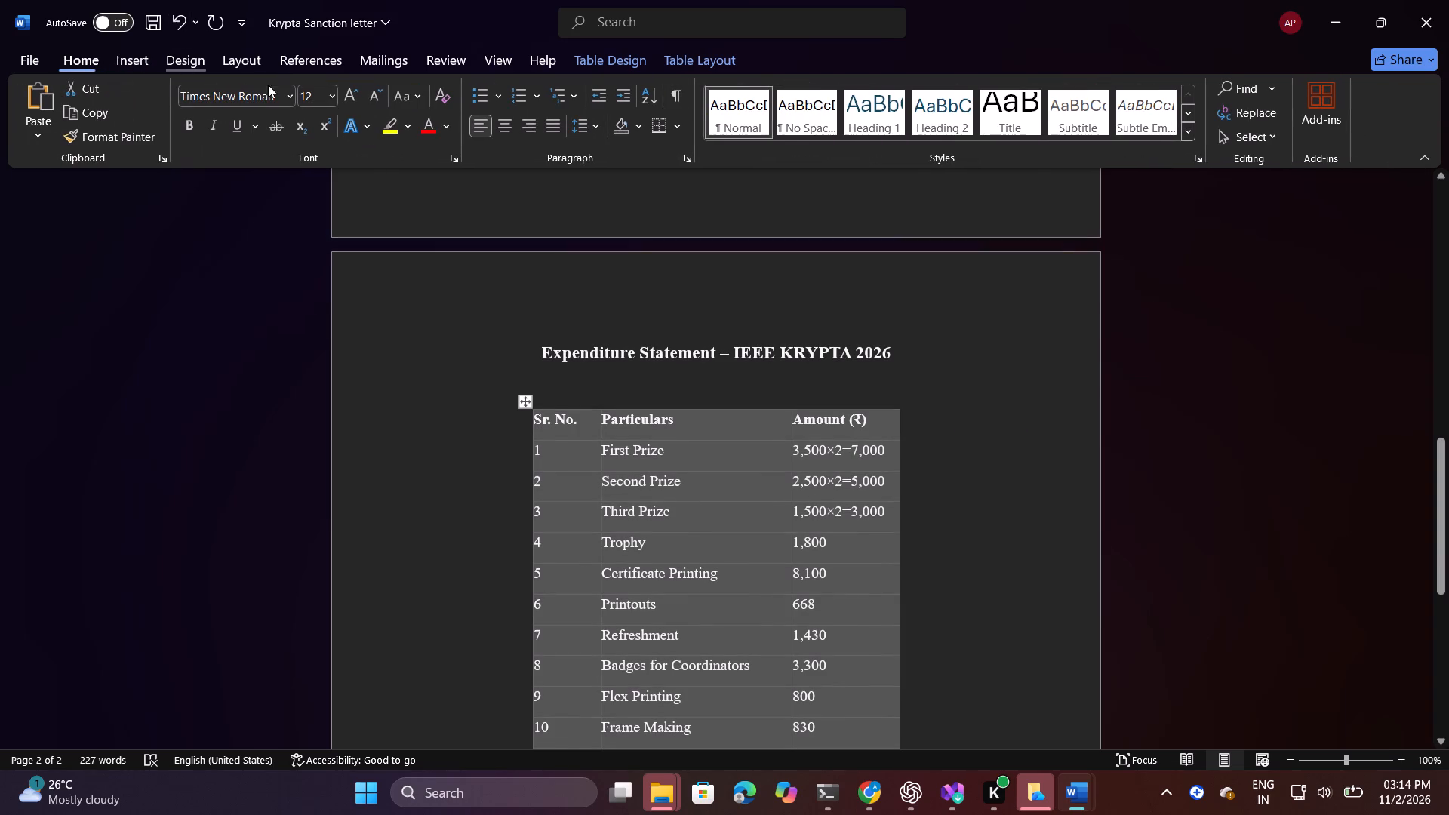
pyautogui.click(511, 125)
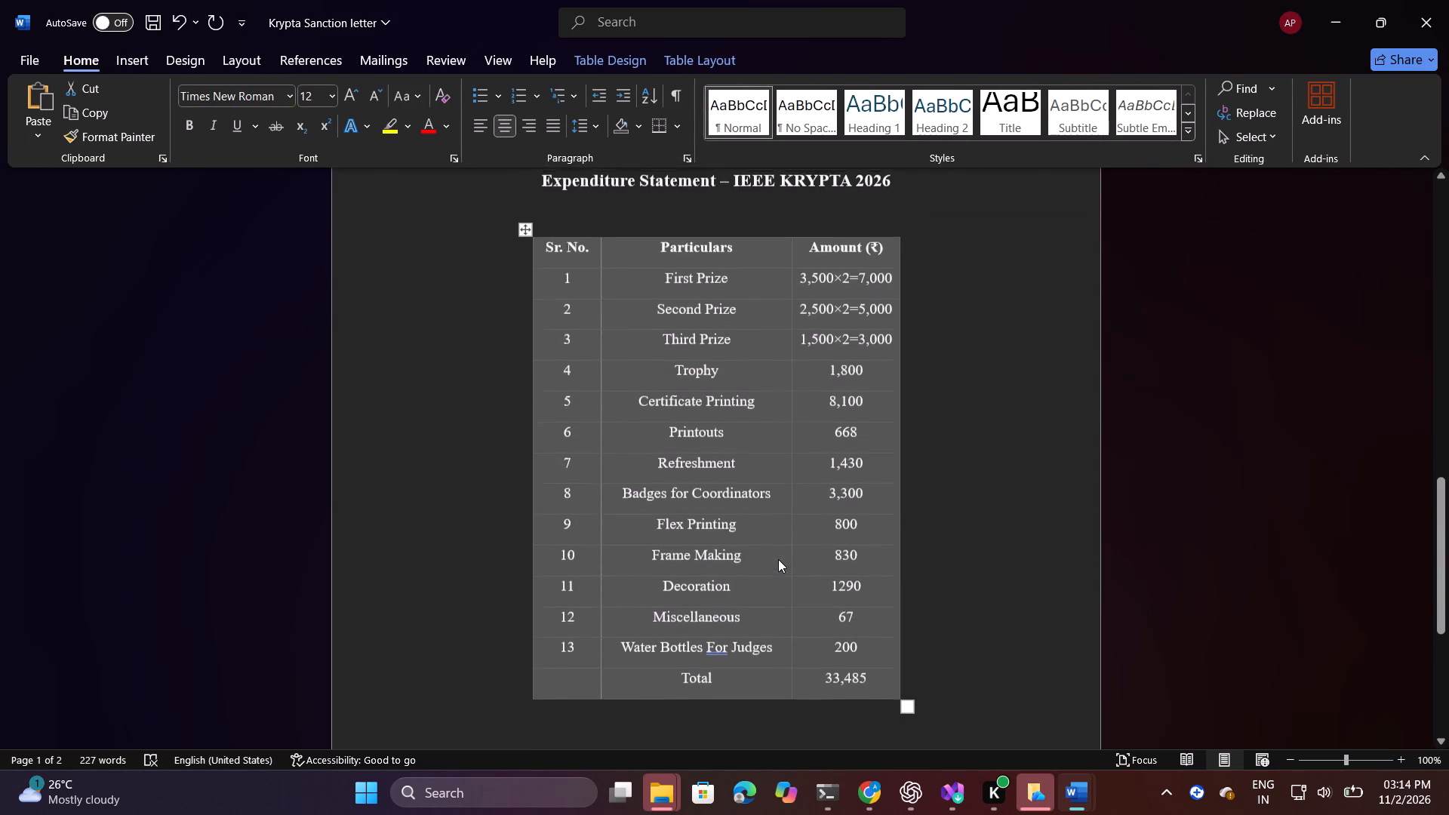
pyautogui.click(548, 135)
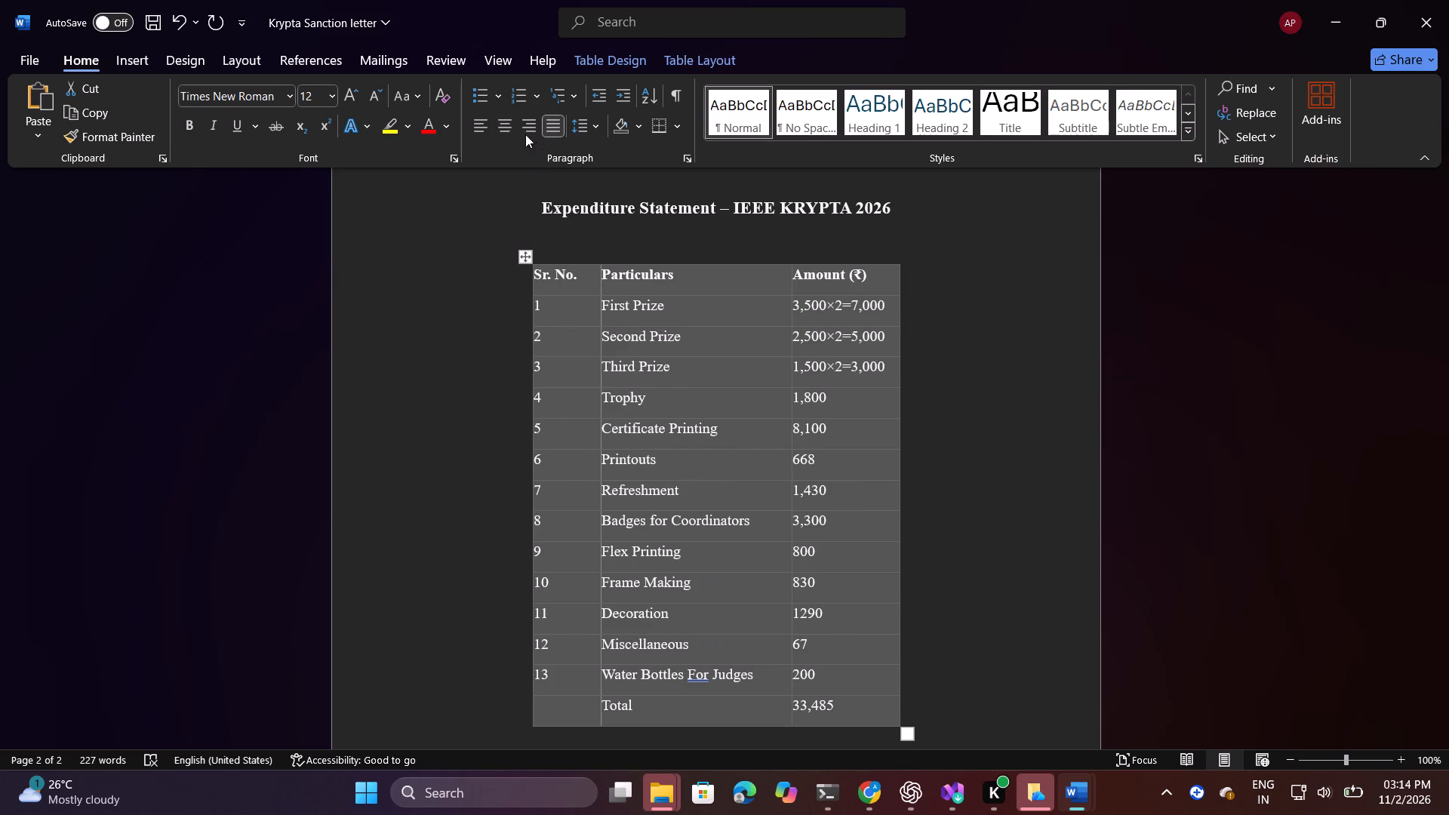
pyautogui.click(506, 128)
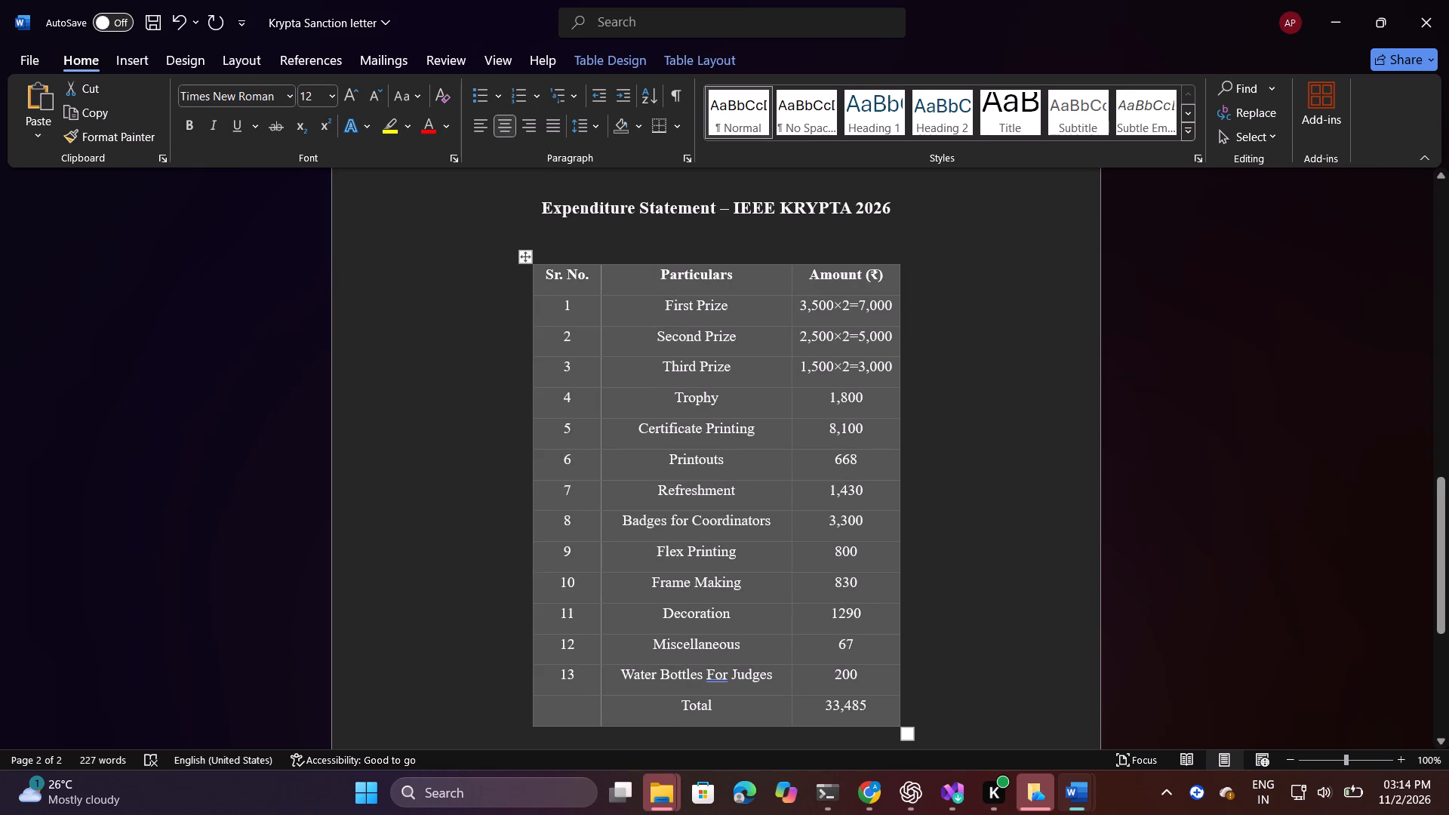
pyautogui.click(952, 466)
# Print all pages of the letter with Microsoft Print to PDF, naming the output file "Krypta Sanction letter" in Downloads.
pyautogui.scroll(1, 1013, 638)
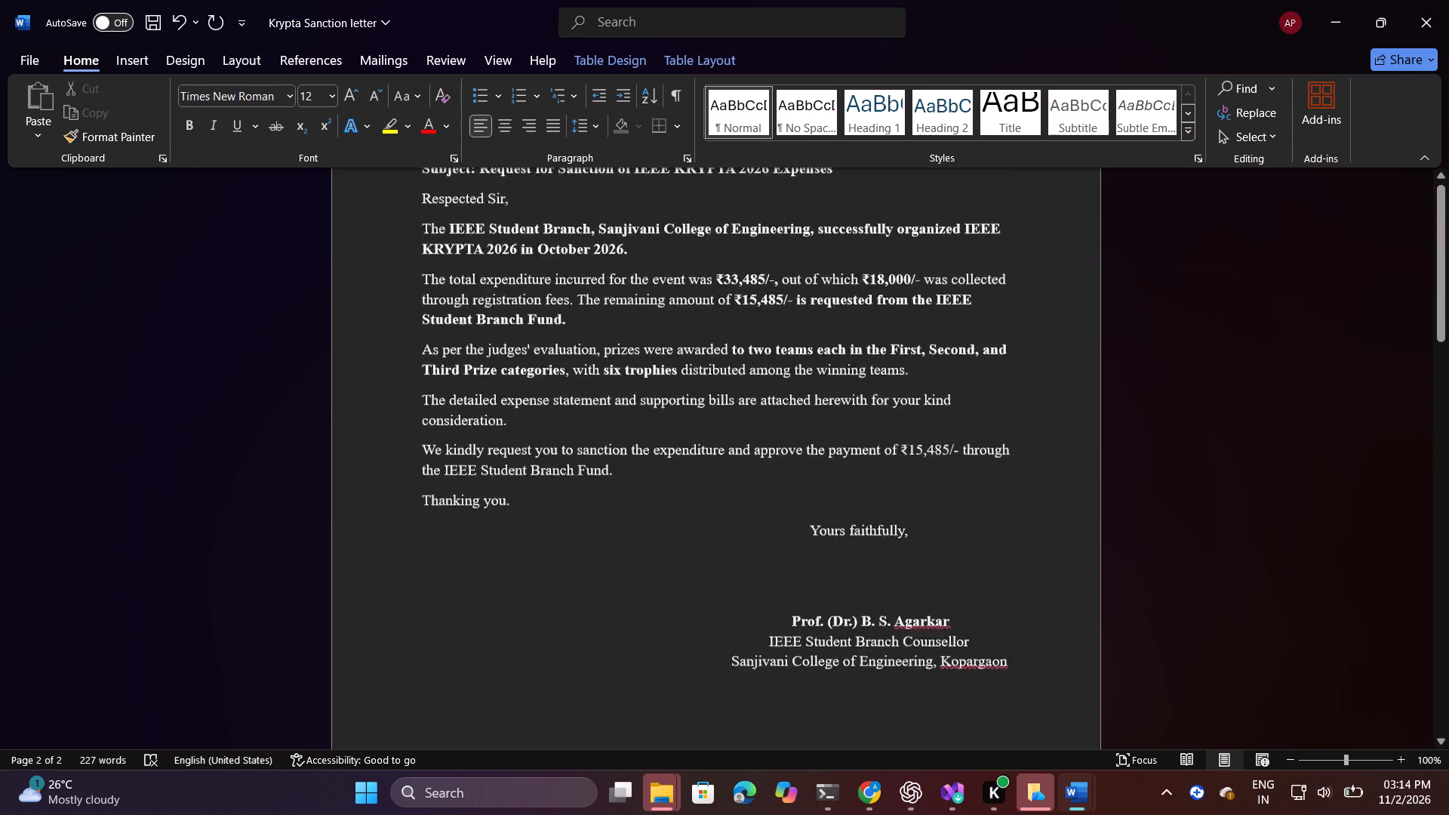
pyautogui.scroll(1, 1013, 638)
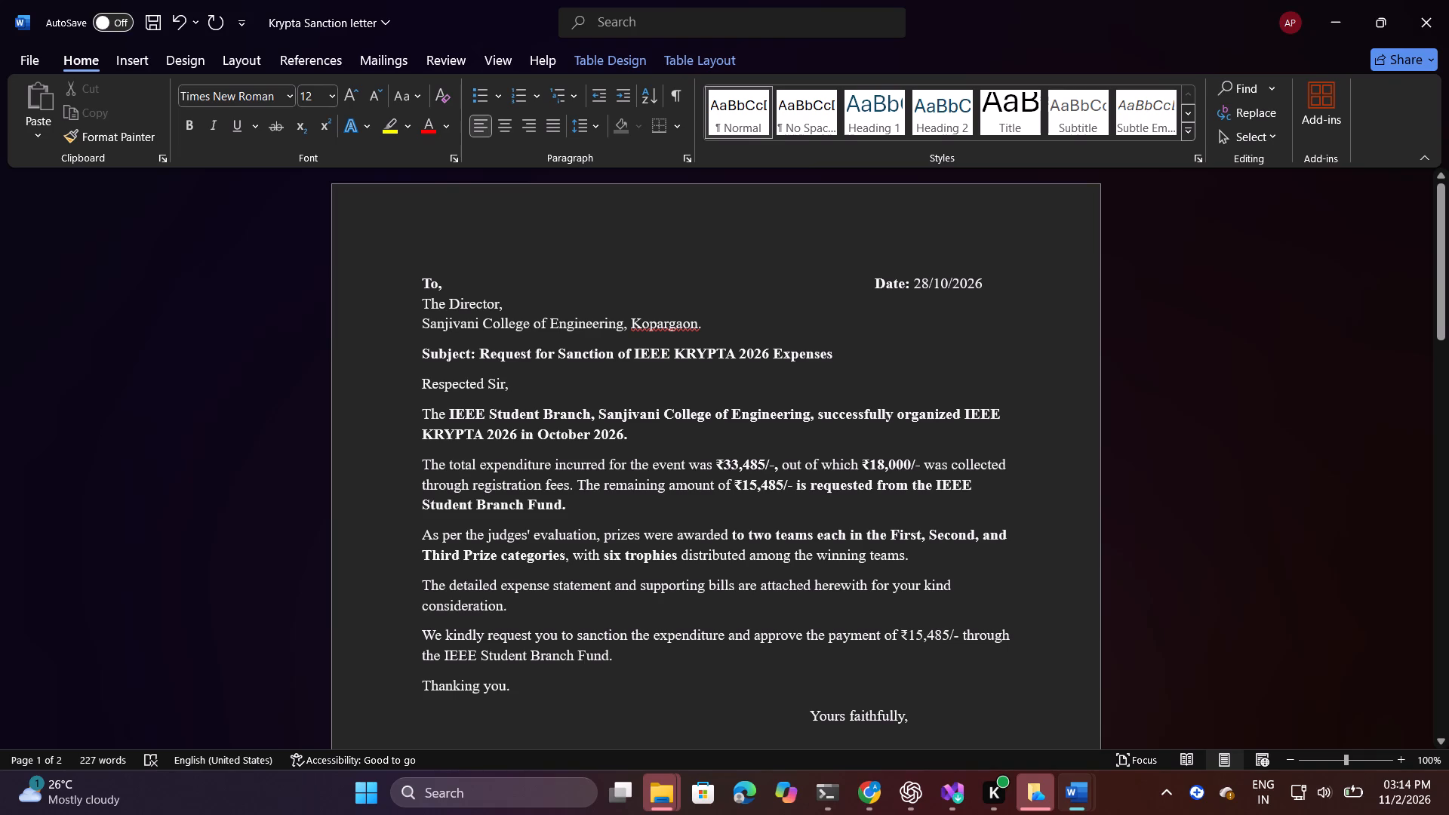
pyautogui.hotkey('ctrl', 'p')
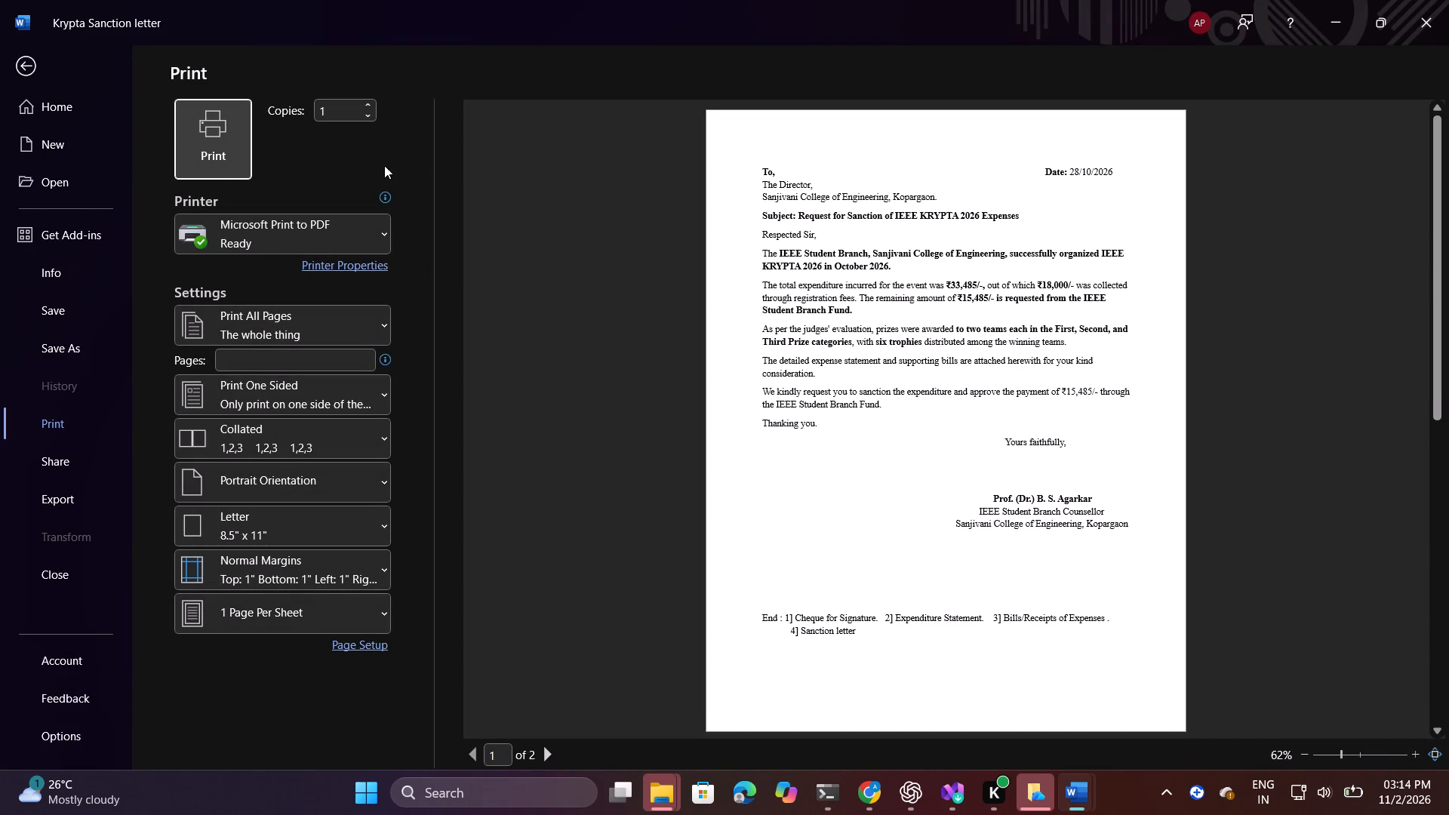
pyautogui.click(227, 146)
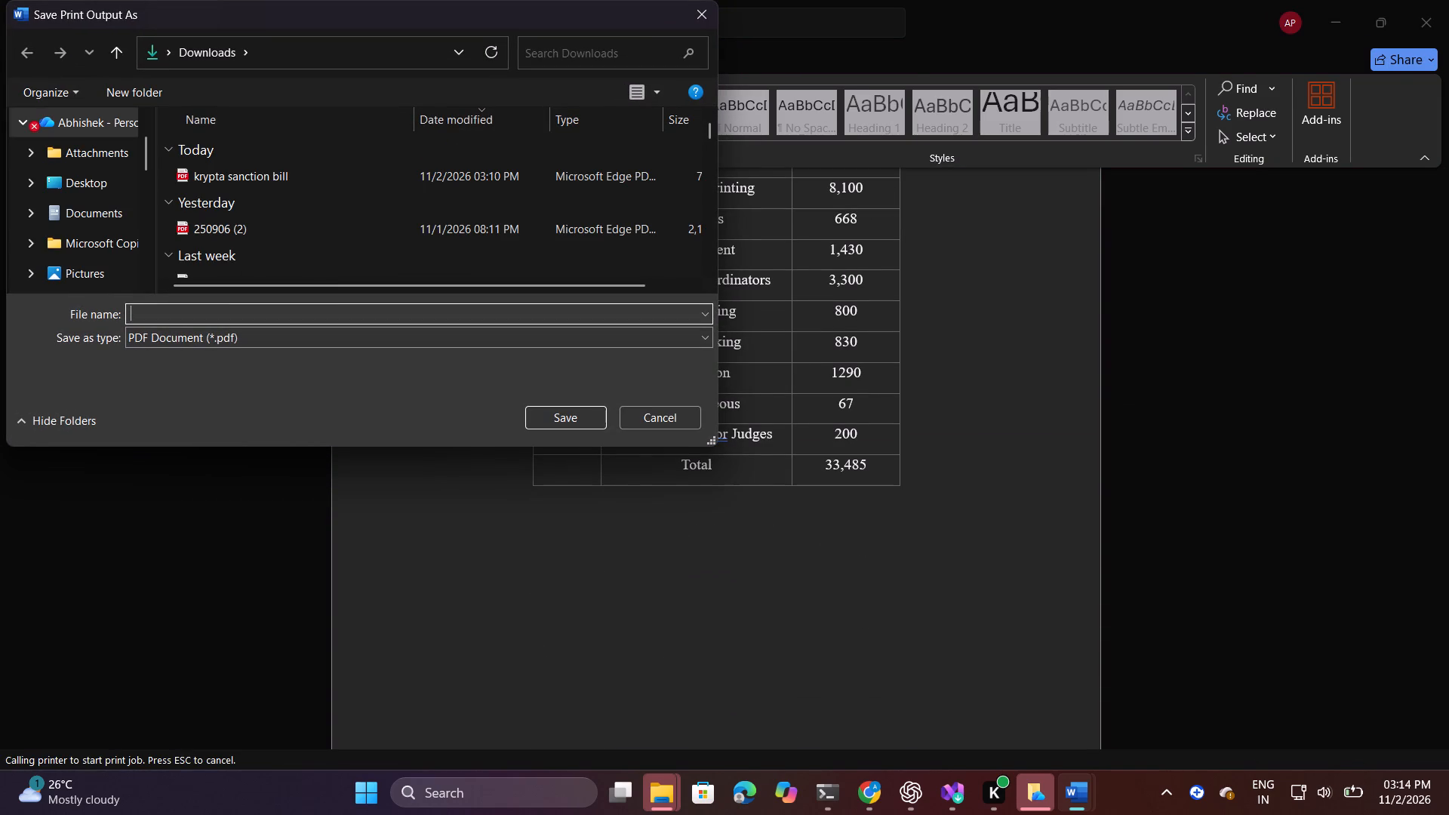
pyautogui.write('Krypt')
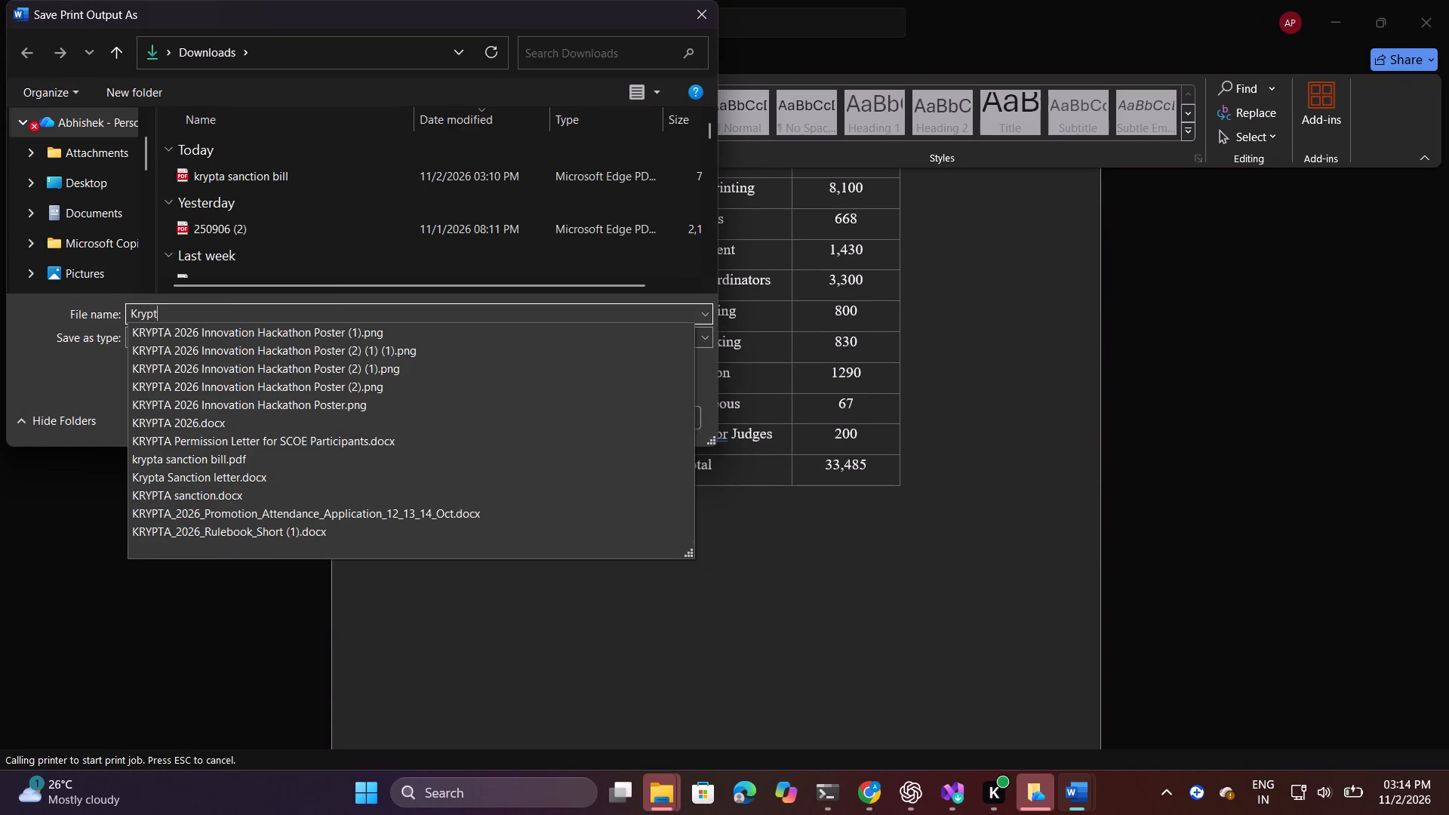
pyautogui.click(210, 480)
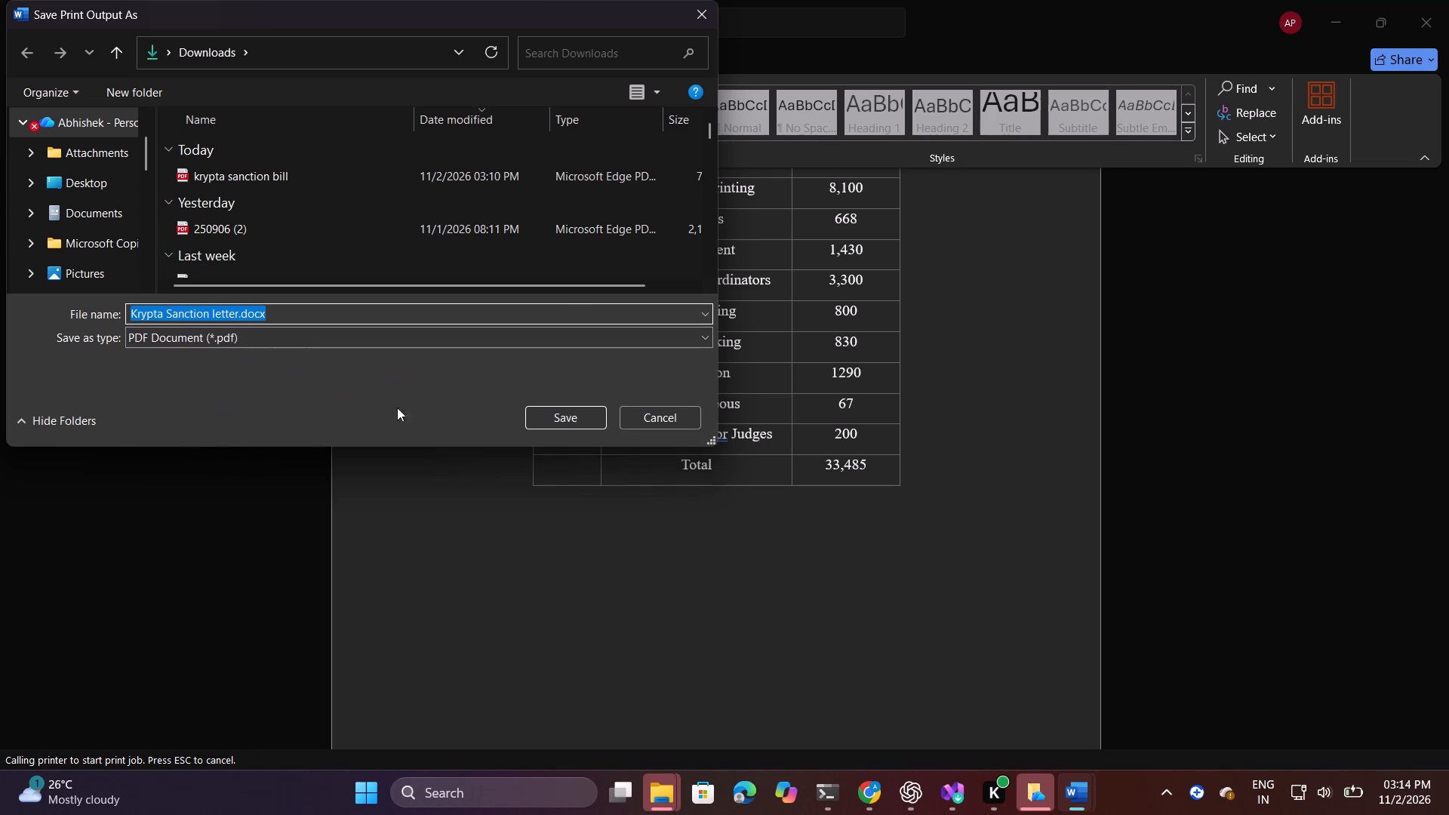
pyautogui.click(315, 299)
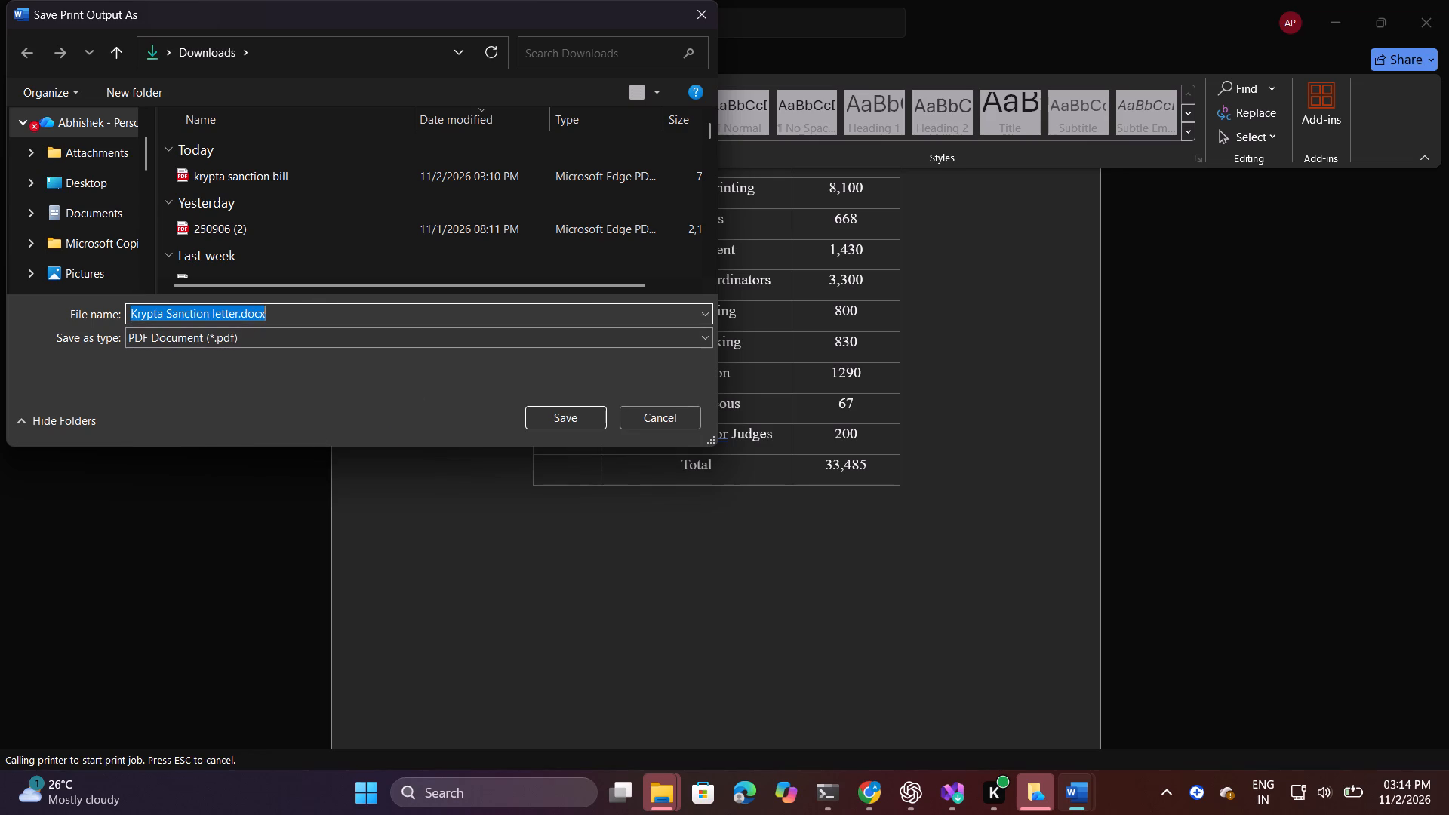
pyautogui.click(301, 310)
pyautogui.press('BackSpace')
pyautogui.press('BackSpace')
pyautogui.press('BackSpace')
pyautogui.press('BackSpace')
pyautogui.press('BackSpace')
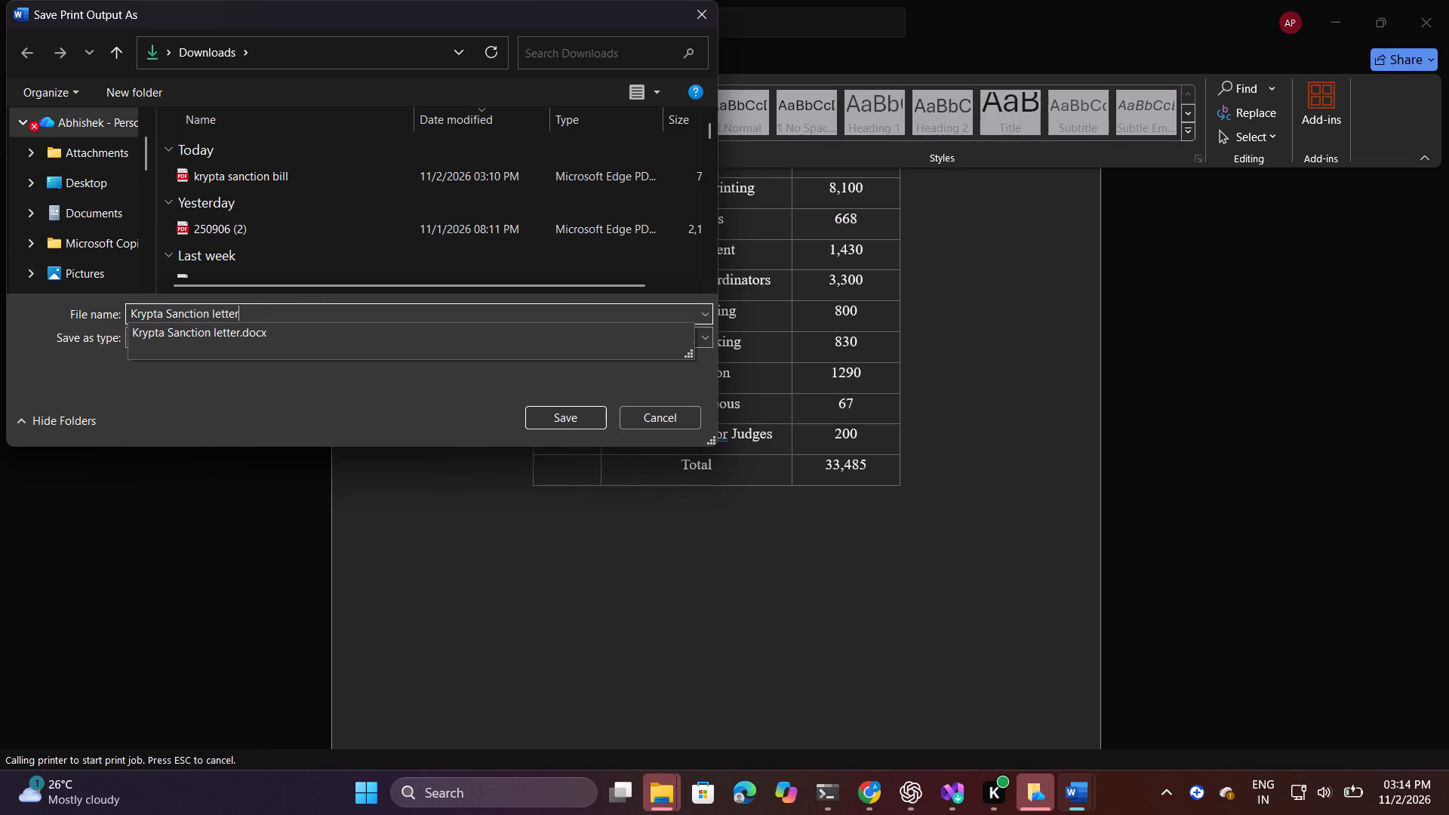
# Save the letter's PDF print output as "Krypta Sanction letter" in Downloads.
pyautogui.click(569, 422)
# Open the file management options for the Krypta Sanction letter document.
pyautogui.click(48, 58)
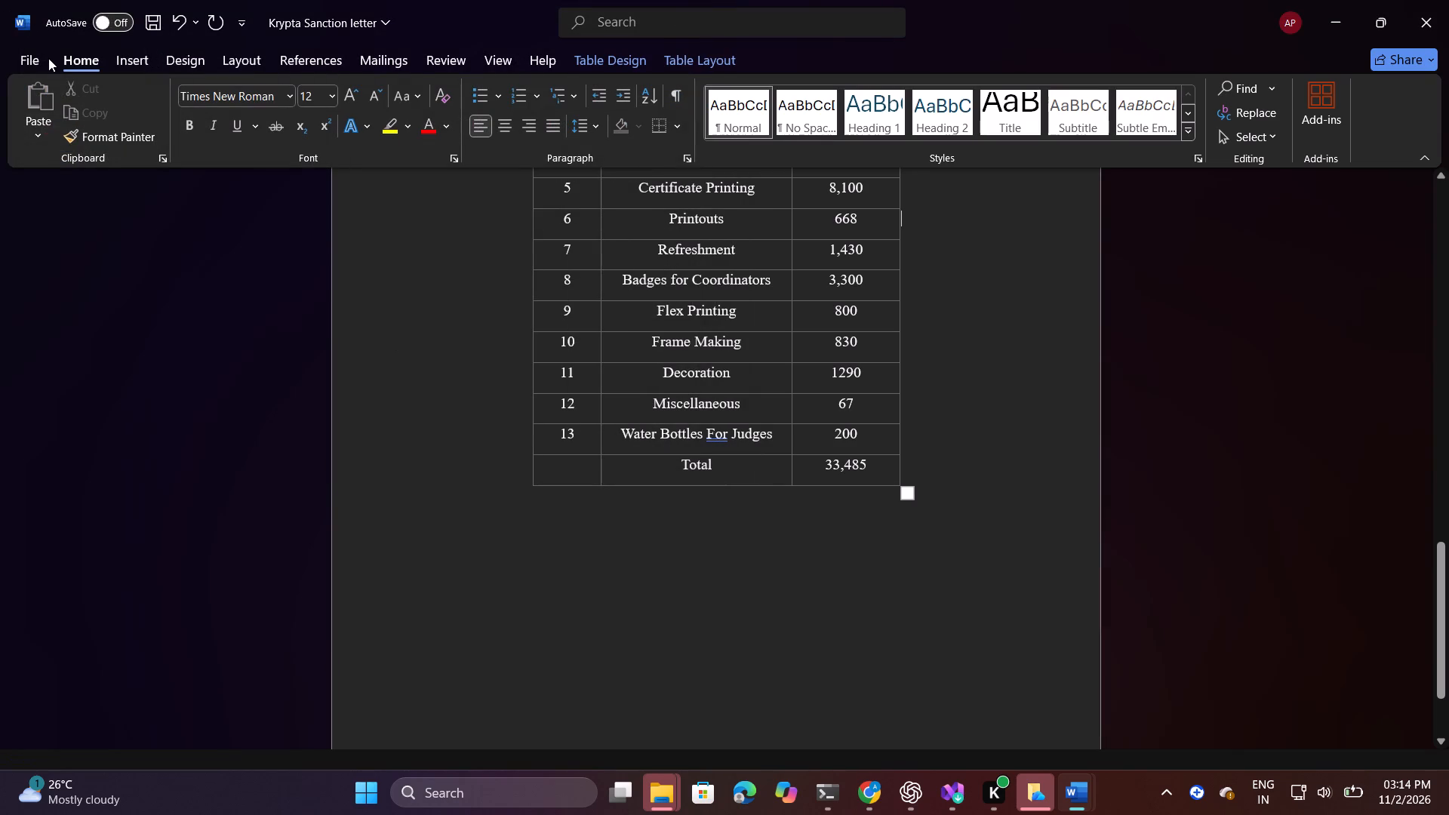
pyautogui.click(33, 60)
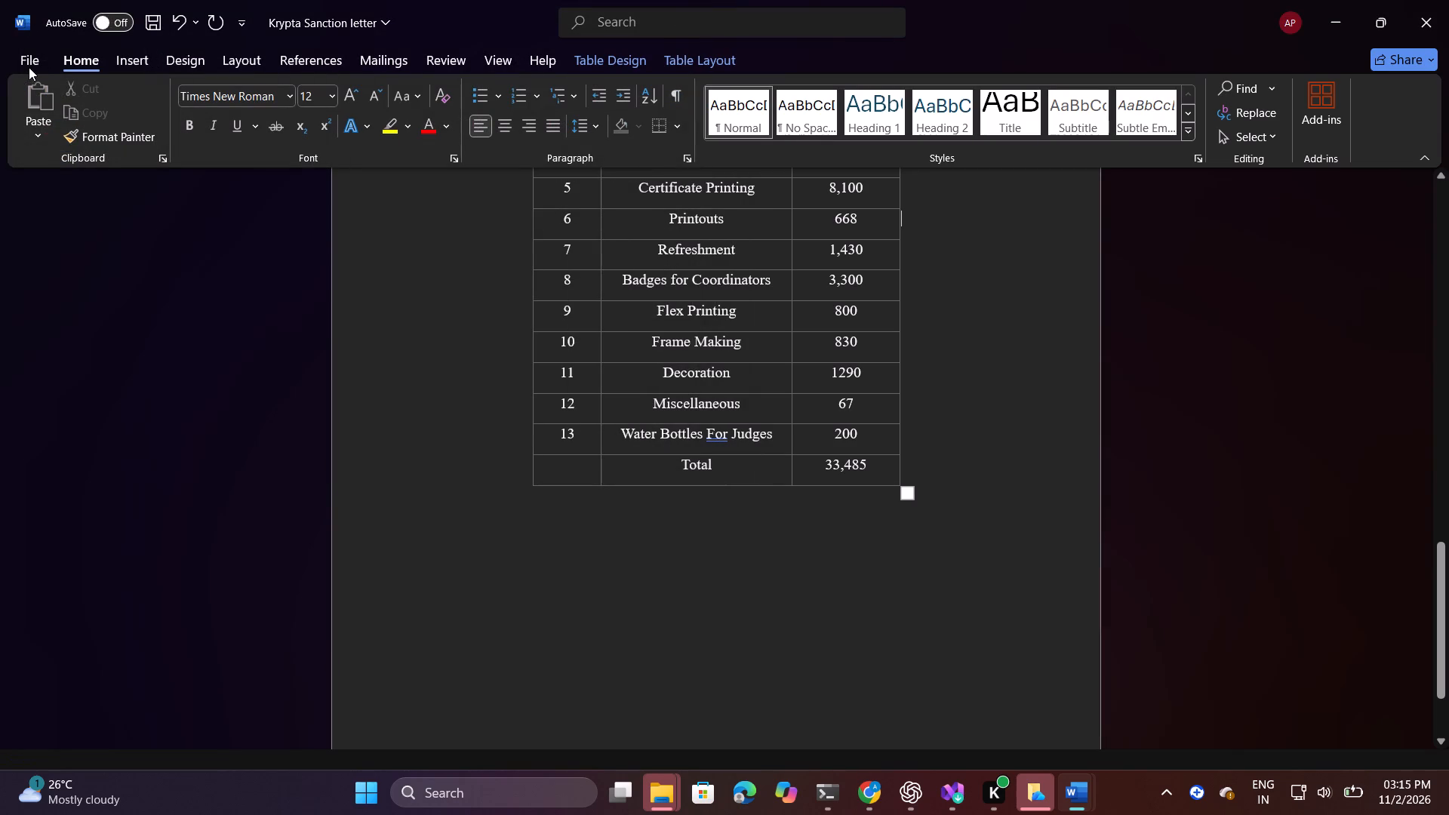
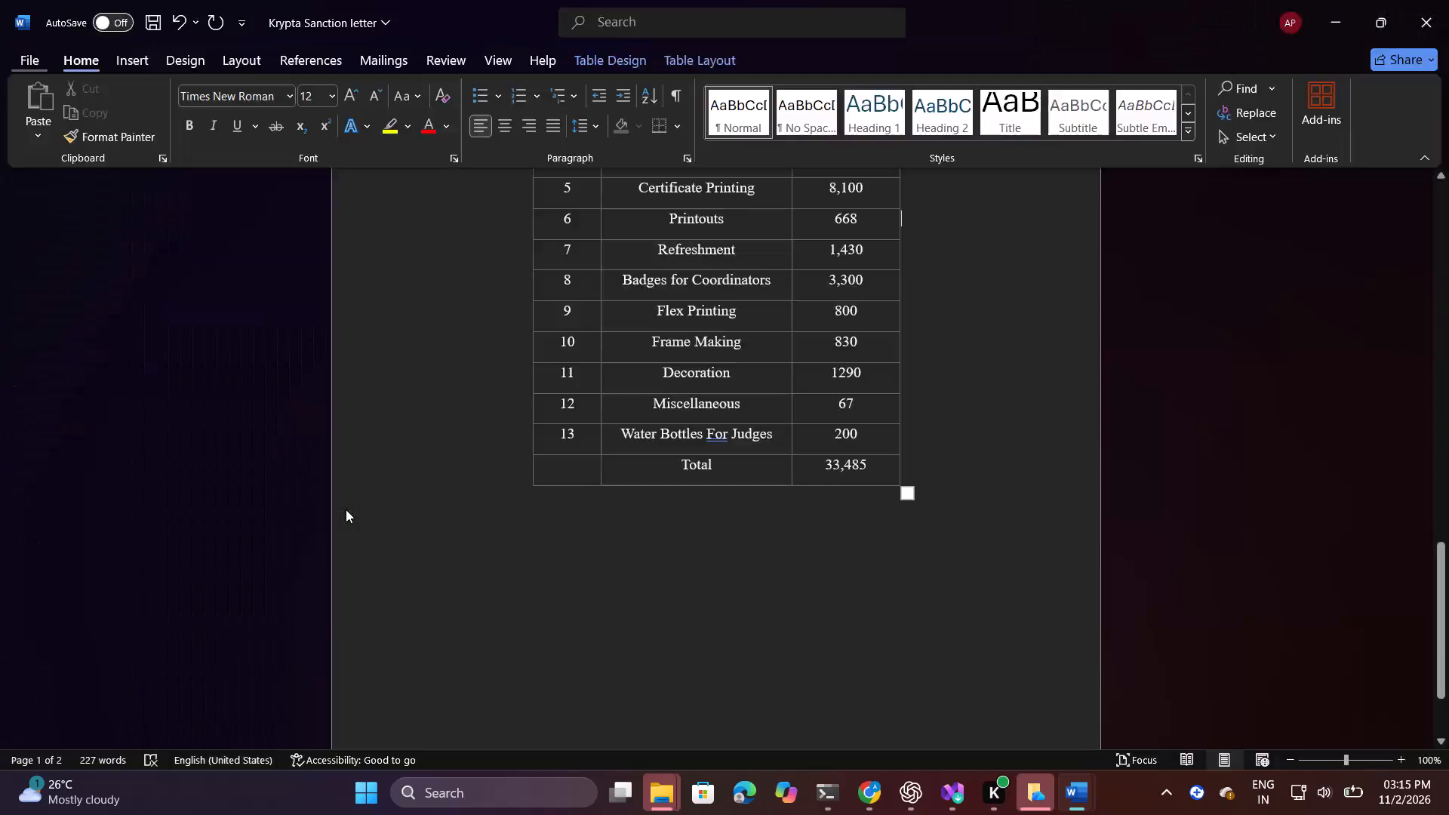
# Review the finished sanction letter, from the payment request and enclosure list on page 1 to the expense table's Total row on page 2.
pyautogui.scroll(-6, 365, 477)
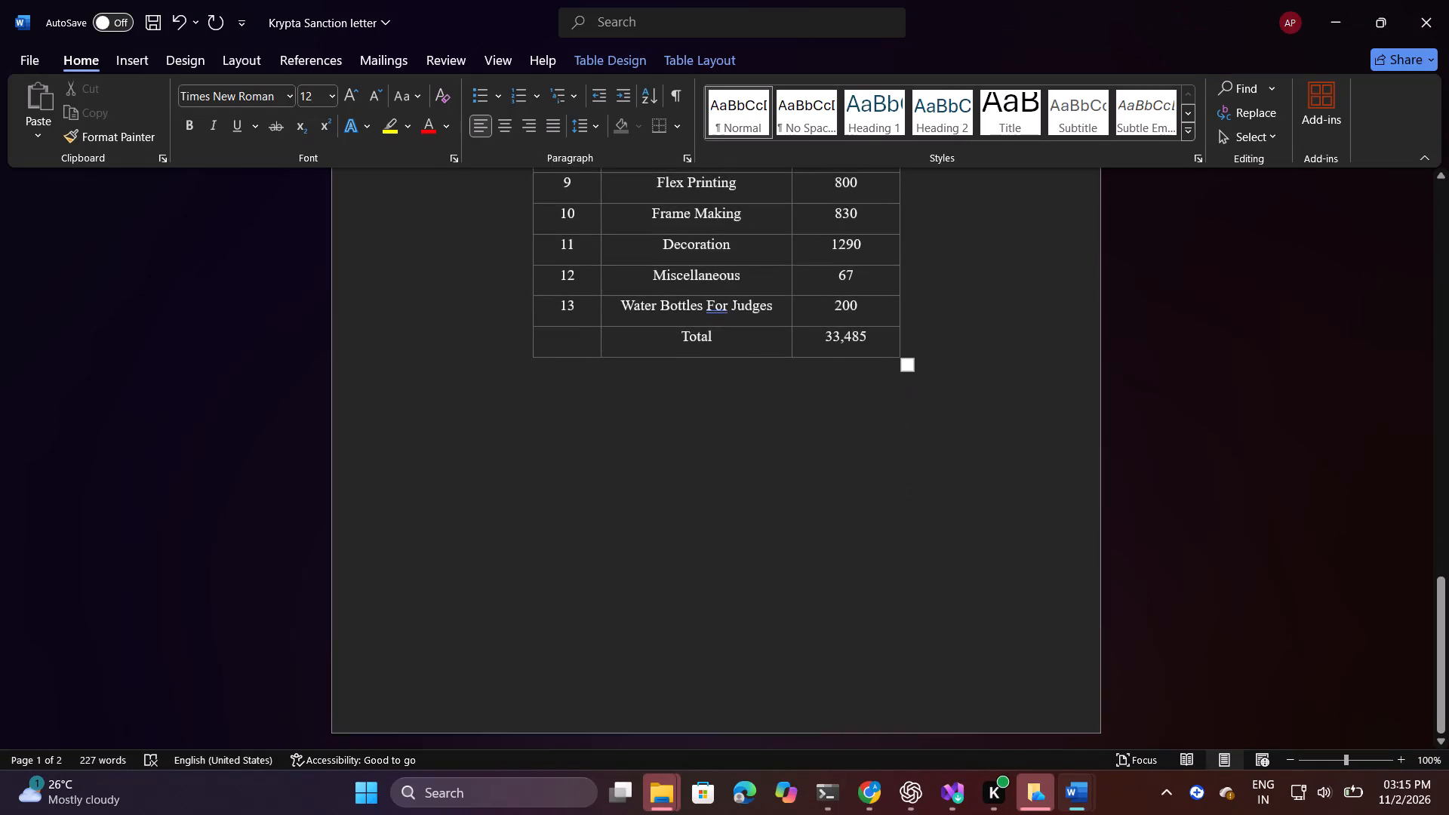
pyautogui.scroll(3, 457, 454)
pyautogui.scroll(-2, 457, 454)
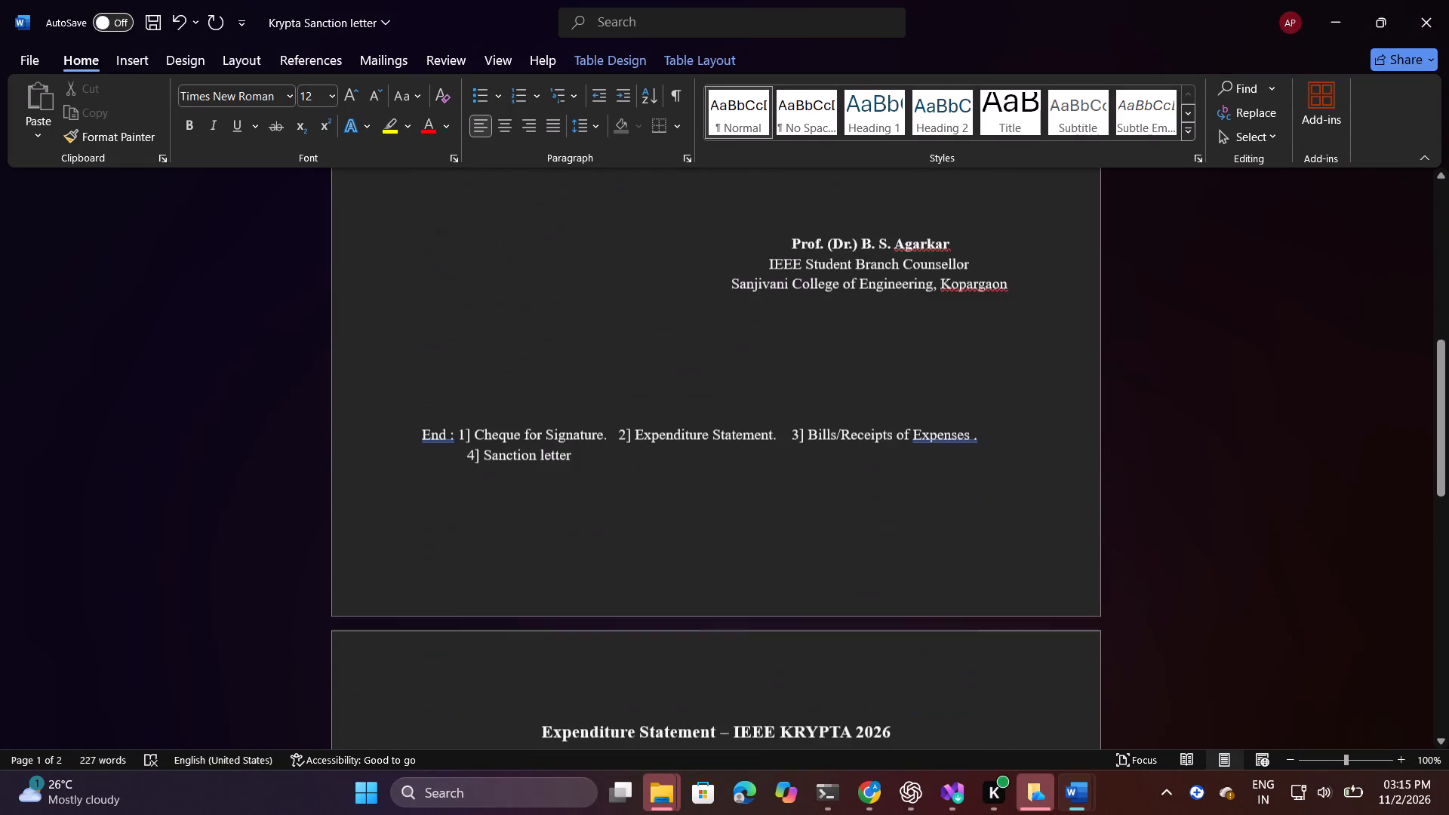
pyautogui.scroll(-3, 457, 454)
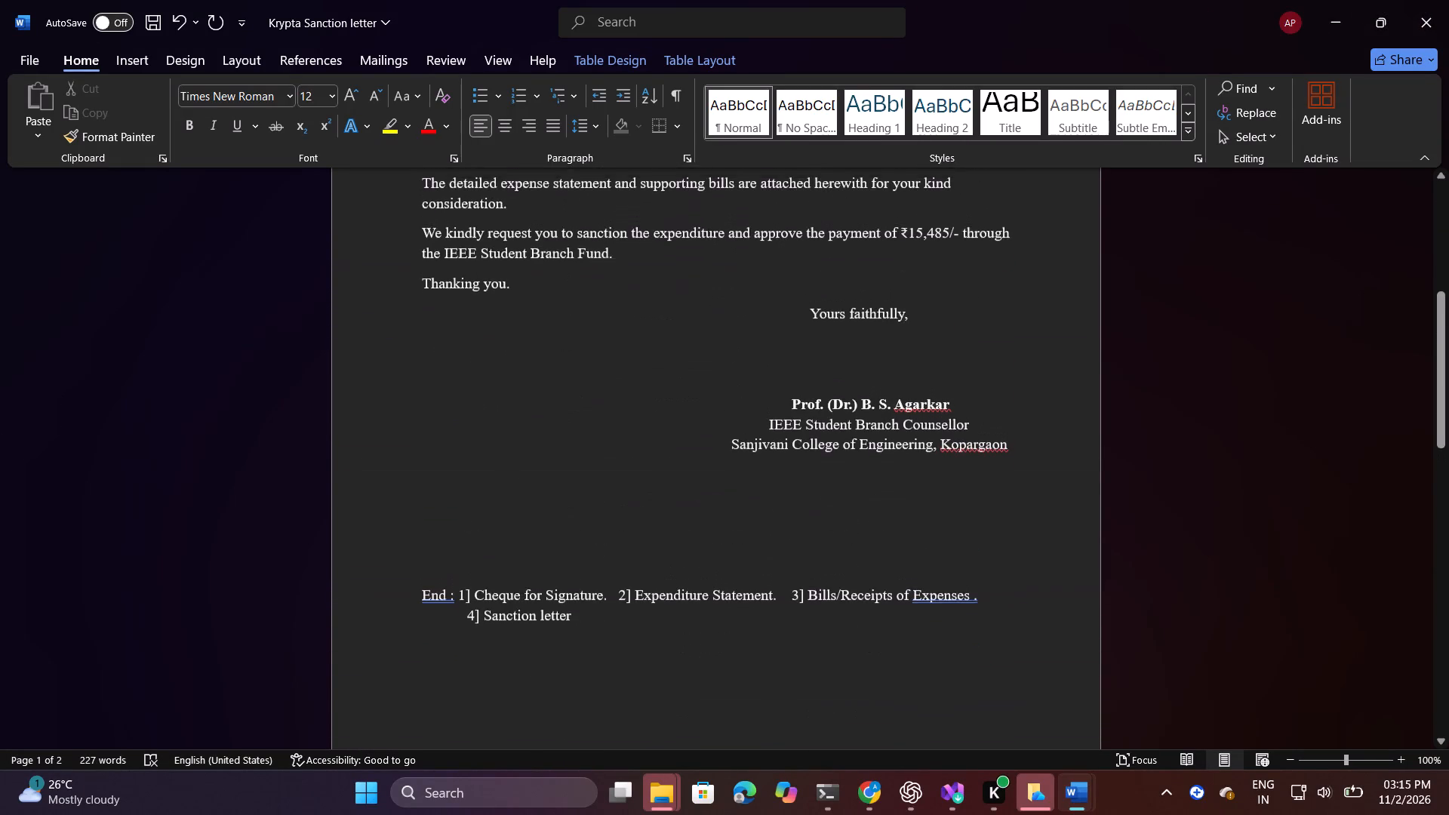
pyautogui.scroll(-3, 457, 454)
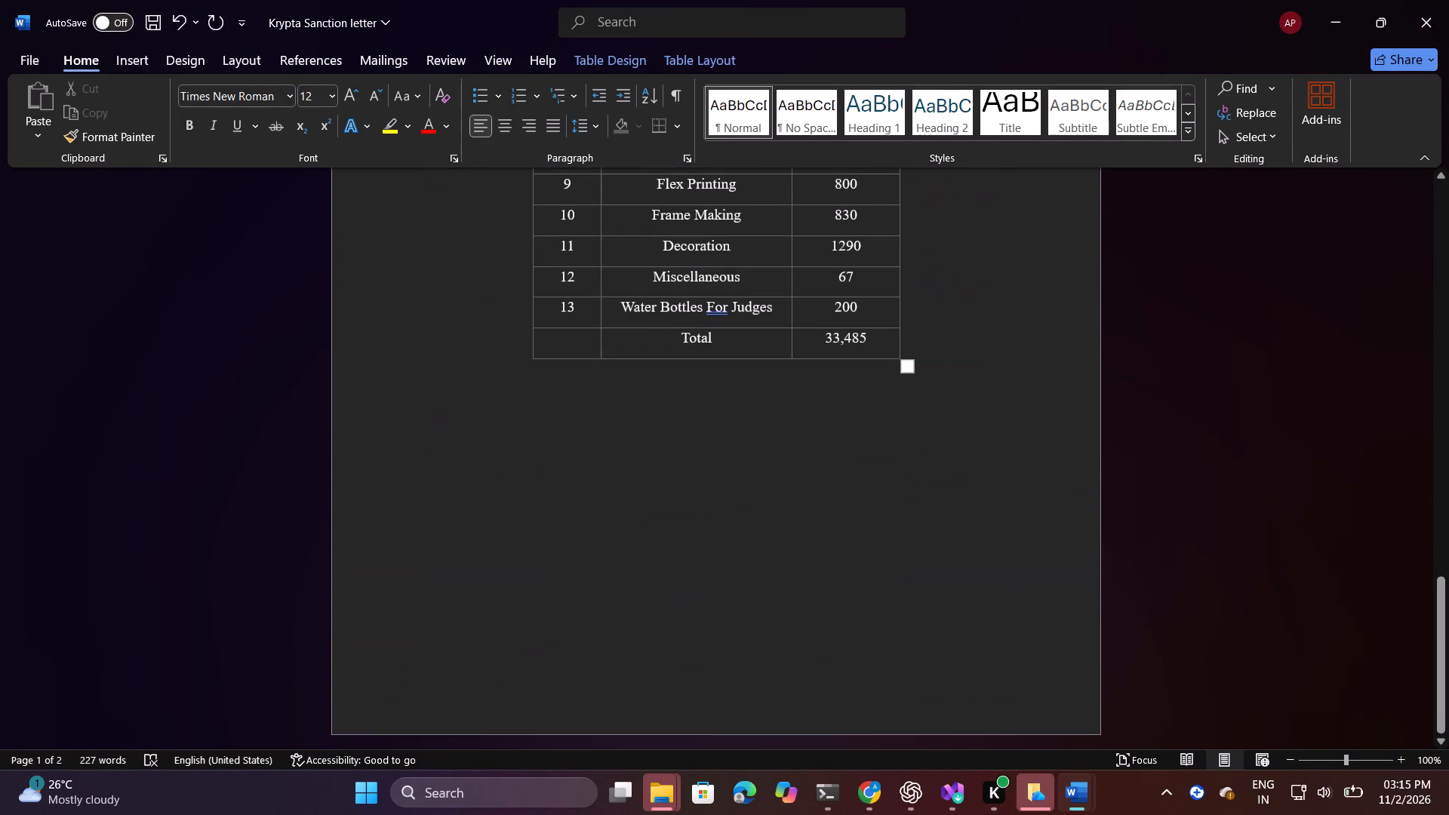
pyautogui.scroll(1, 457, 454)
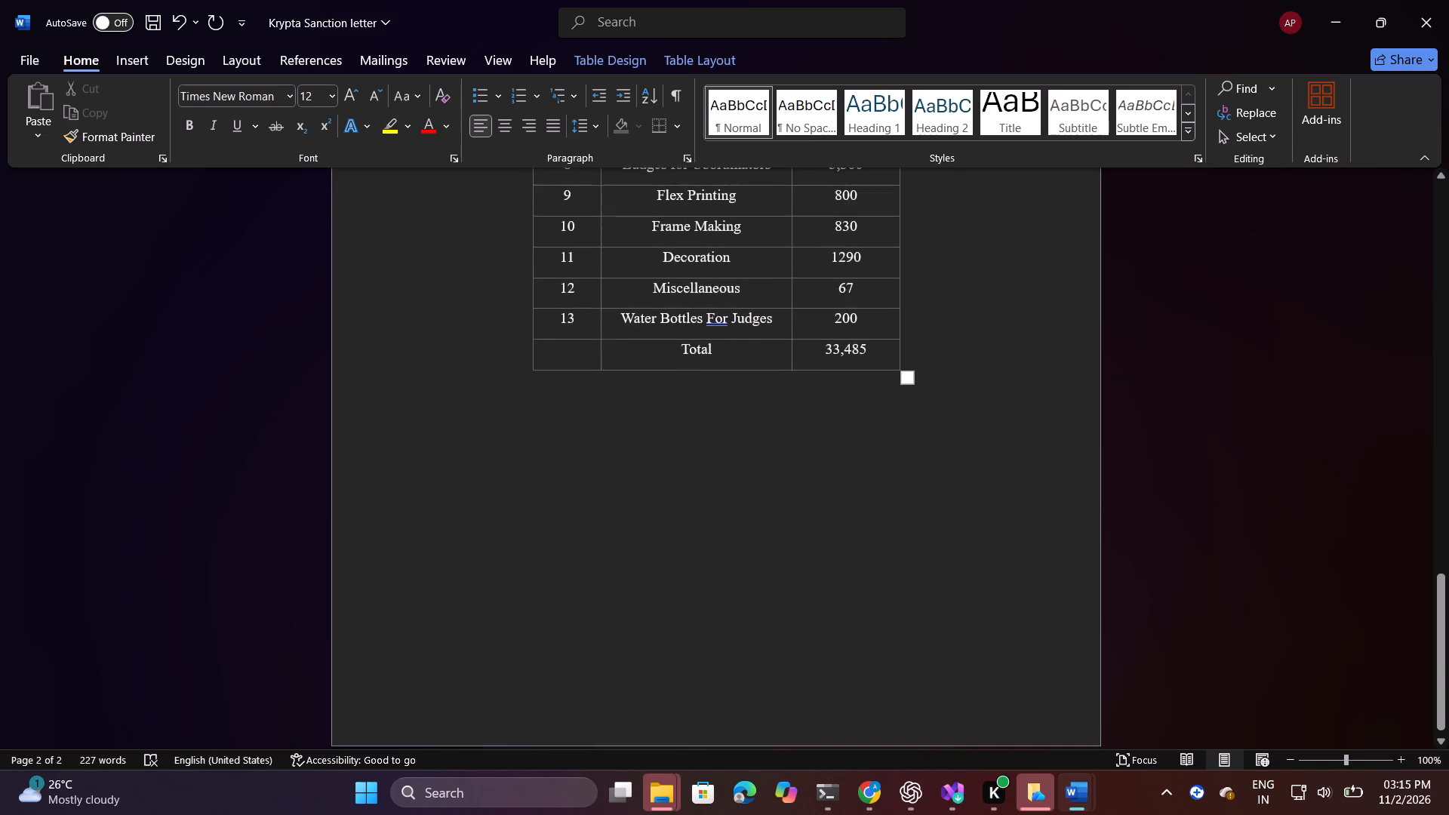